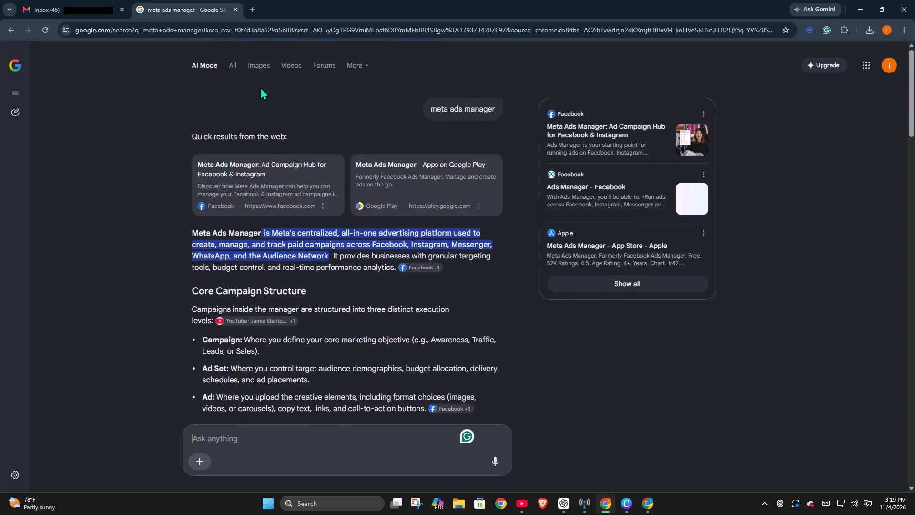
Open Meta Ads Manager from the regular web results for "meta ads manager", using the sponsored Meta result.
{"action": "left_click", "coordinate": [228, 67]}
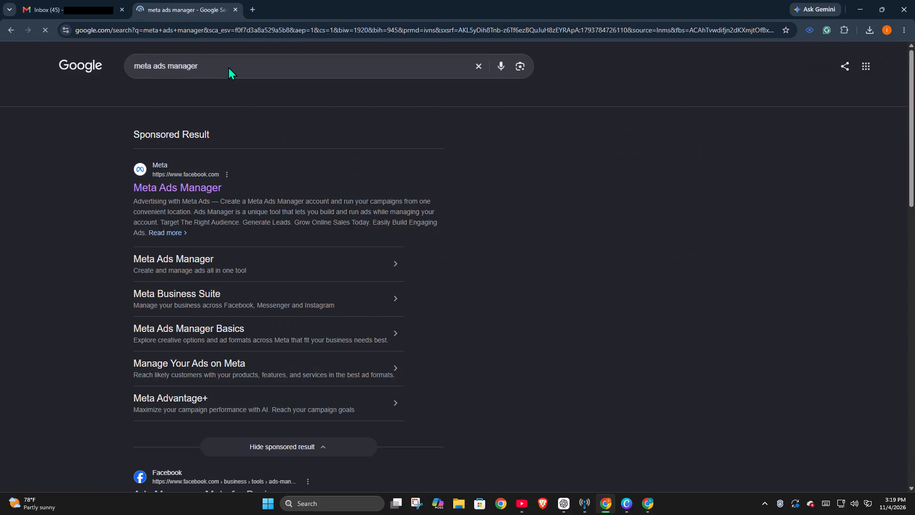
{"action": "left_click", "coordinate": [184, 186]}
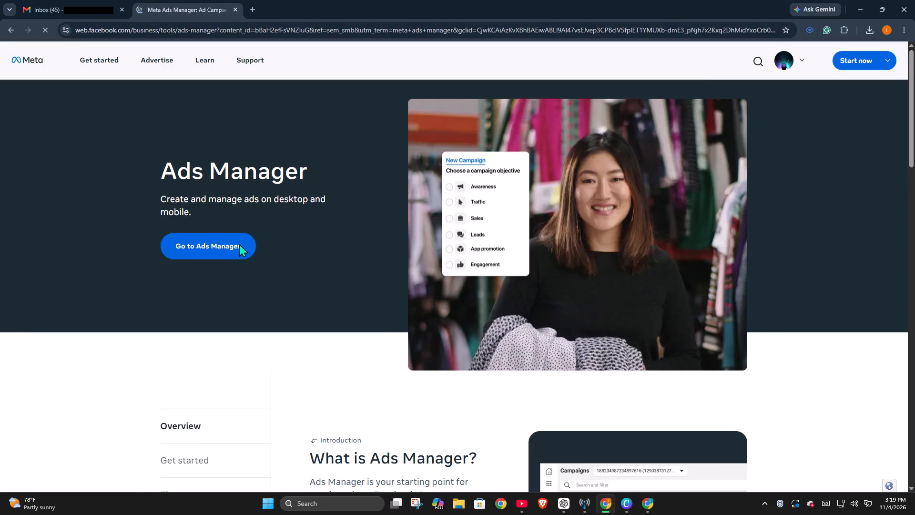
{"action": "left_click", "coordinate": [239, 244]}
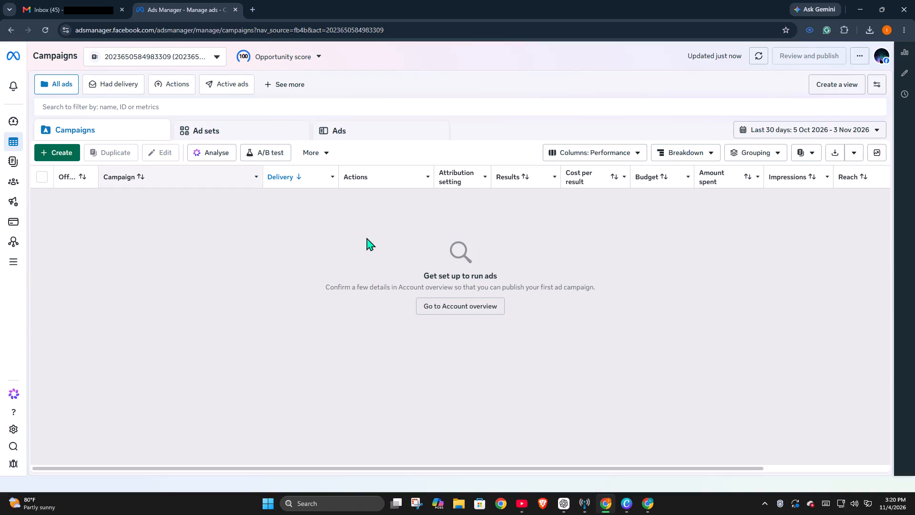
Go to the ad account's Account overview and confirm the Facebook Page access required to run ads.
{"action": "left_click", "coordinate": [474, 309]}
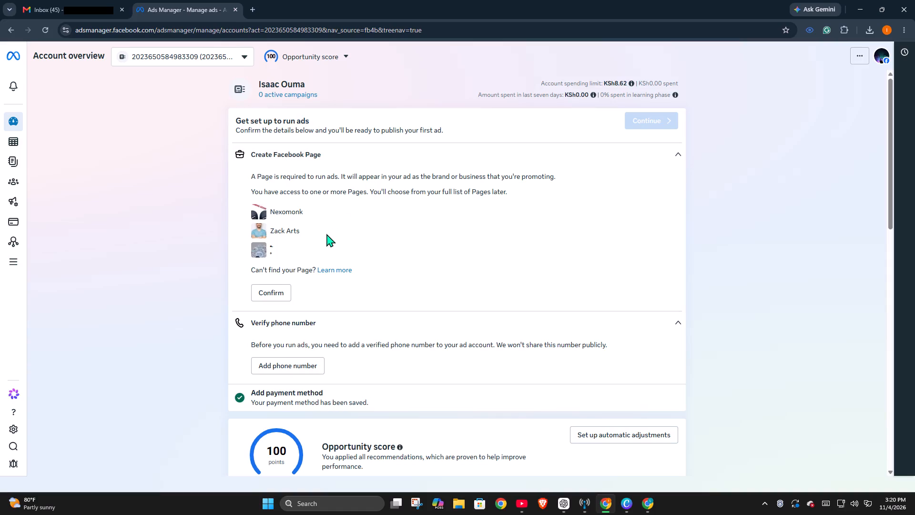
{"action": "left_click", "coordinate": [266, 297]}
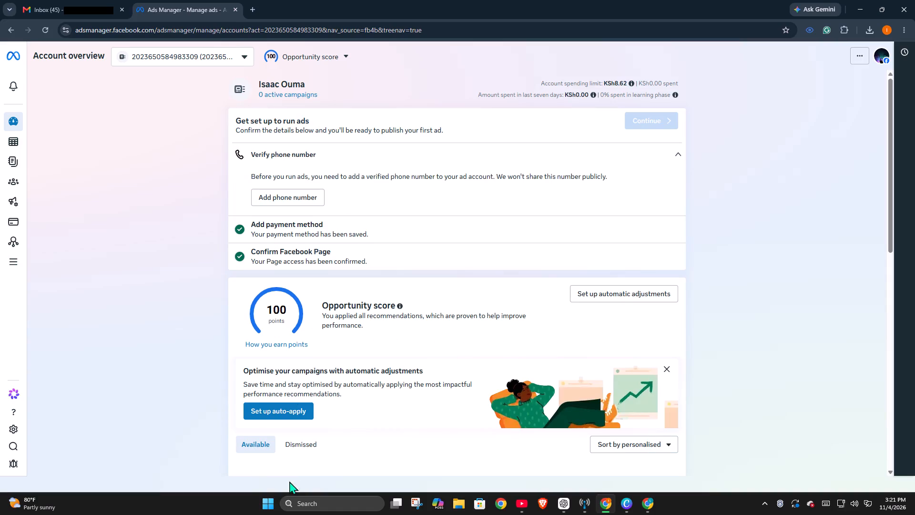
Start adding a phone number to the ad account and open the country code search for its verification.
{"action": "left_click", "coordinate": [303, 198]}
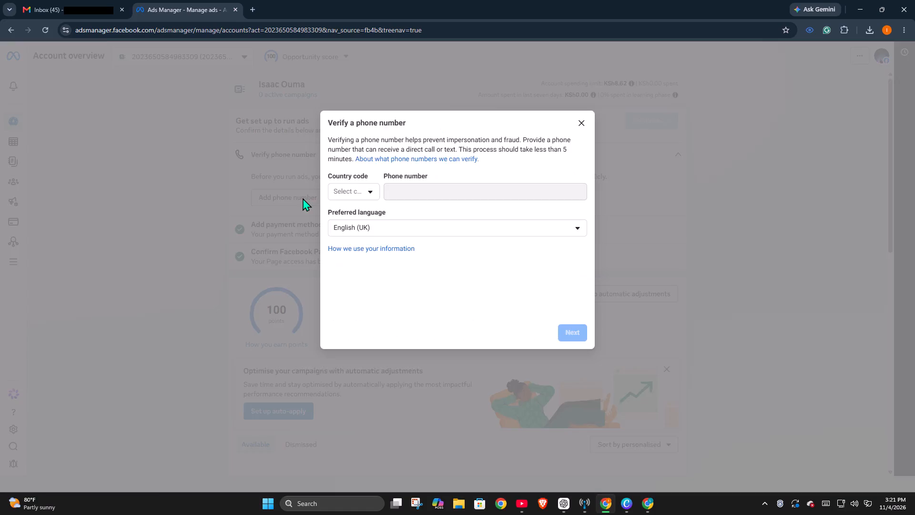
{"action": "left_click", "coordinate": [369, 189]}
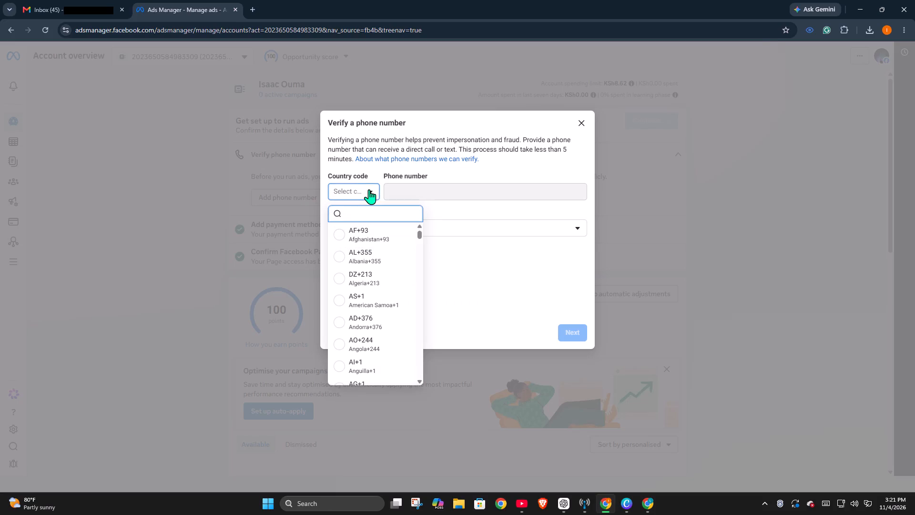
{"action": "left_click", "coordinate": [356, 210]}
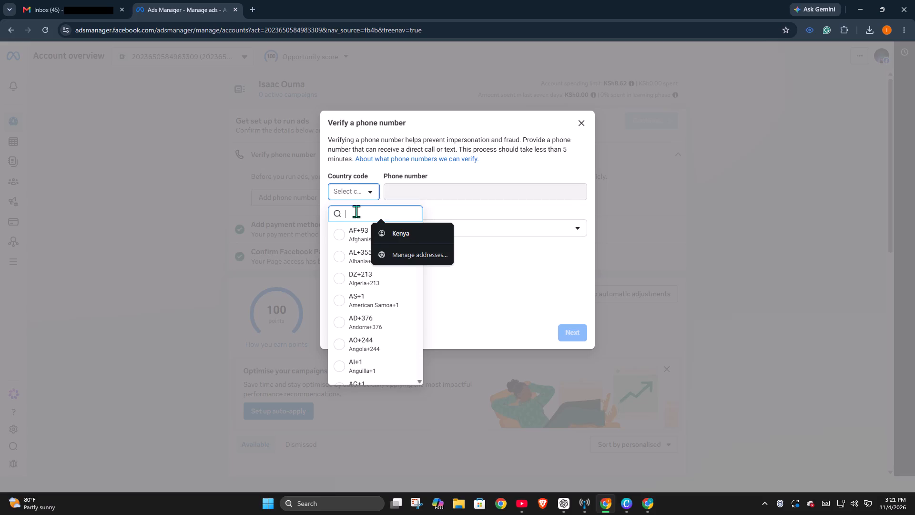
Set the country code for the phone number verification to Kenya (KE+254).
{"action": "left_click", "coordinate": [401, 236]}
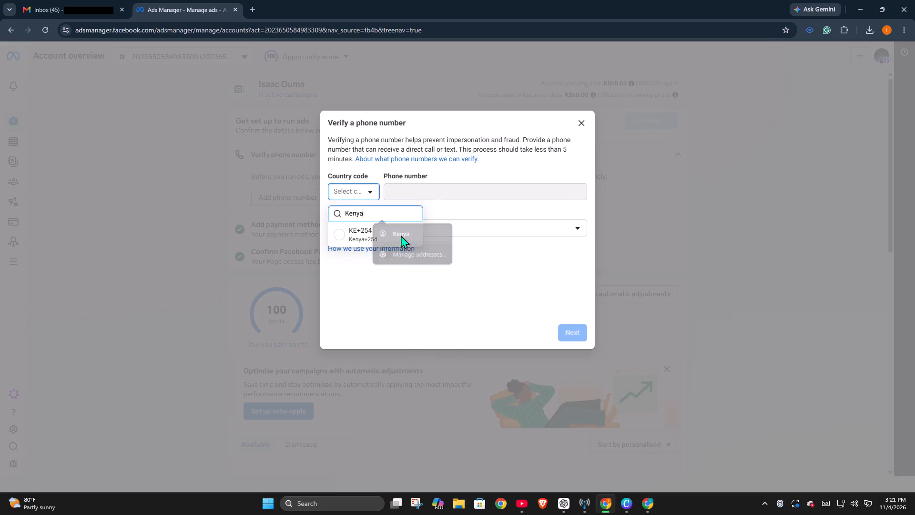
{"action": "left_click", "coordinate": [340, 233]}
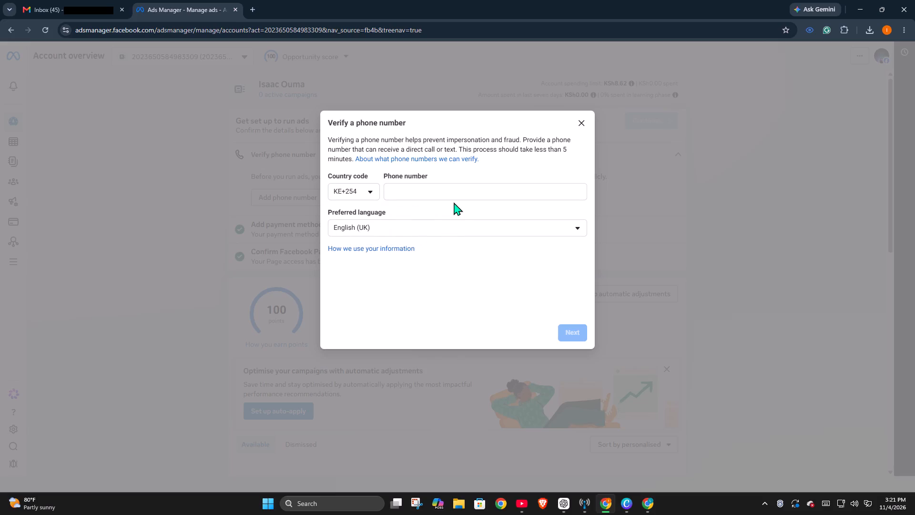
Open the phone number field for entry in the phone verification form.
{"action": "left_click", "coordinate": [454, 195]}
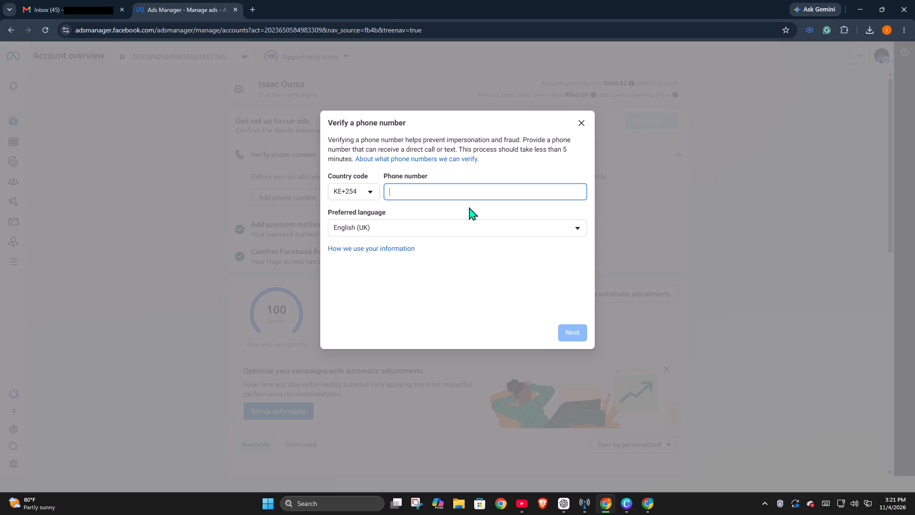
Enter the account holder's phone number in the phone verification form.
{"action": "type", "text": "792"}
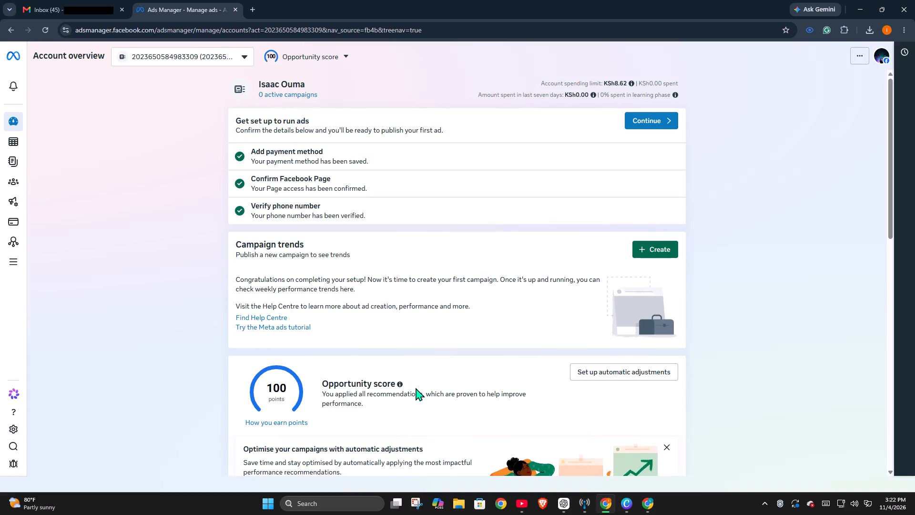
Review the account overview and continue from the "Get set up to run ads" checklist.
{"action": "scroll", "coordinate": [417, 387], "scroll_direction": "down", "scroll_amount": 5}
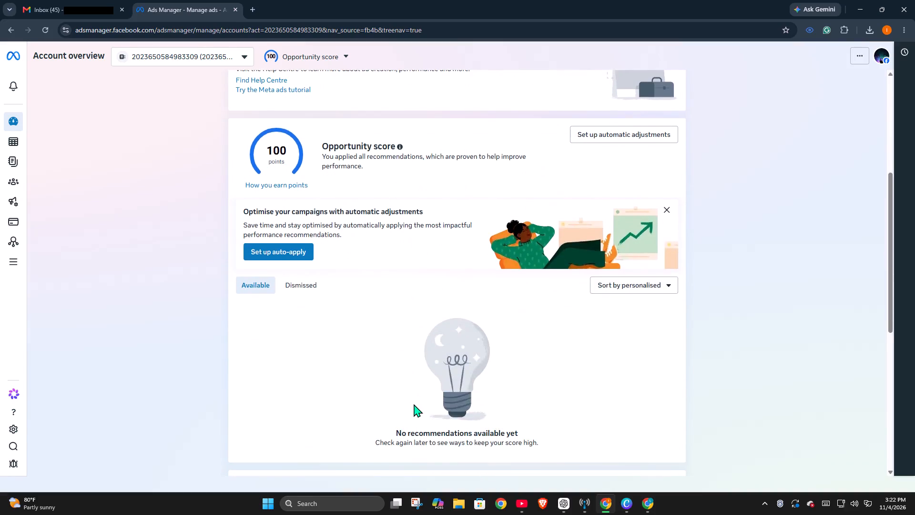
{"action": "scroll", "coordinate": [414, 404], "scroll_direction": "up", "scroll_amount": 5}
{"action": "scroll", "coordinate": [332, 394], "scroll_direction": "up", "scroll_amount": 5}
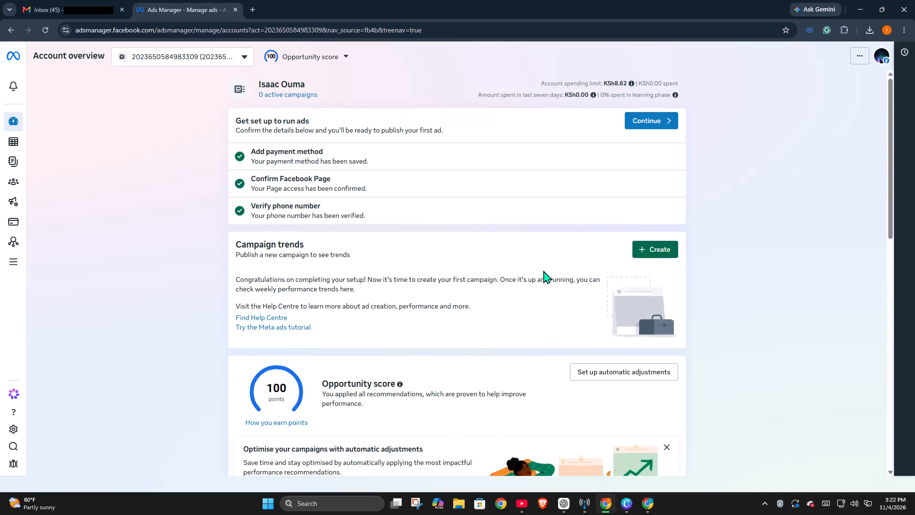
{"action": "left_click", "coordinate": [654, 123]}
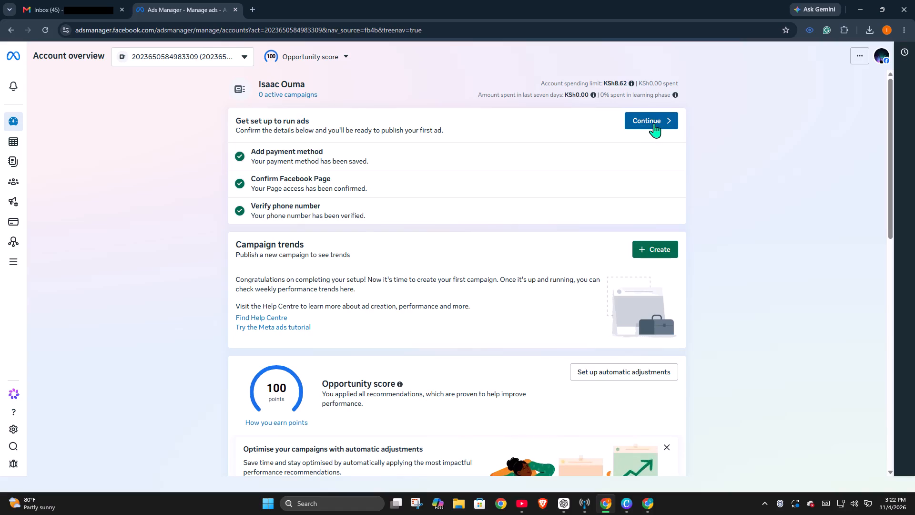
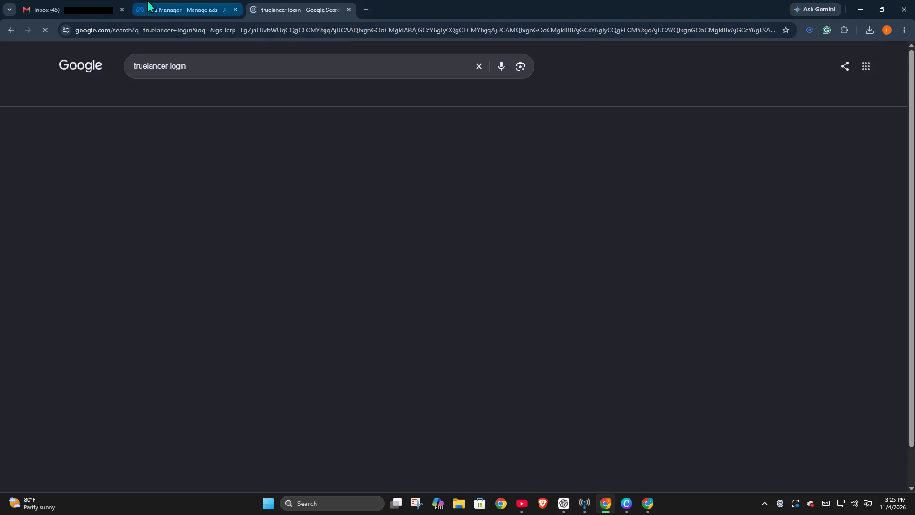
Return to Ads Manager and choose Traffic as the new campaign's objective with the Auction buying type, continuing to the campaign setup choice.
{"action": "left_click", "coordinate": [147, 0]}
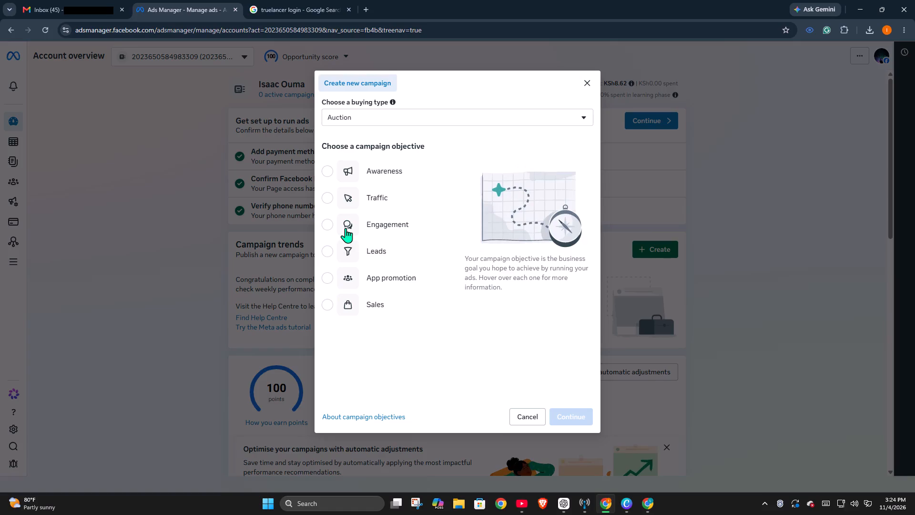
{"action": "left_click", "coordinate": [327, 196]}
{"action": "left_click", "coordinate": [584, 415]}
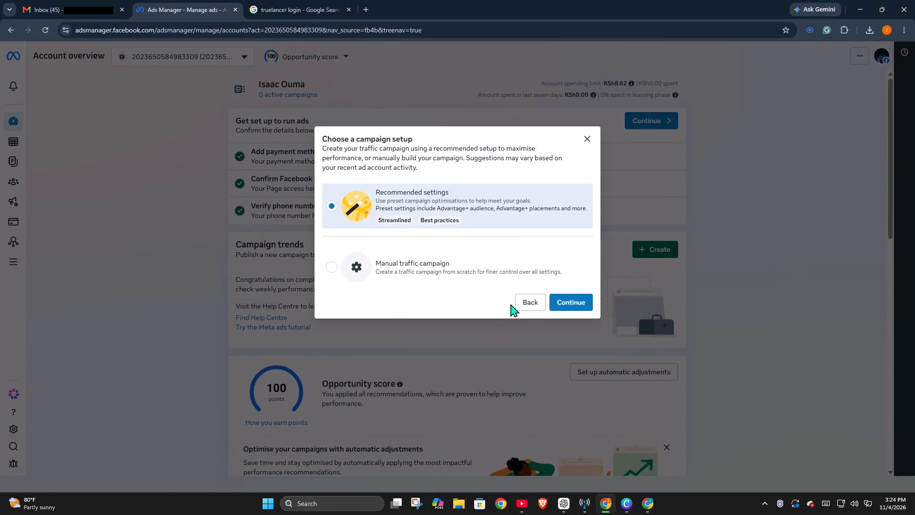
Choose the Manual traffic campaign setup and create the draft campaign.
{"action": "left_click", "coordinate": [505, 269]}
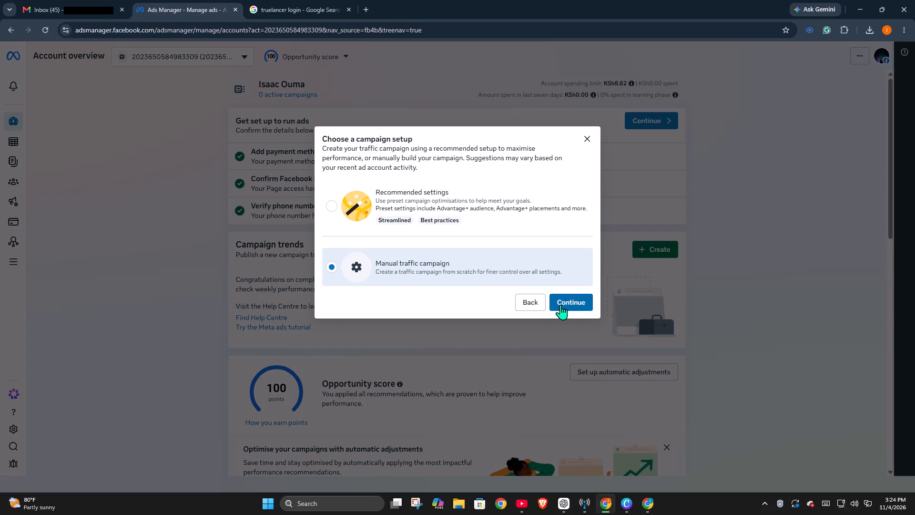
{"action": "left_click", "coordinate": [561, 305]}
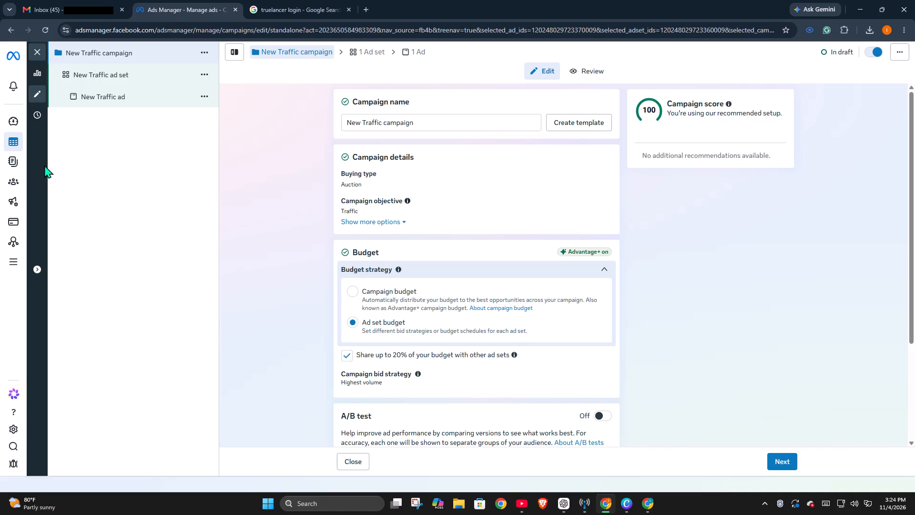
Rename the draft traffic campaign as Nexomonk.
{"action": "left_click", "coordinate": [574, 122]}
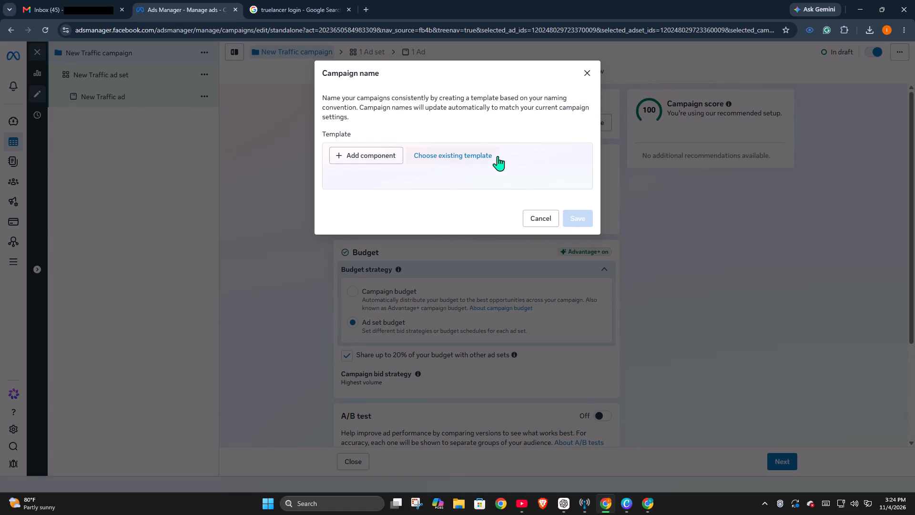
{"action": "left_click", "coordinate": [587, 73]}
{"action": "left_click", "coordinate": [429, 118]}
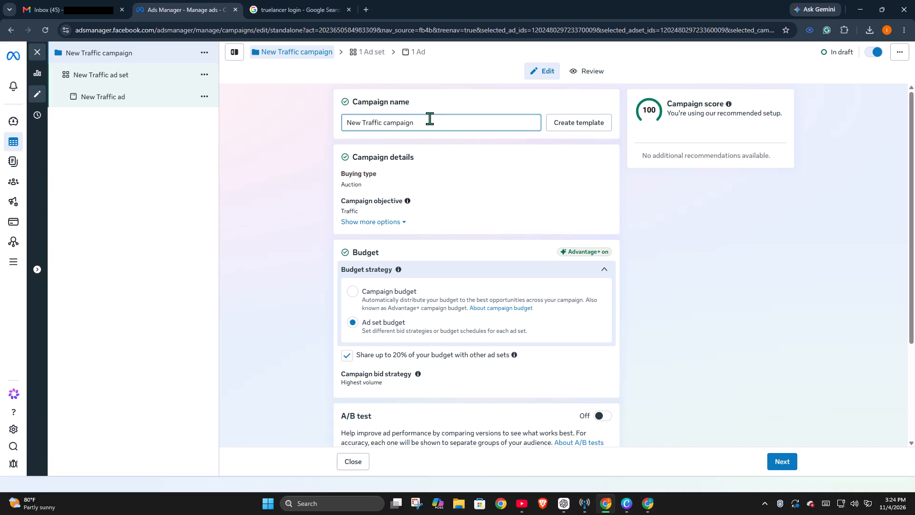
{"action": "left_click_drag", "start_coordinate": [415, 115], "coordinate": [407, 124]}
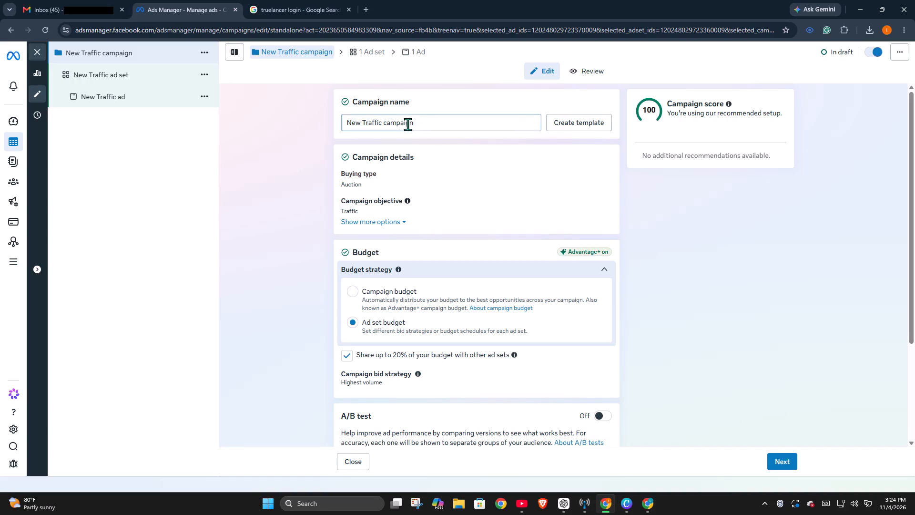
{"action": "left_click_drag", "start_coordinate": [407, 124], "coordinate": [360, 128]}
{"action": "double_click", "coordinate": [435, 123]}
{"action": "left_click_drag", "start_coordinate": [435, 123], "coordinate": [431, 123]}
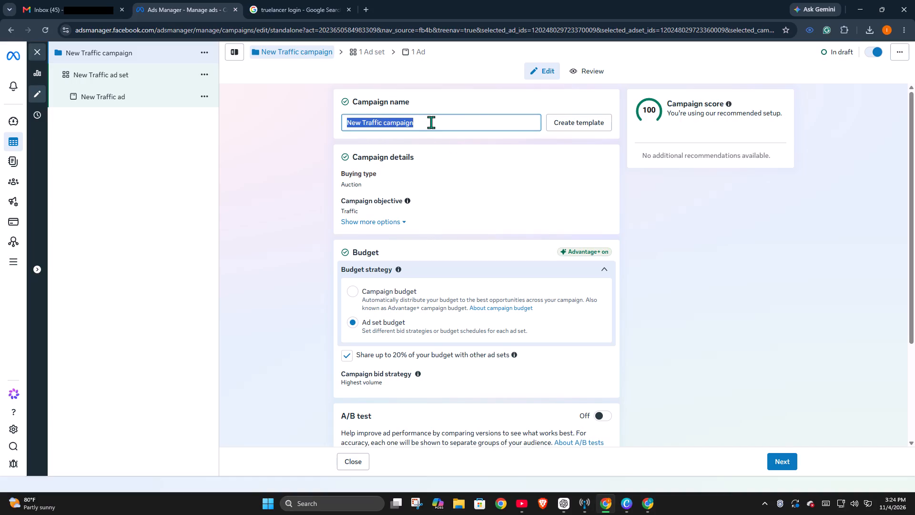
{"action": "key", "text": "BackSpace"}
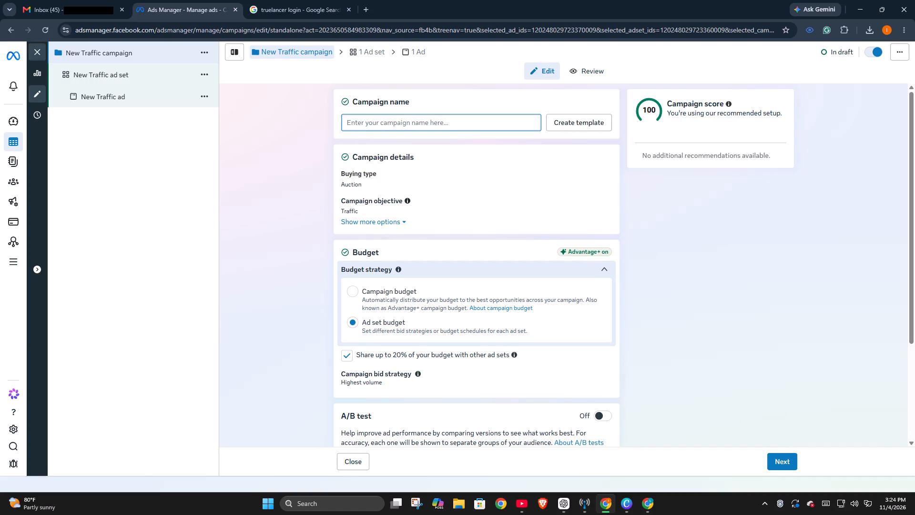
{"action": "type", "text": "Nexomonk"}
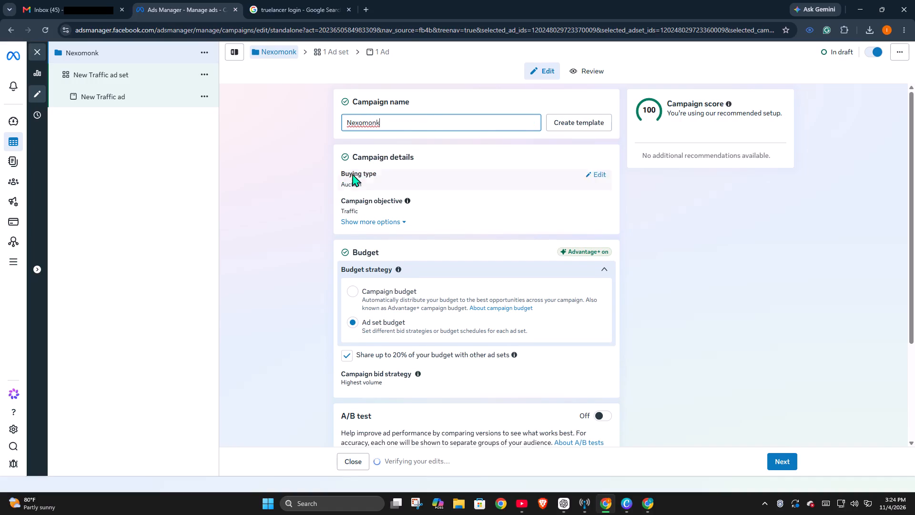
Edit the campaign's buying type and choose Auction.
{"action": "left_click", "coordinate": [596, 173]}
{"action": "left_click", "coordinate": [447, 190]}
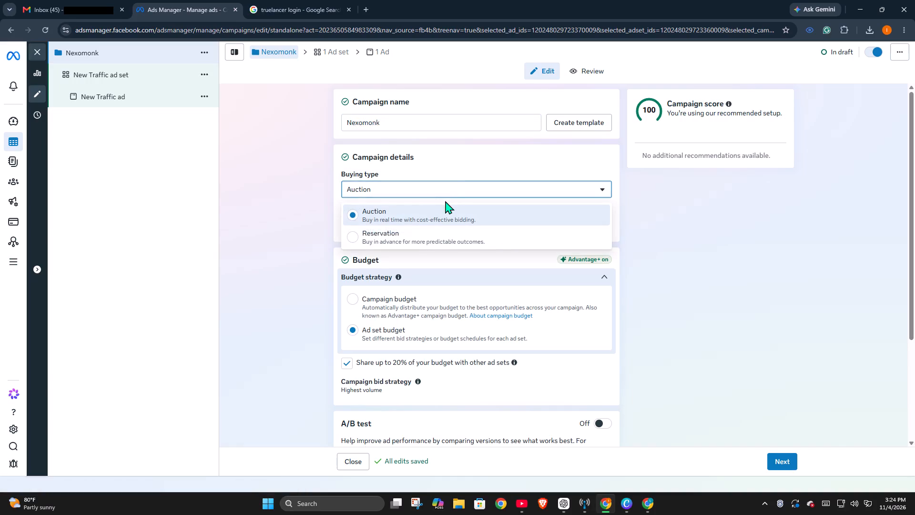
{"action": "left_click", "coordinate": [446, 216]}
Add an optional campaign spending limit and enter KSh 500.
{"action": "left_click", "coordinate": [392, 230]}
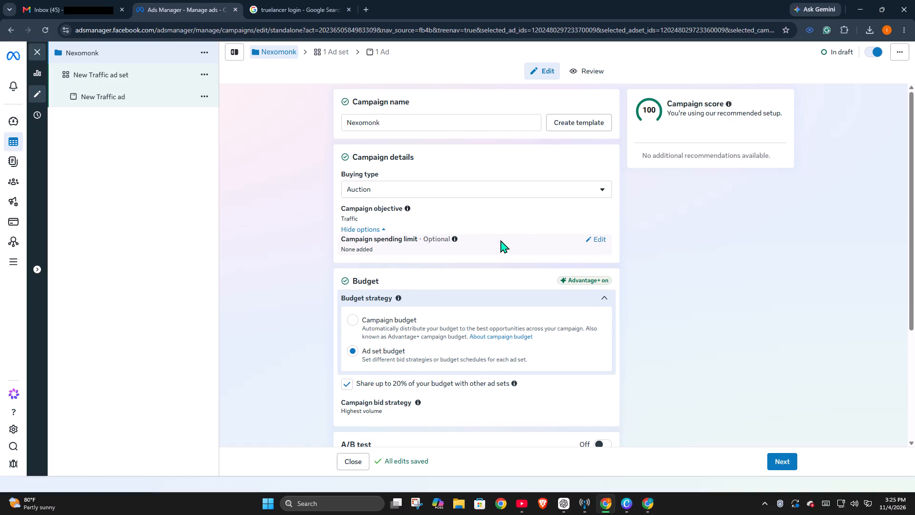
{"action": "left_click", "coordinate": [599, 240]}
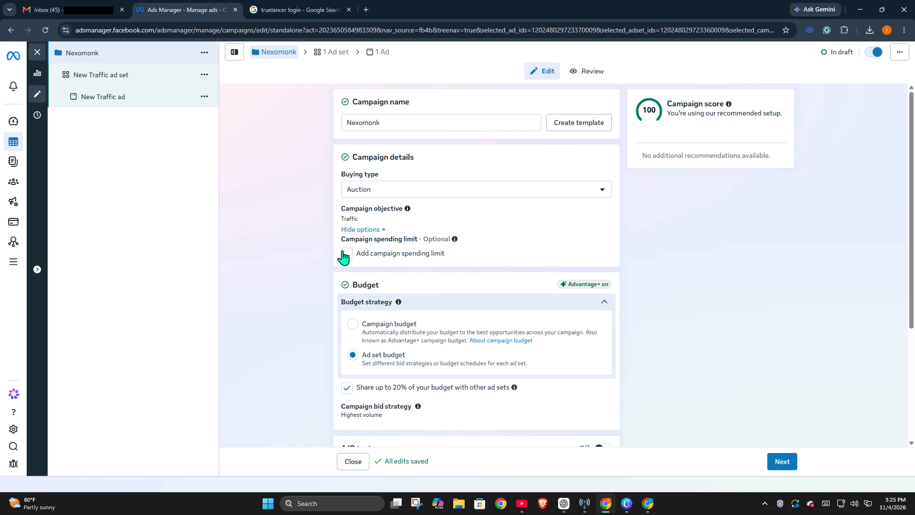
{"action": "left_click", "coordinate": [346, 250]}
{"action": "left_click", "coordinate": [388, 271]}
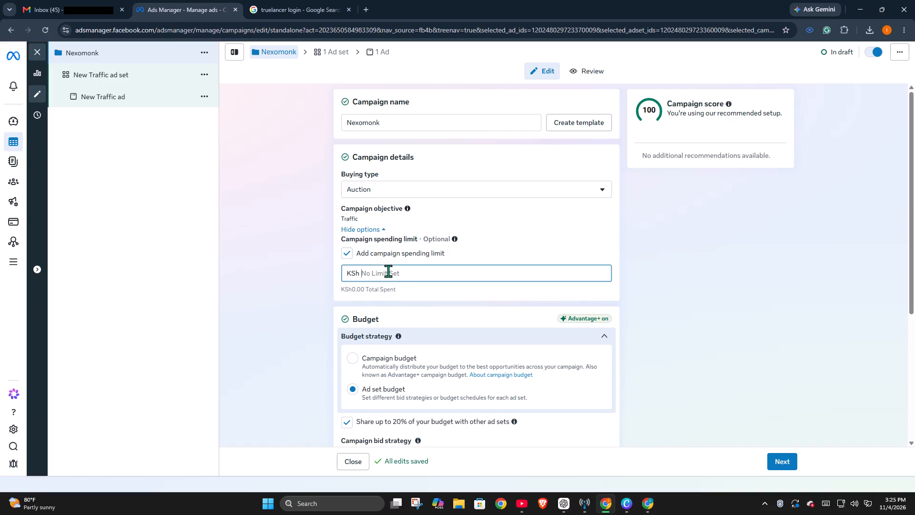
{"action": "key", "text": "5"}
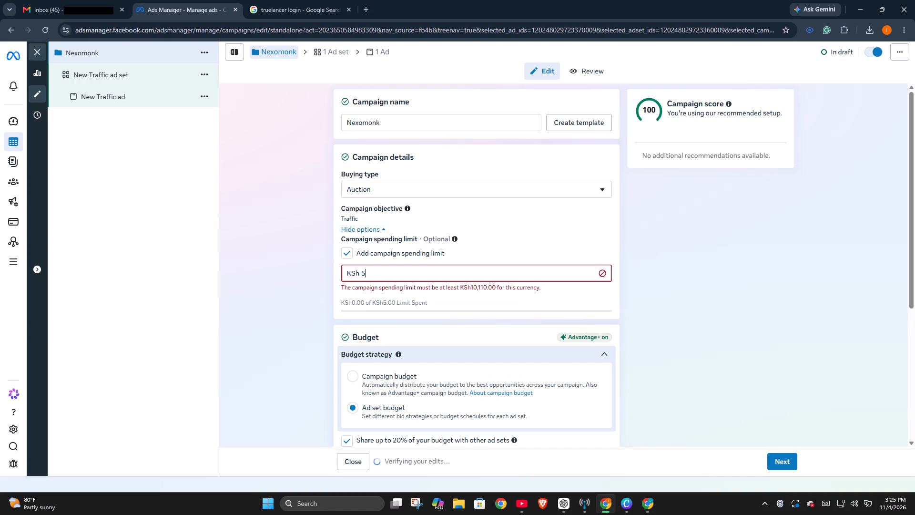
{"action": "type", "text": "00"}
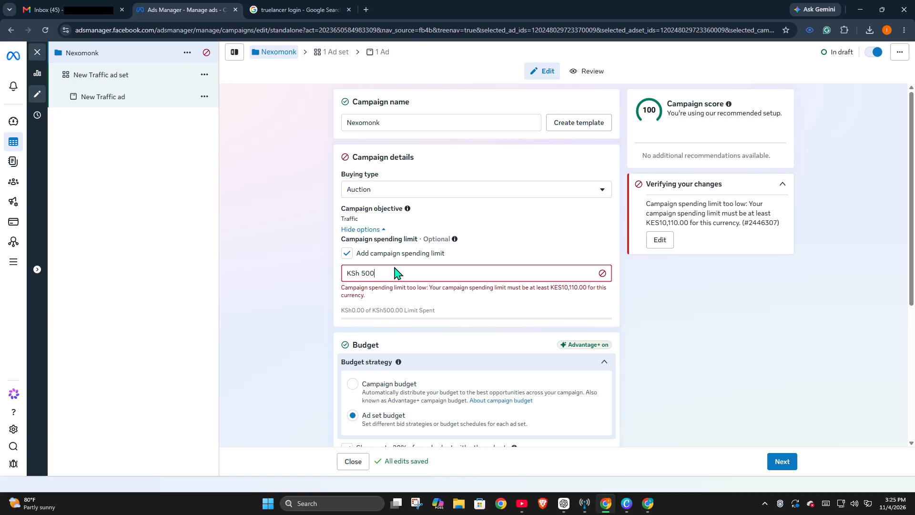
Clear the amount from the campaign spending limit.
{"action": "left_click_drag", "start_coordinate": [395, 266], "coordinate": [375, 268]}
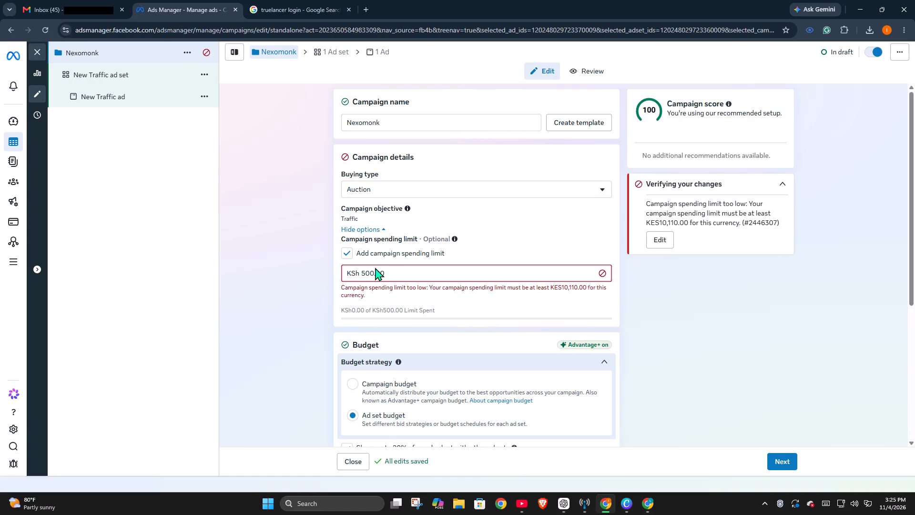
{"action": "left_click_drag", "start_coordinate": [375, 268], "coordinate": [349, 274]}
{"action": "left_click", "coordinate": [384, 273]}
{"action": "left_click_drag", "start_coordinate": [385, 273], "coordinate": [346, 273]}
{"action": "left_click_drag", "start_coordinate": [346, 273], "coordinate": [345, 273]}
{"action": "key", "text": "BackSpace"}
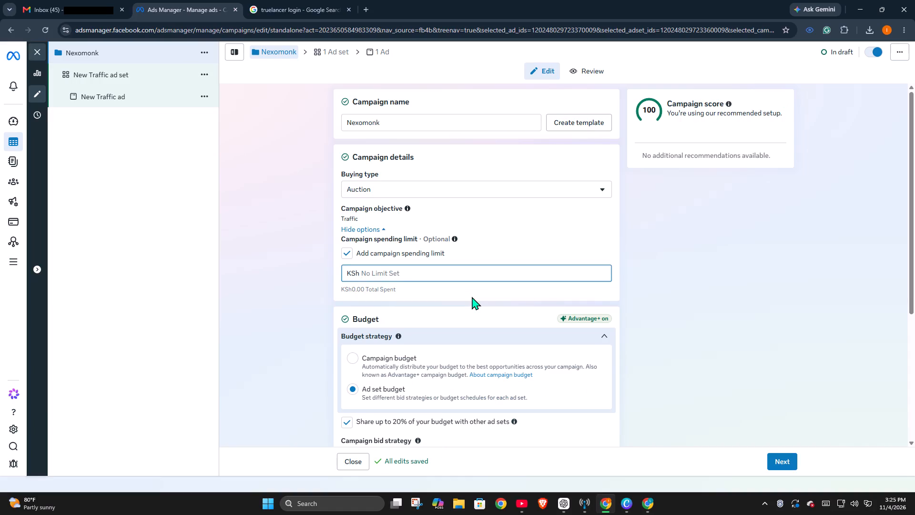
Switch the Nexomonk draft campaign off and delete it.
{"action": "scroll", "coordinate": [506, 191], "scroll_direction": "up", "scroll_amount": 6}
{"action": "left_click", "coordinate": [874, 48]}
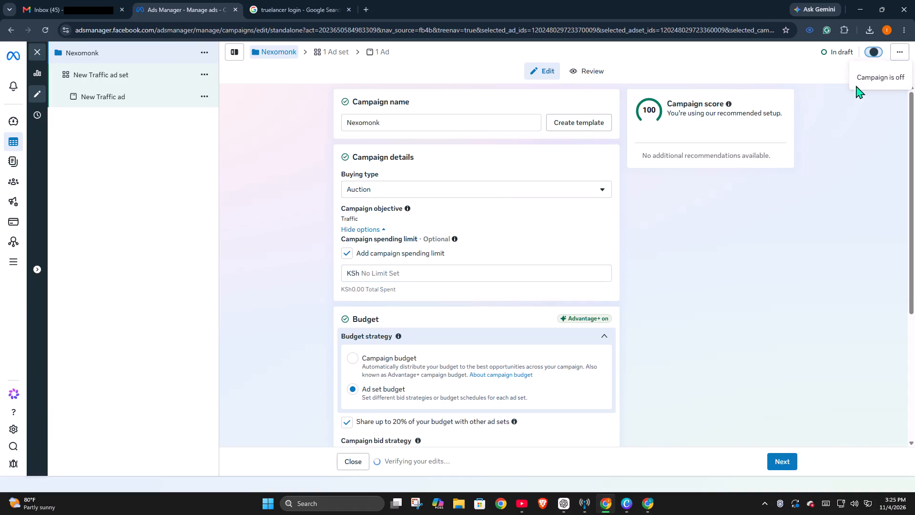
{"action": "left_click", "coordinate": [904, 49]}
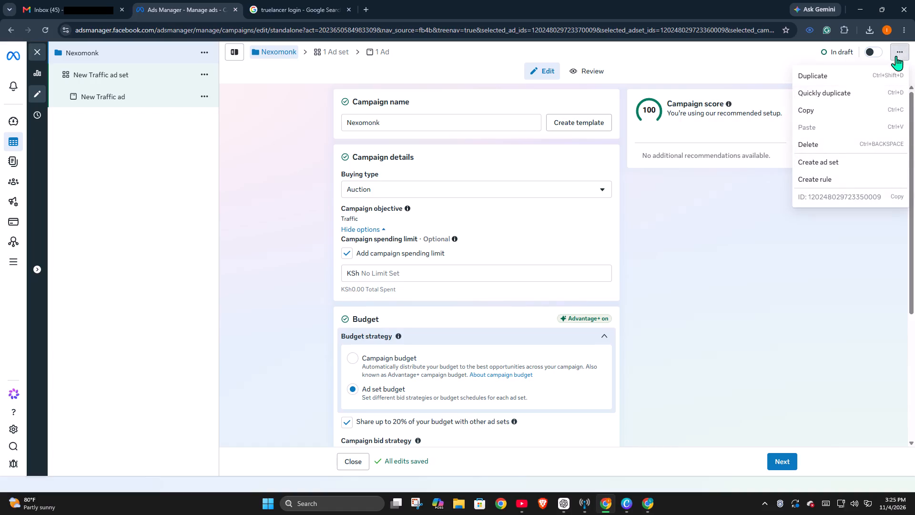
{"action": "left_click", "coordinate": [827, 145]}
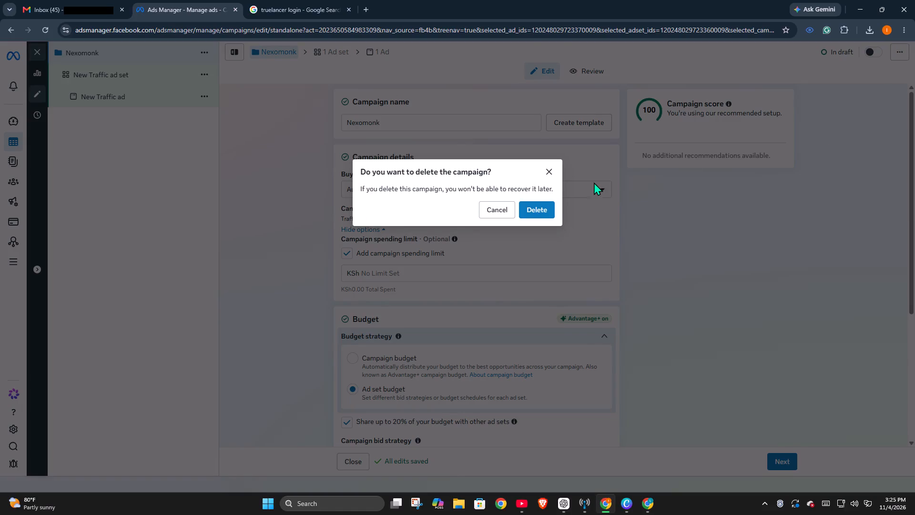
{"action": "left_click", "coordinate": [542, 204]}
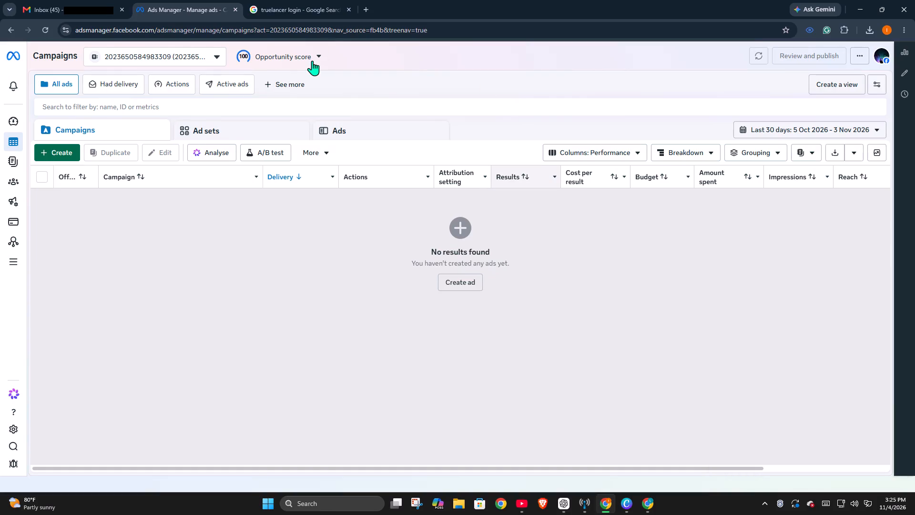
Create a new Auction campaign with the Traffic objective and Recommended settings, and check its preset campaign settings.
{"action": "left_click", "coordinate": [53, 154]}
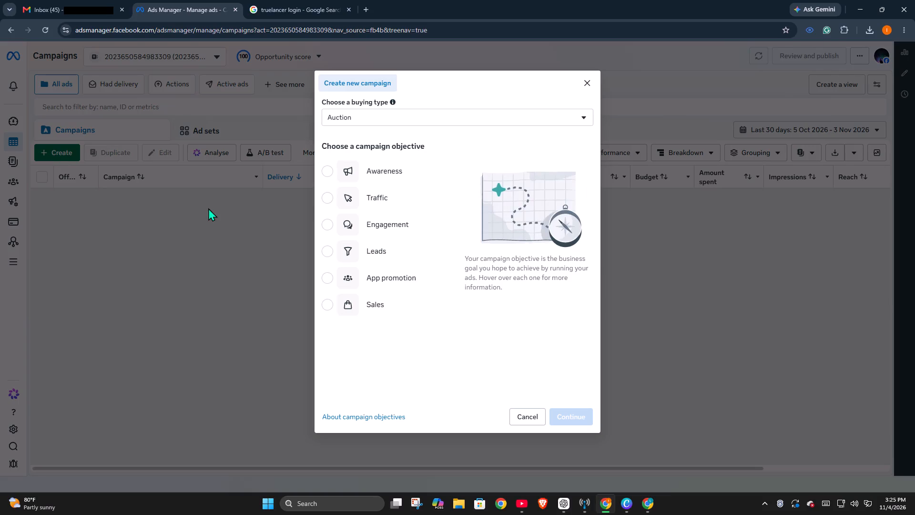
{"action": "left_click", "coordinate": [322, 199]}
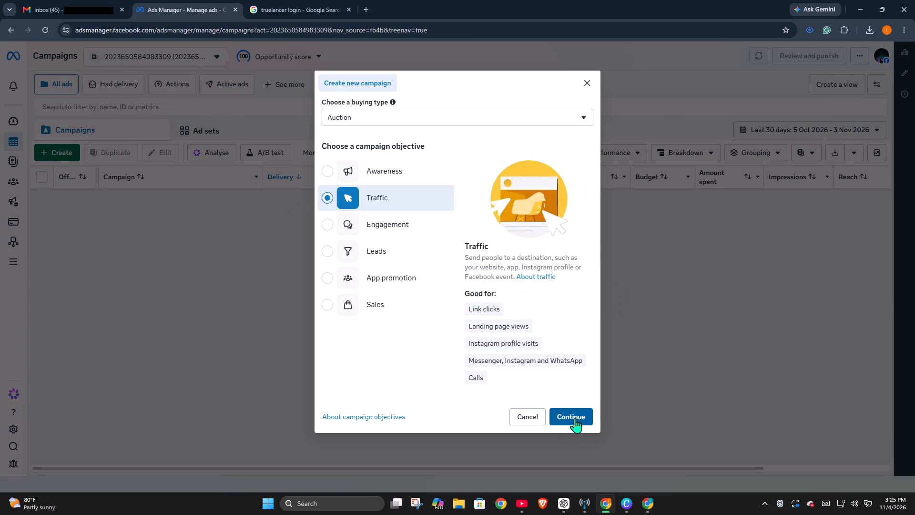
{"action": "left_click", "coordinate": [575, 418]}
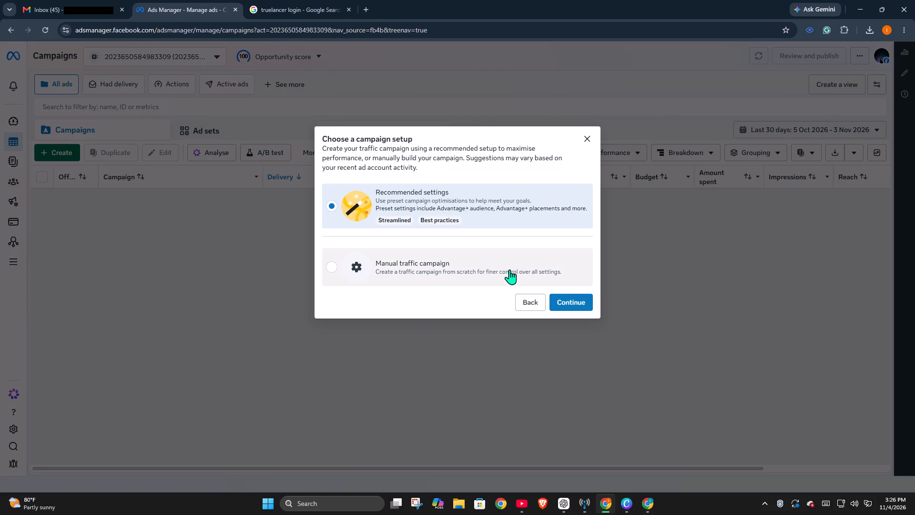
{"action": "left_click", "coordinate": [566, 299]}
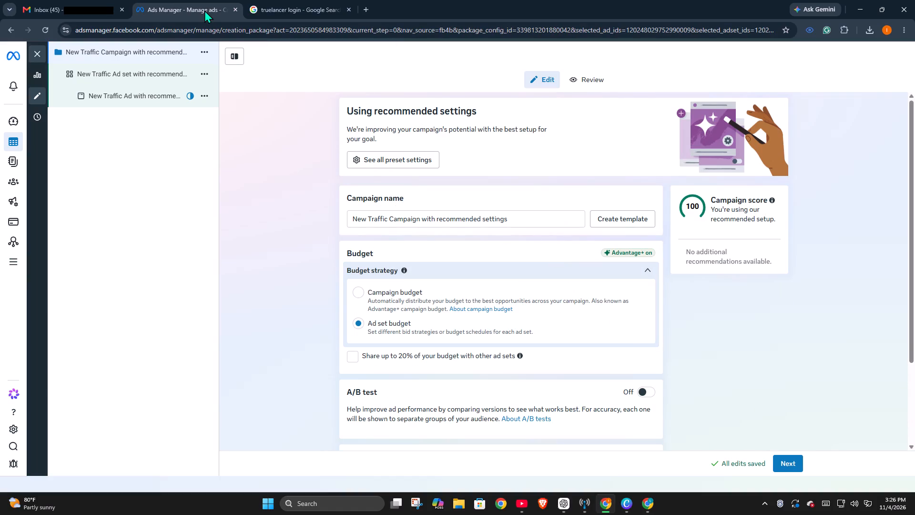
{"action": "left_click", "coordinate": [391, 160]}
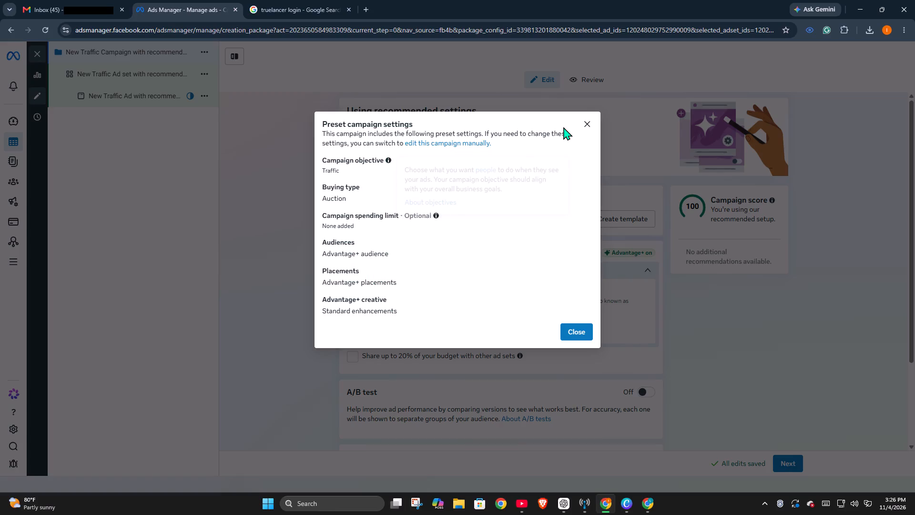
{"action": "left_click", "coordinate": [586, 127]}
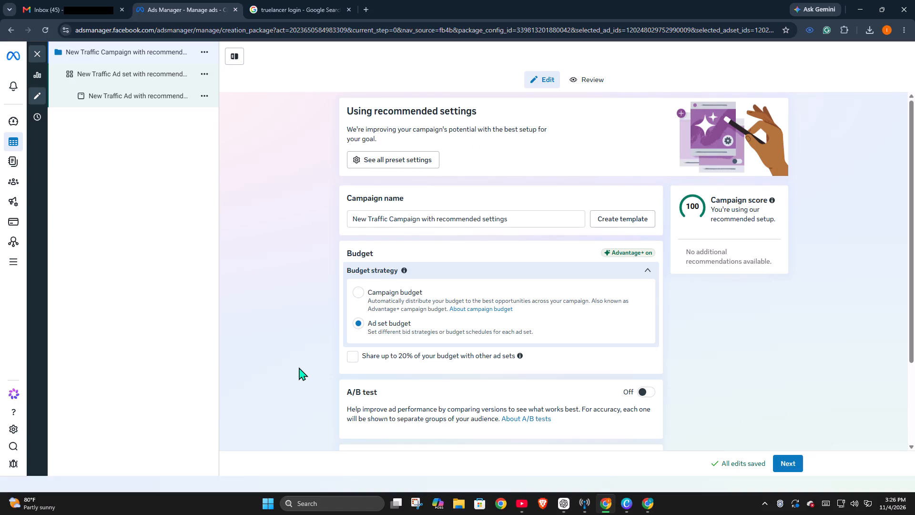
Switch the budget strategy to Campaign budget and set the daily budget to KSh 500.
{"action": "left_click", "coordinate": [357, 295]}
{"action": "left_click", "coordinate": [357, 294]}
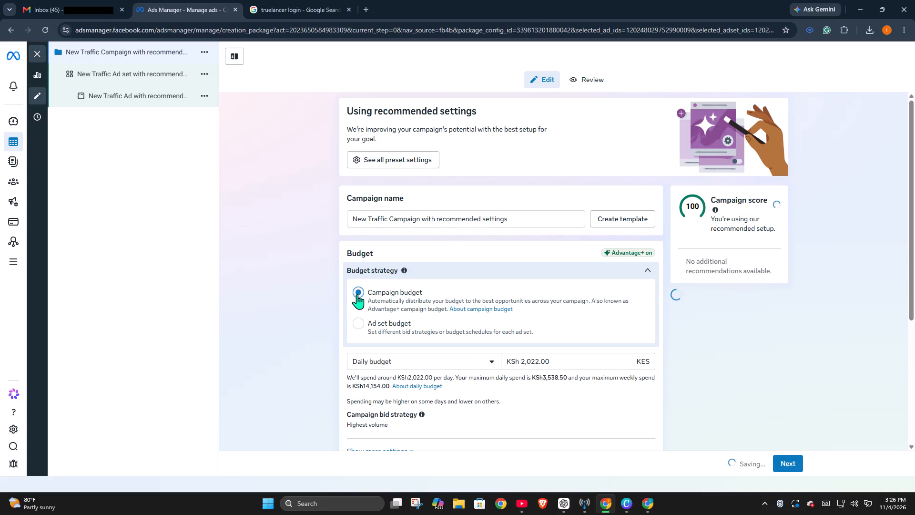
{"action": "left_click", "coordinate": [572, 363]}
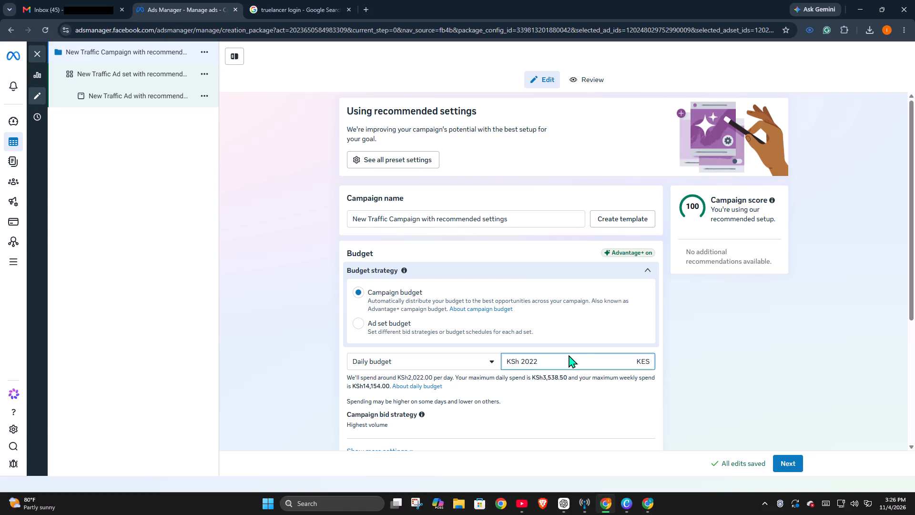
{"action": "key", "text": "BackSpace"}
{"action": "key", "text": "BackSpace"}
{"action": "key", "text": "BackSpace"}
{"action": "key", "text": "BackSpace"}
{"action": "key", "text": "BackSpace"}
{"action": "type", "text": "500"}
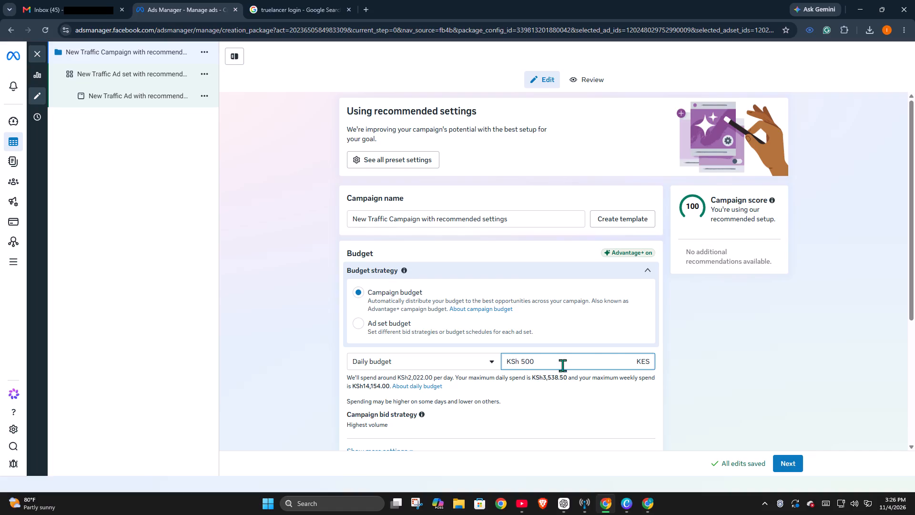
{"action": "left_click", "coordinate": [548, 389]}
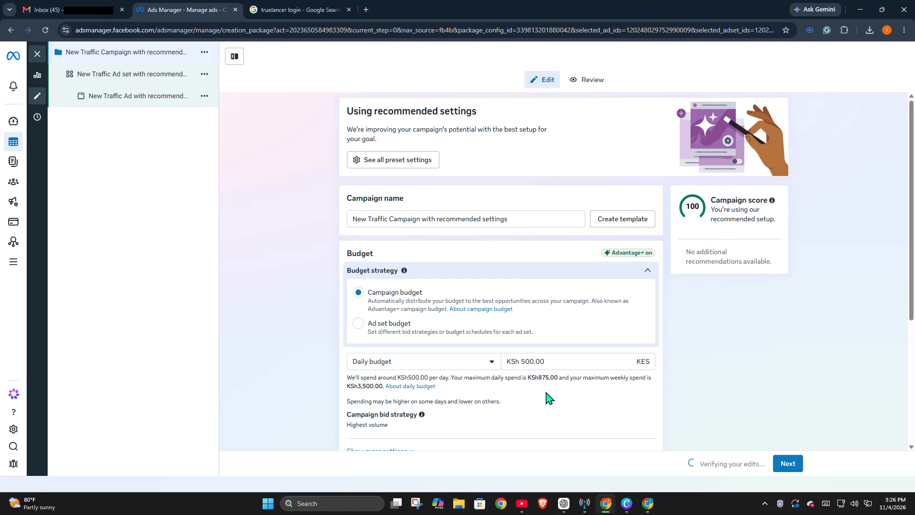
{"action": "left_click", "coordinate": [534, 361]}
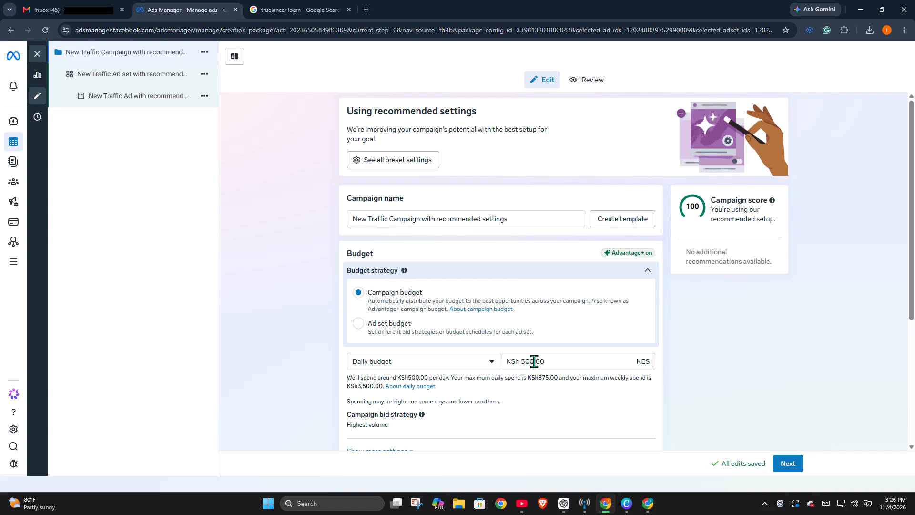
{"action": "scroll", "coordinate": [472, 391], "scroll_direction": "down", "scroll_amount": 1}
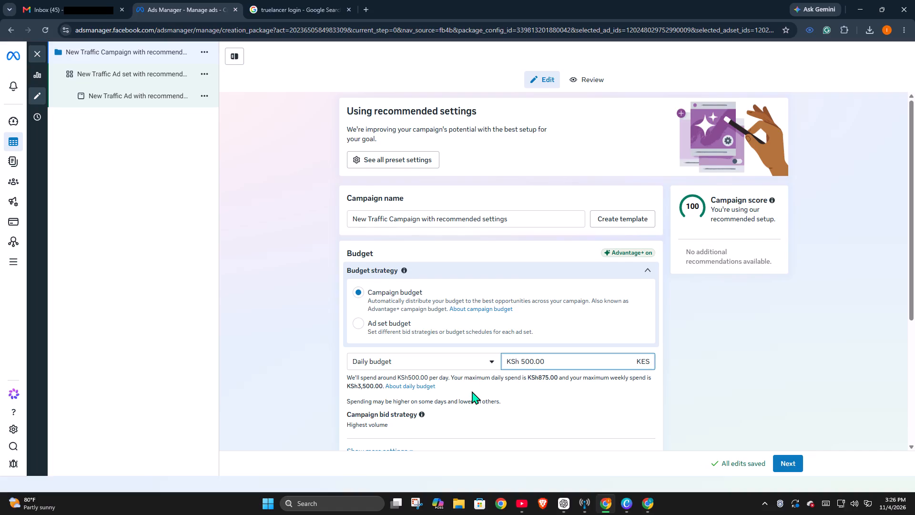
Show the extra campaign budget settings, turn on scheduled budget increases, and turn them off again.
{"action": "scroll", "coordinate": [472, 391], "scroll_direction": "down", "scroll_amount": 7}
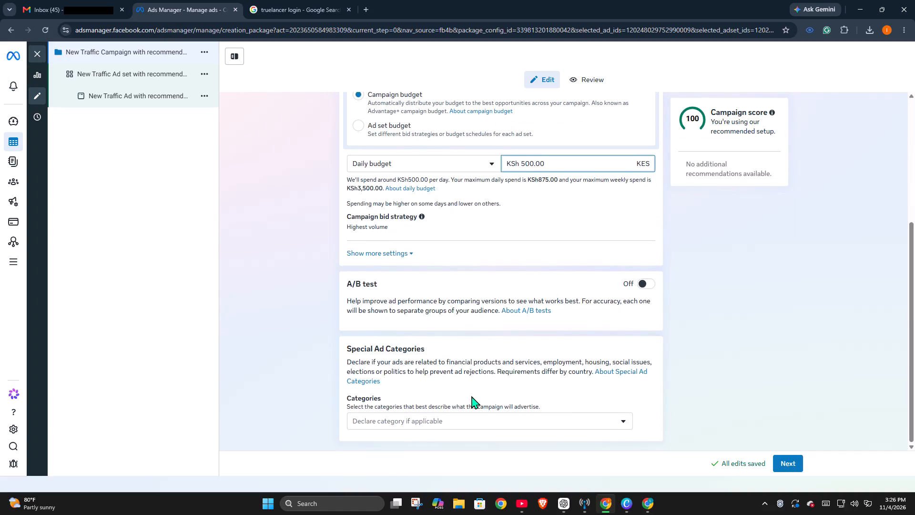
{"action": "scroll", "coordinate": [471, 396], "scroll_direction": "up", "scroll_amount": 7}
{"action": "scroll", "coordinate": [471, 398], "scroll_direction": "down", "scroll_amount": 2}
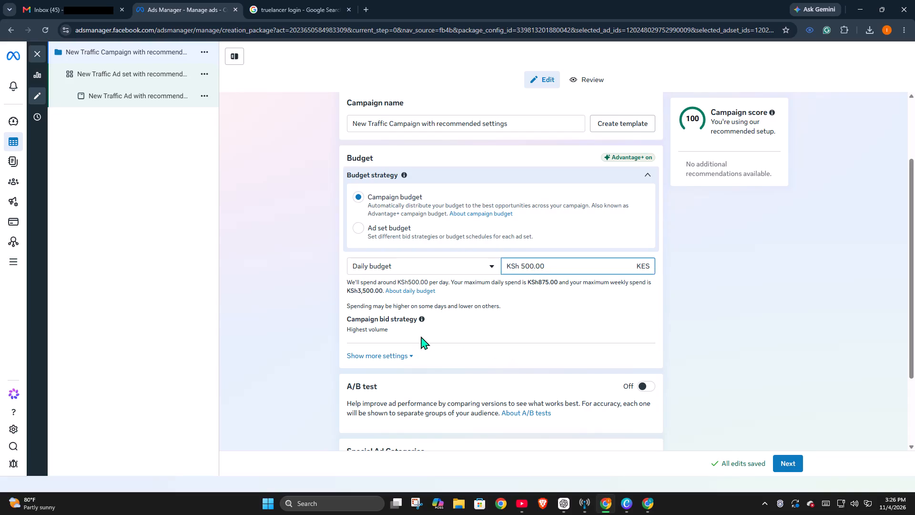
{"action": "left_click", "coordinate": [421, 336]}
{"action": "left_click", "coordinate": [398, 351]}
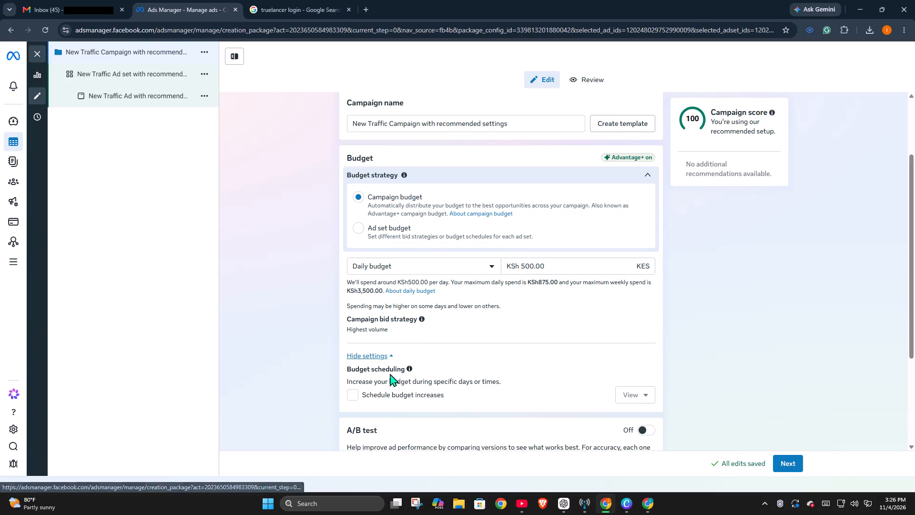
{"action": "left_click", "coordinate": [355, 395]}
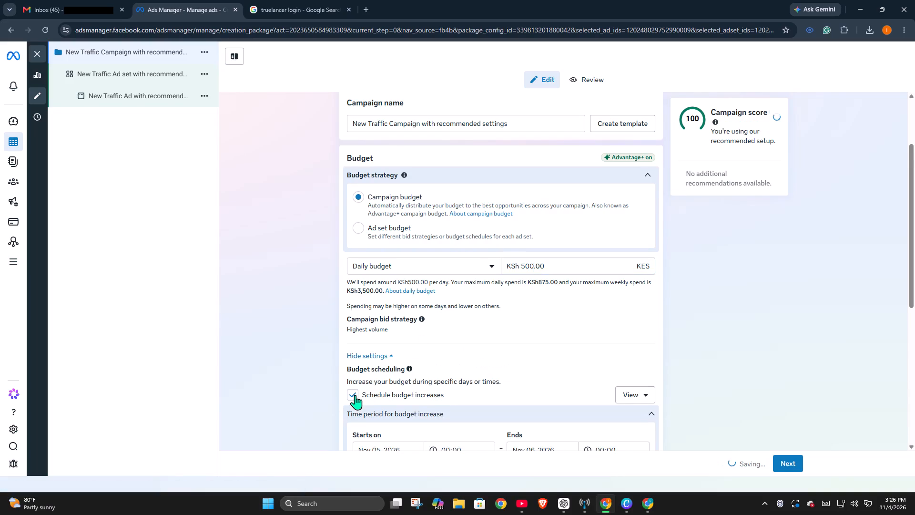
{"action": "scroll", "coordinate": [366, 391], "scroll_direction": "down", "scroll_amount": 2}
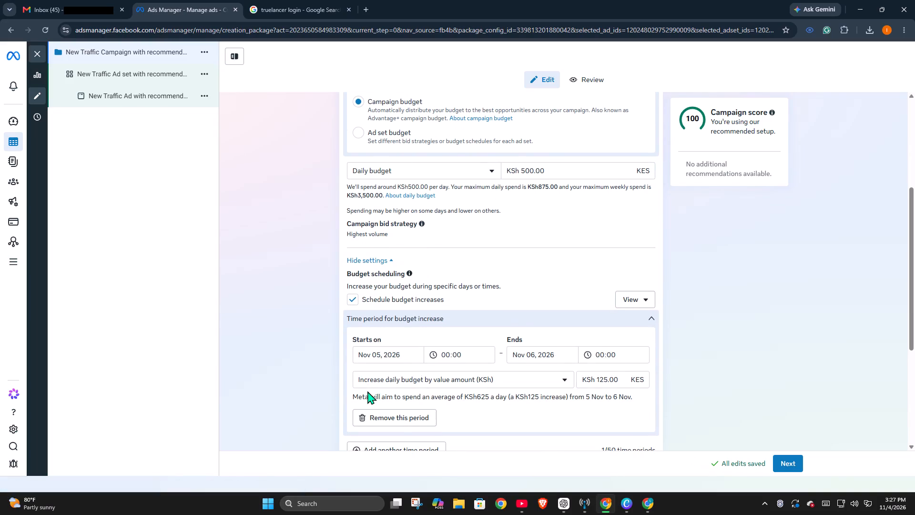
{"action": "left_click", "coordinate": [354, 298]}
Check the categories available for declaration under Special Ad Categories.
{"action": "scroll", "coordinate": [390, 333], "scroll_direction": "down", "scroll_amount": 2}
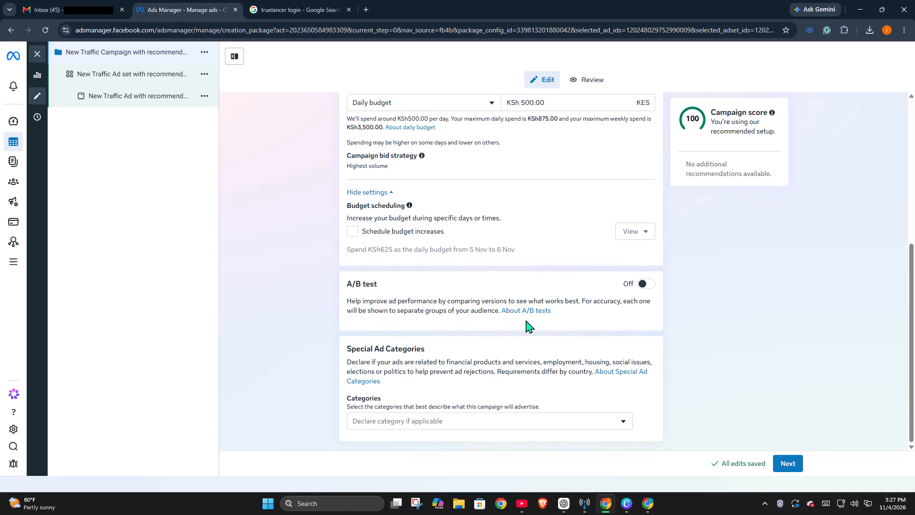
{"action": "scroll", "coordinate": [527, 320], "scroll_direction": "down", "scroll_amount": 2}
{"action": "left_click", "coordinate": [506, 422]}
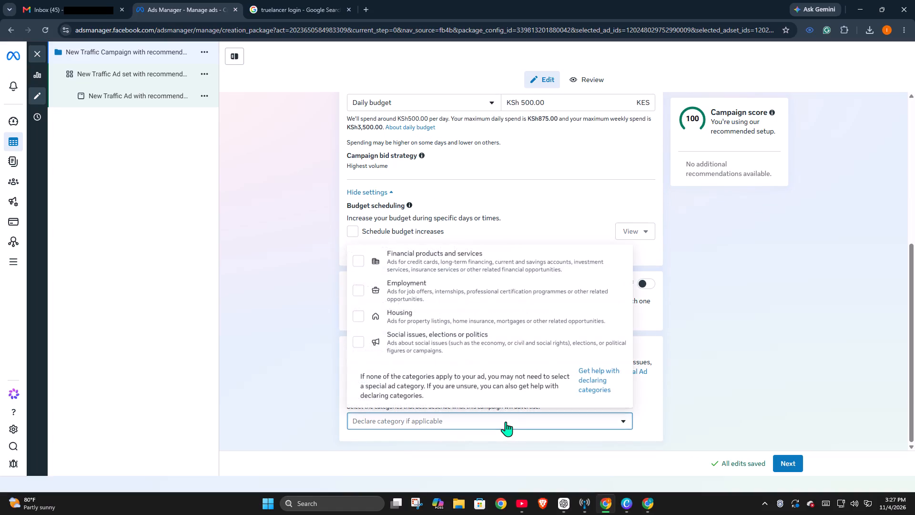
{"action": "left_click", "coordinate": [506, 422]}
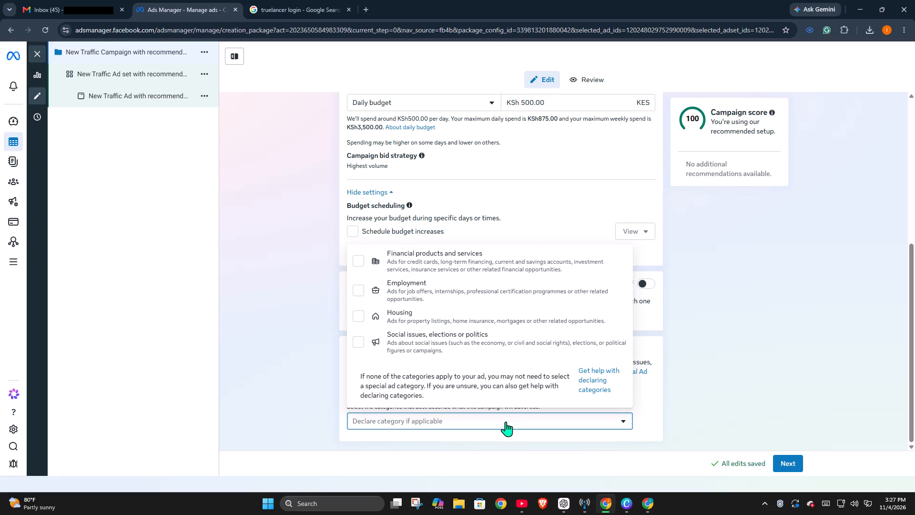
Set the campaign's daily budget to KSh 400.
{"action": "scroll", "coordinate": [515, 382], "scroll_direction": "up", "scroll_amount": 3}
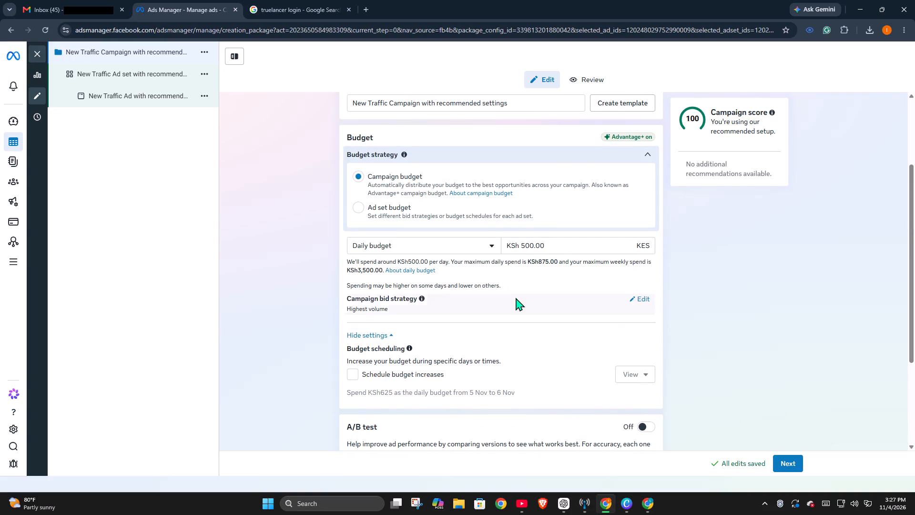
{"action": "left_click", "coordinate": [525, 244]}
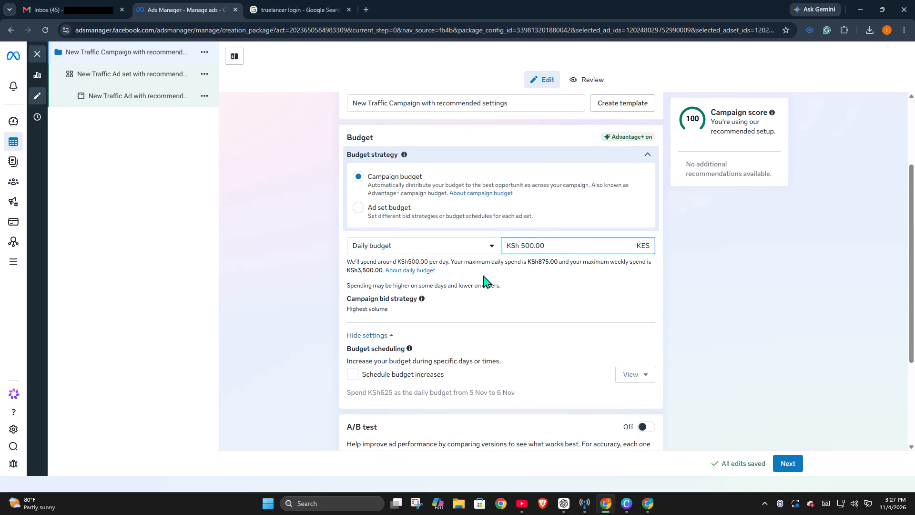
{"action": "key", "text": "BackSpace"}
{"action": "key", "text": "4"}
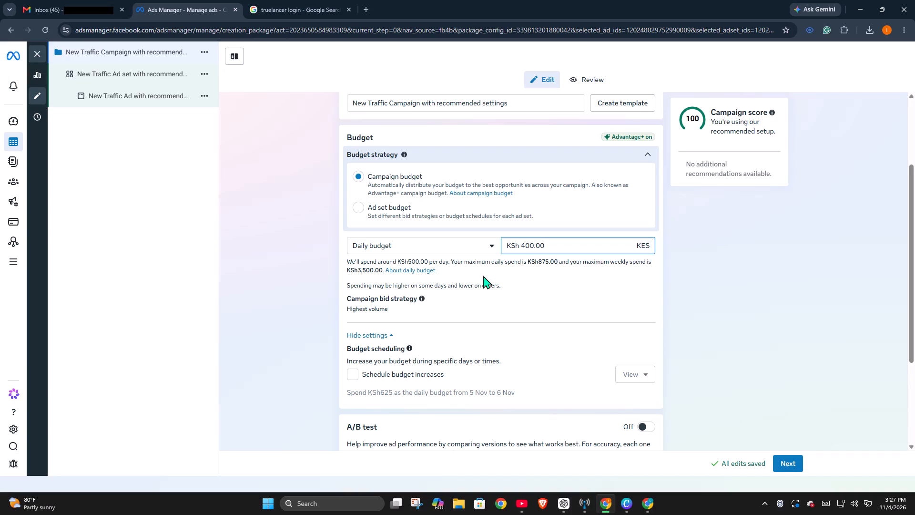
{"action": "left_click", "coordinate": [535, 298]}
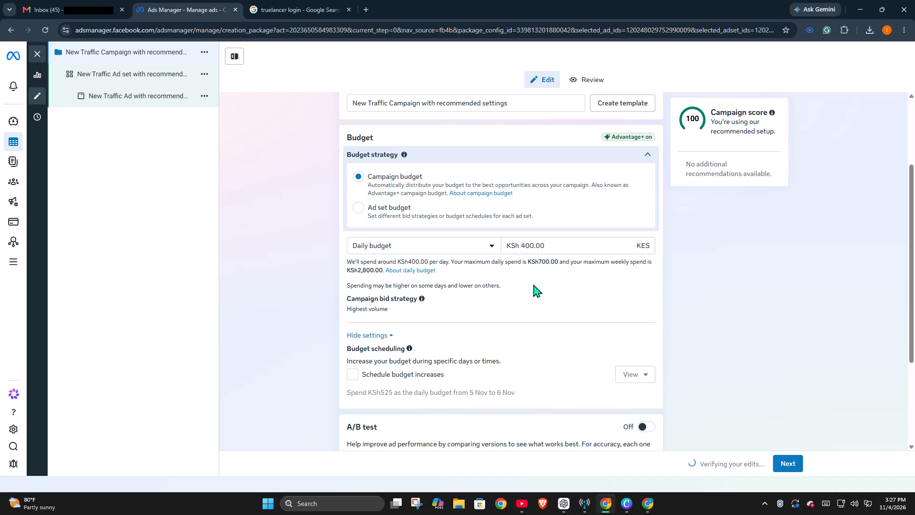
Set the campaign's daily budget to KSh 300 and continue to the ad set settings.
{"action": "left_click", "coordinate": [525, 244]}
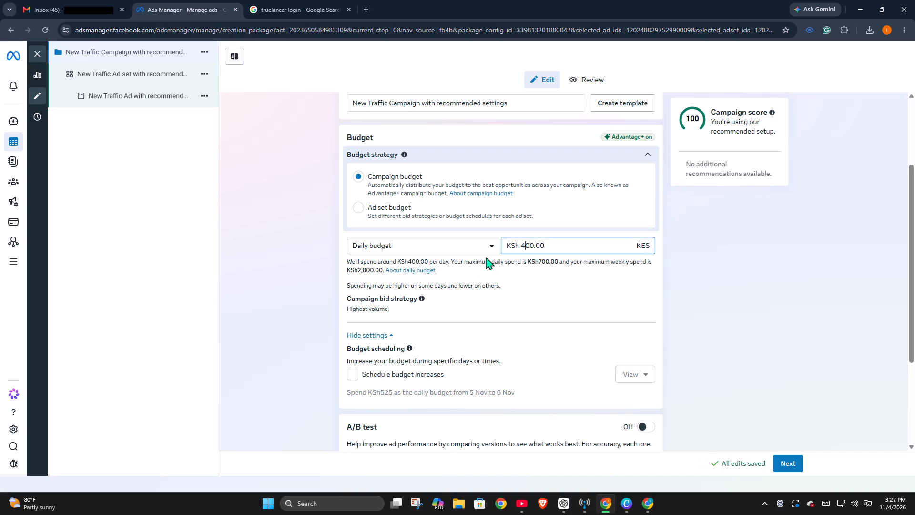
{"action": "key", "text": "BackSpace"}
{"action": "key", "text": "3"}
{"action": "left_click", "coordinate": [499, 273]}
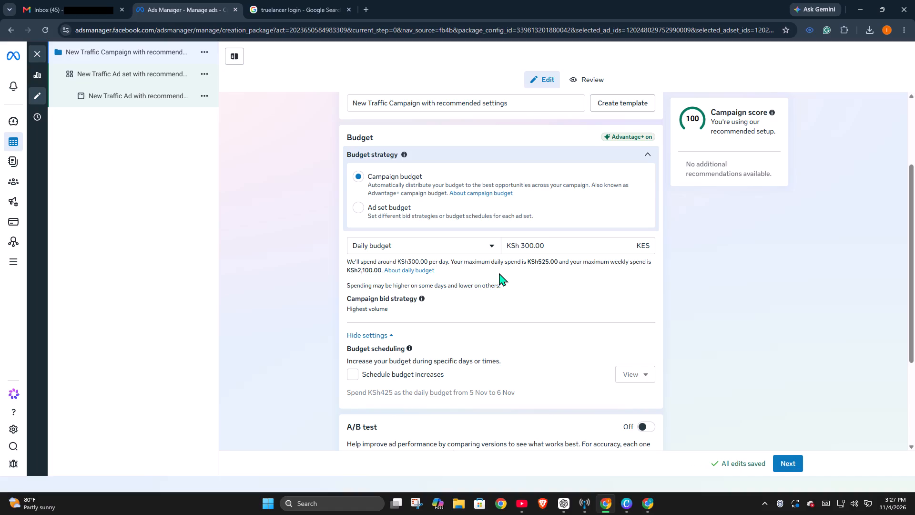
{"action": "scroll", "coordinate": [549, 352], "scroll_direction": "down", "scroll_amount": 3}
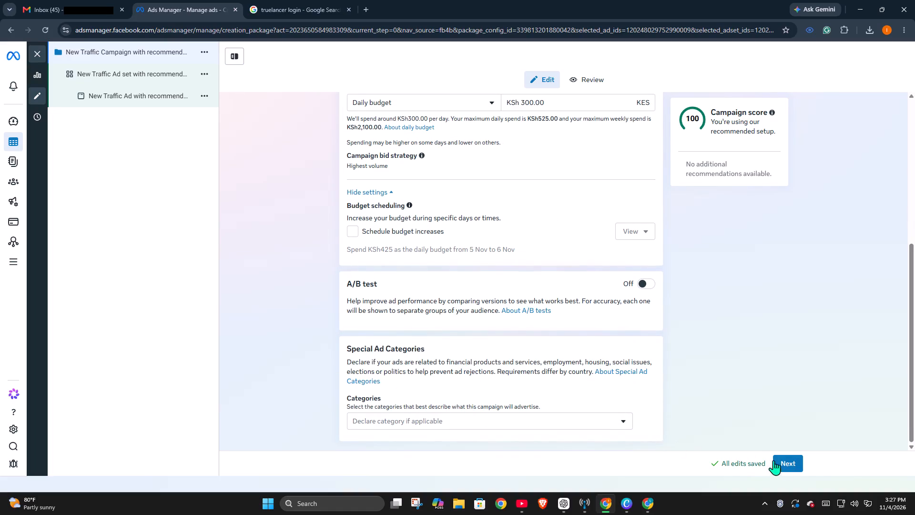
{"action": "left_click", "coordinate": [783, 465]}
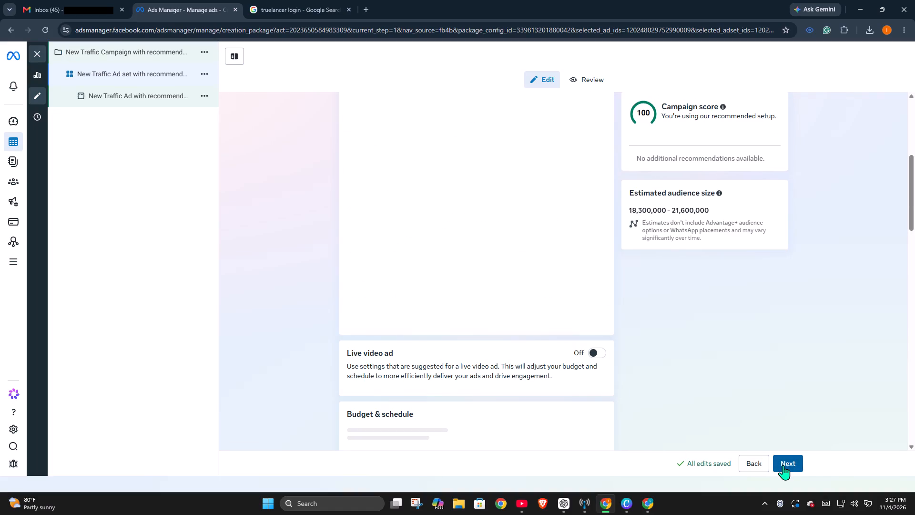
Append "nexomonk 1" to the ad set name, after "New Traffic Ad set with recommended settings".
{"action": "scroll", "coordinate": [624, 424], "scroll_direction": "up", "scroll_amount": 6}
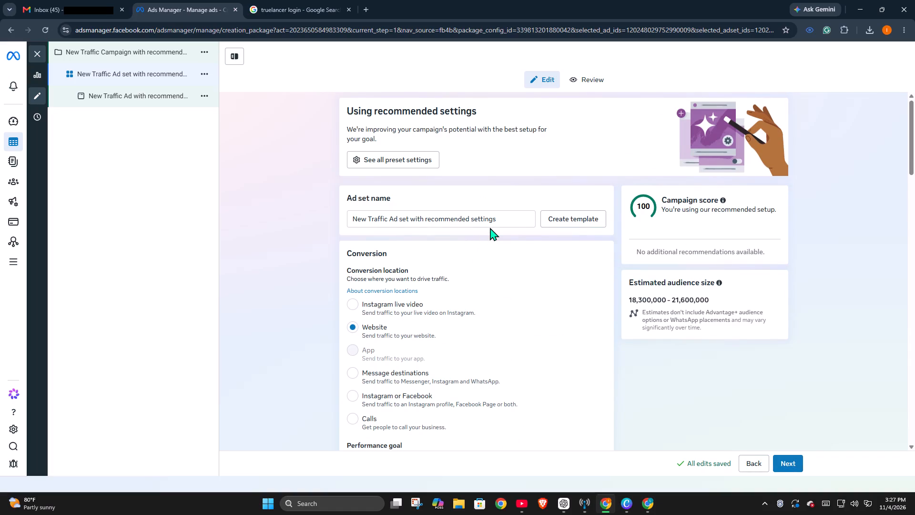
{"action": "left_click", "coordinate": [502, 217]}
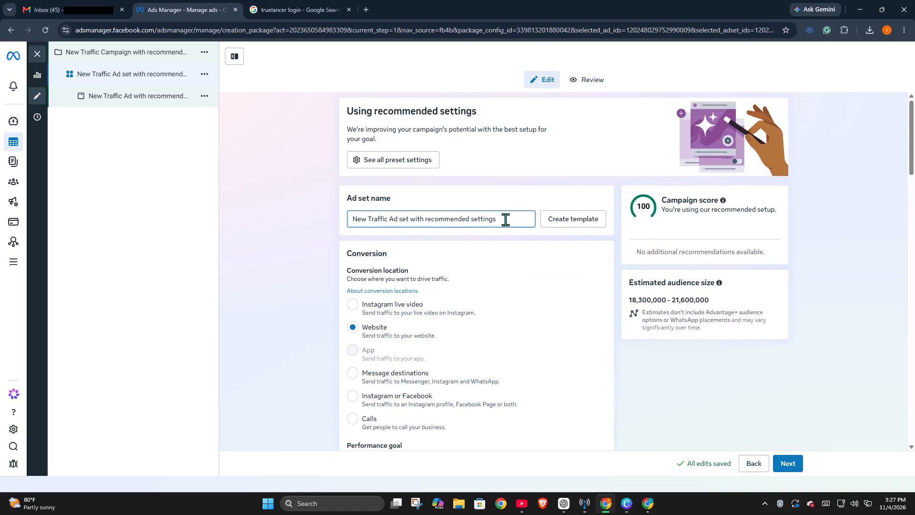
{"action": "key", "text": "space"}
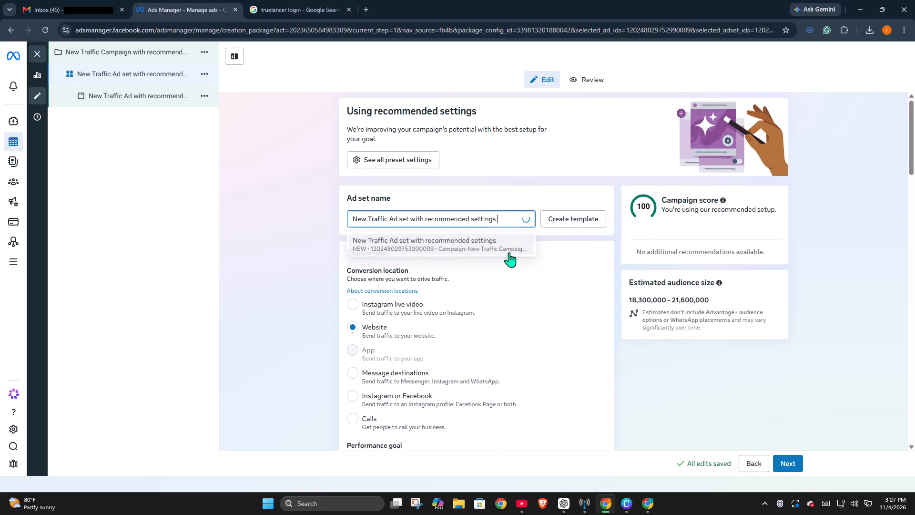
{"action": "key", "text": "n"}
{"action": "key", "text": "e"}
{"action": "key", "text": "x"}
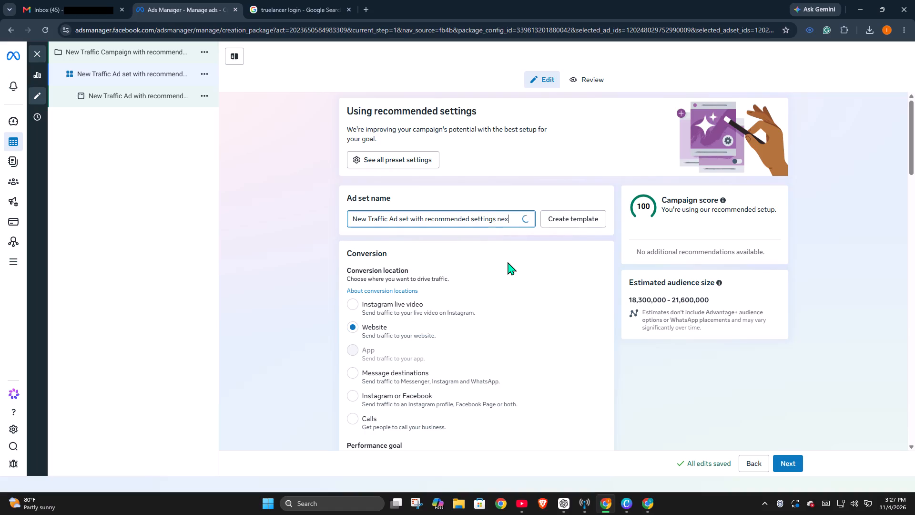
{"action": "key", "text": "o"}
{"action": "type", "text": "mo"}
{"action": "key", "text": "n"}
{"action": "key", "text": "k"}
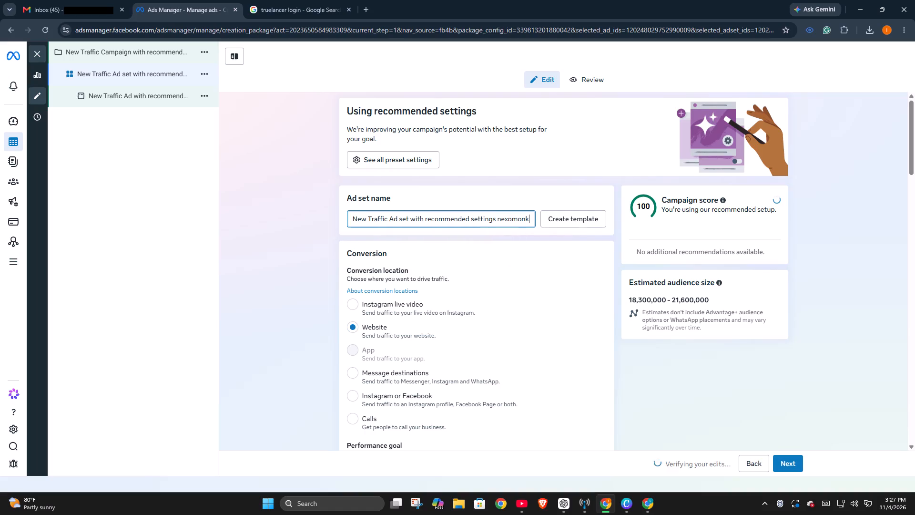
{"action": "key", "text": "space"}
{"action": "key", "text": "1"}
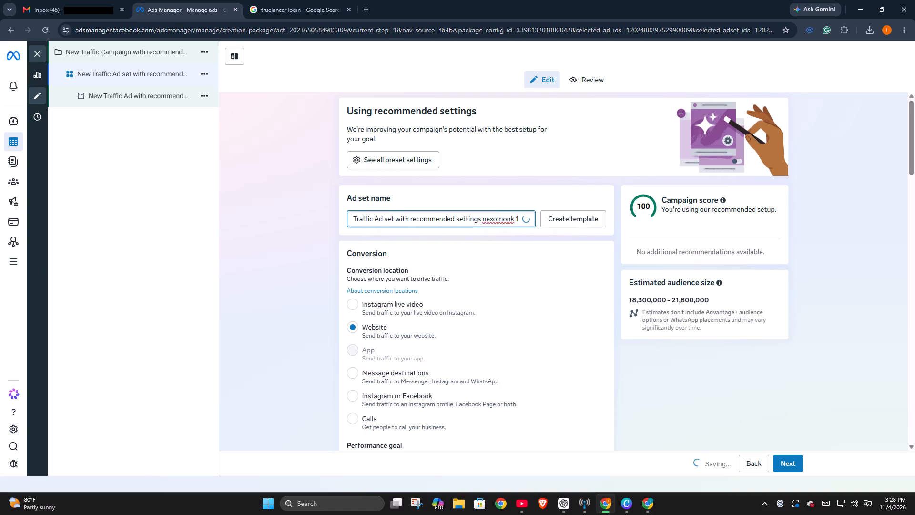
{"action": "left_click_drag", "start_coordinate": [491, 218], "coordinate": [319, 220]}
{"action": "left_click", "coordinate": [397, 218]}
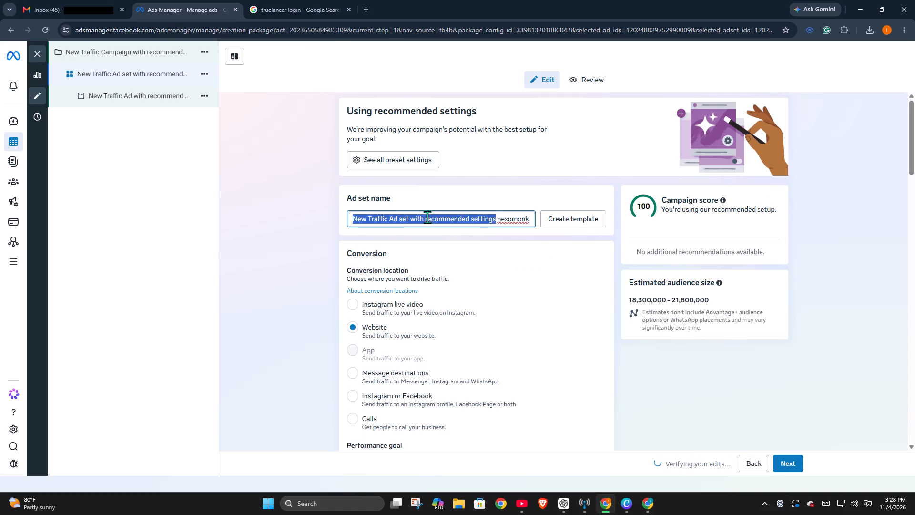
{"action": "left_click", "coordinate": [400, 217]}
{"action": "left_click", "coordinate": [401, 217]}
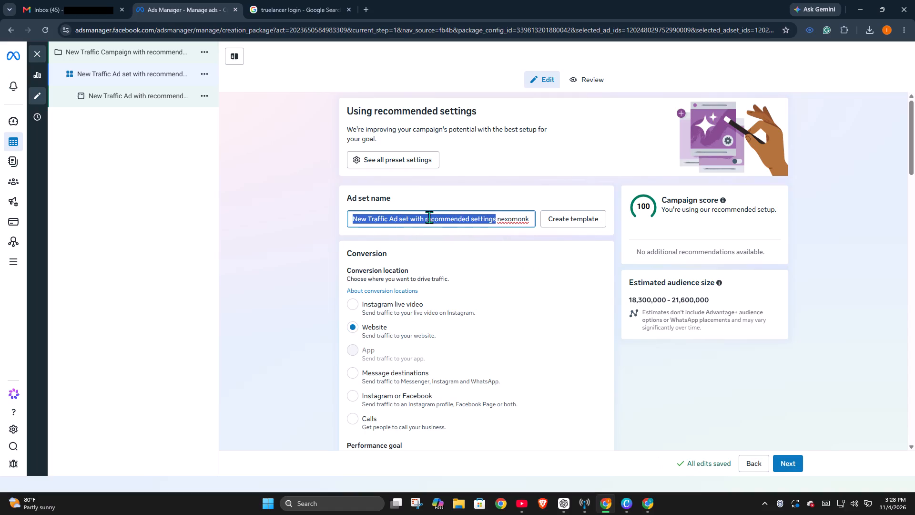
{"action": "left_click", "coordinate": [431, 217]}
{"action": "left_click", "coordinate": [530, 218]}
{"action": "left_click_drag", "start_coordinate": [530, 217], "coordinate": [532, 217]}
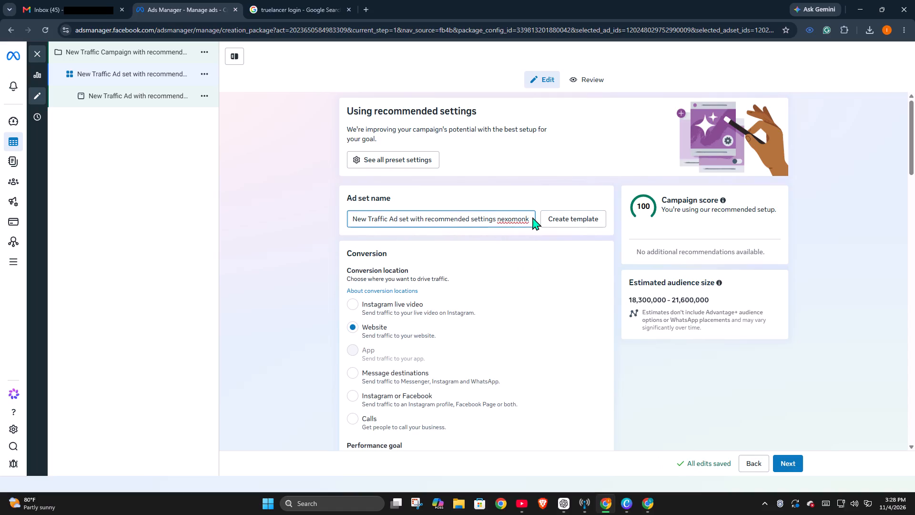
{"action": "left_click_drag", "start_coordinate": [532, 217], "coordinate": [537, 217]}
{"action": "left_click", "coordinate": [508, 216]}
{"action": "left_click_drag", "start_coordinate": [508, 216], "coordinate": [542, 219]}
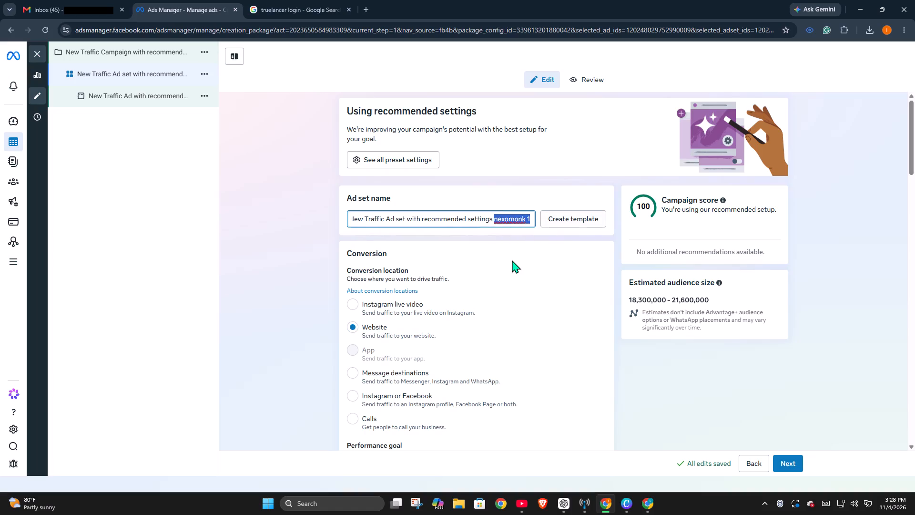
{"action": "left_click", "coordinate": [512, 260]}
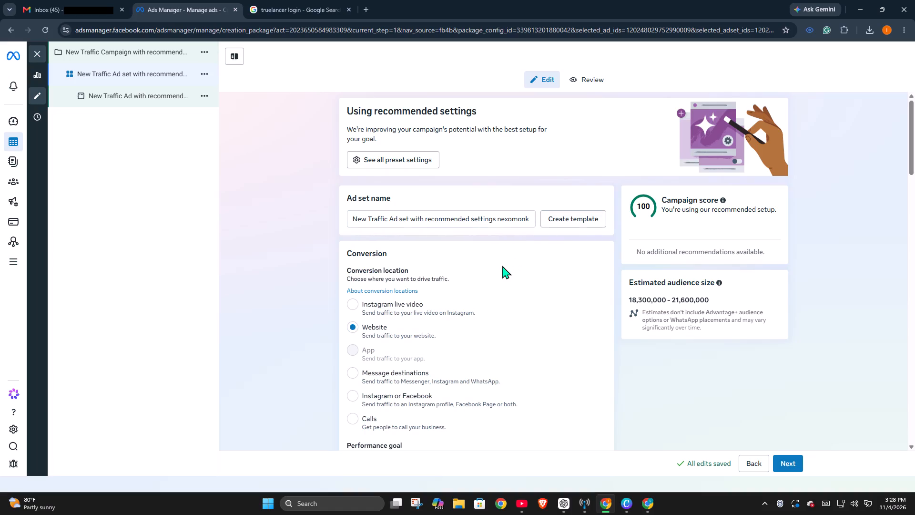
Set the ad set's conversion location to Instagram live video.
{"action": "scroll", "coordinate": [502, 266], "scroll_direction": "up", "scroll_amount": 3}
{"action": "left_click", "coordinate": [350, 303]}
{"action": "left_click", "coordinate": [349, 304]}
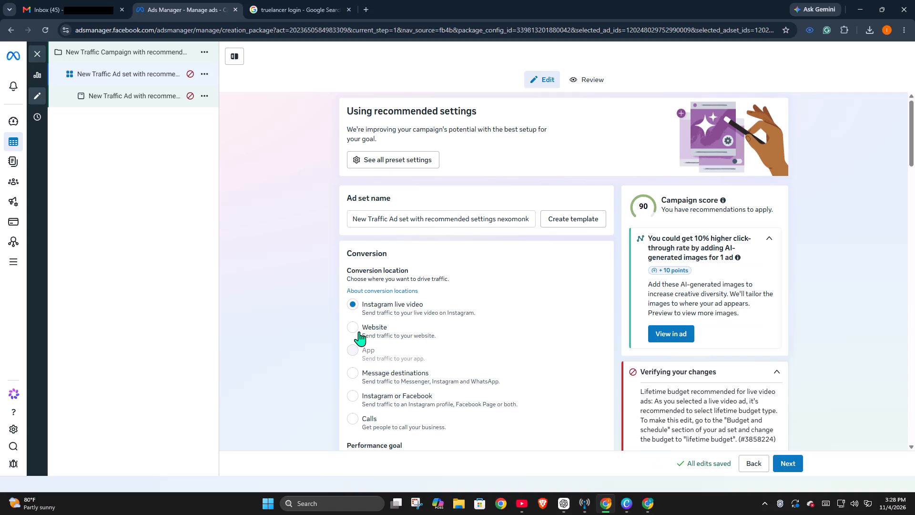
View the AI-generated images recommendation in the ad and try to open the ad setup options.
{"action": "left_click", "coordinate": [673, 339]}
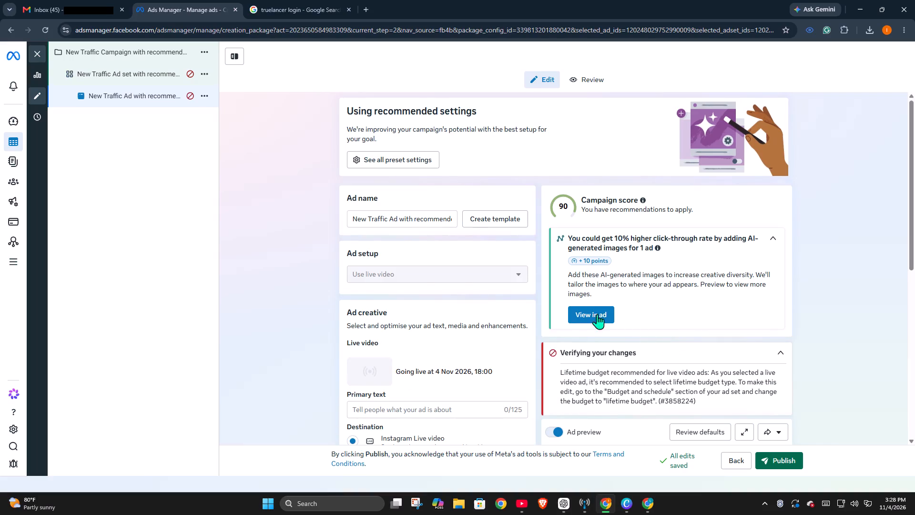
{"action": "left_click", "coordinate": [408, 271]}
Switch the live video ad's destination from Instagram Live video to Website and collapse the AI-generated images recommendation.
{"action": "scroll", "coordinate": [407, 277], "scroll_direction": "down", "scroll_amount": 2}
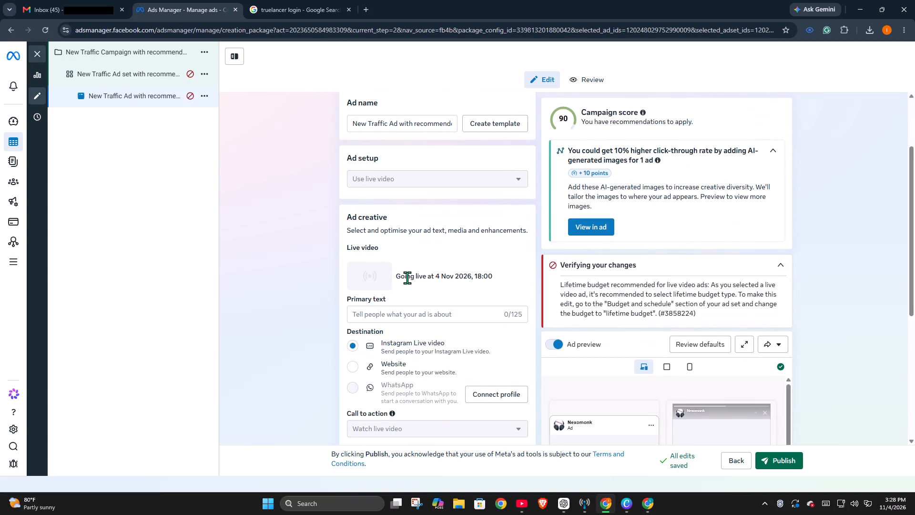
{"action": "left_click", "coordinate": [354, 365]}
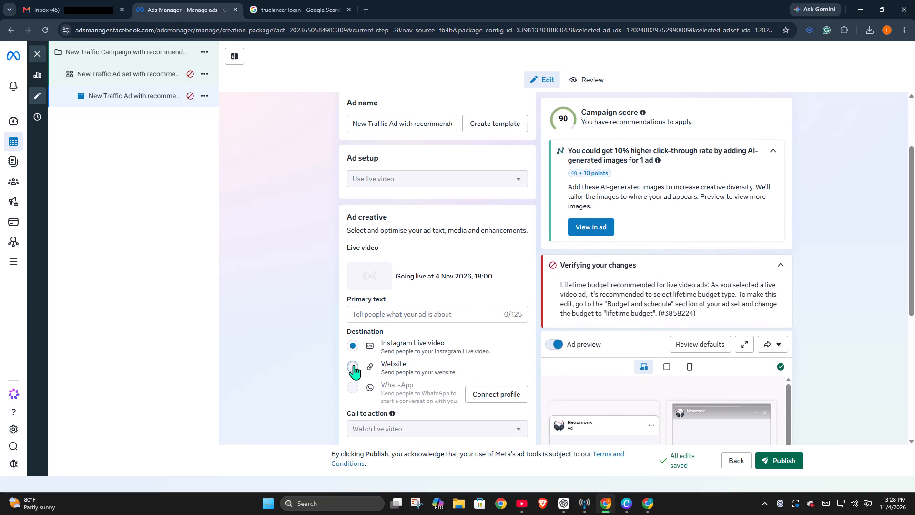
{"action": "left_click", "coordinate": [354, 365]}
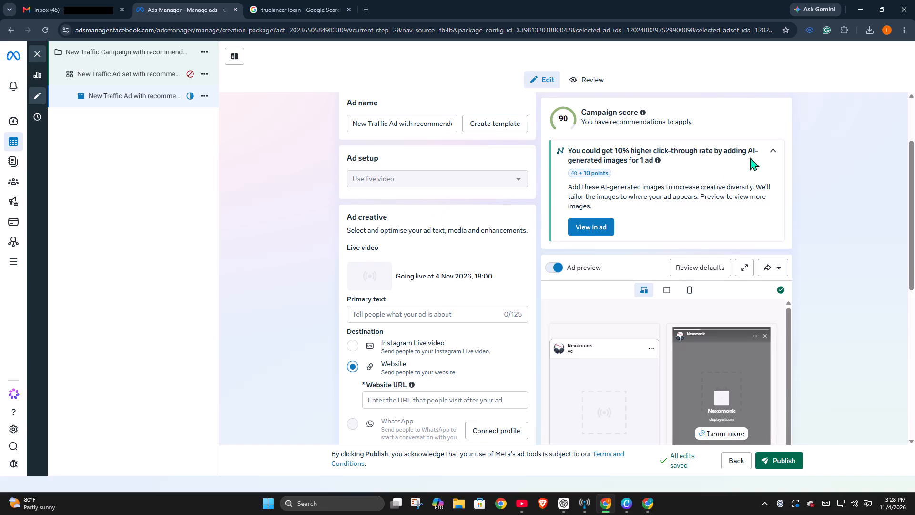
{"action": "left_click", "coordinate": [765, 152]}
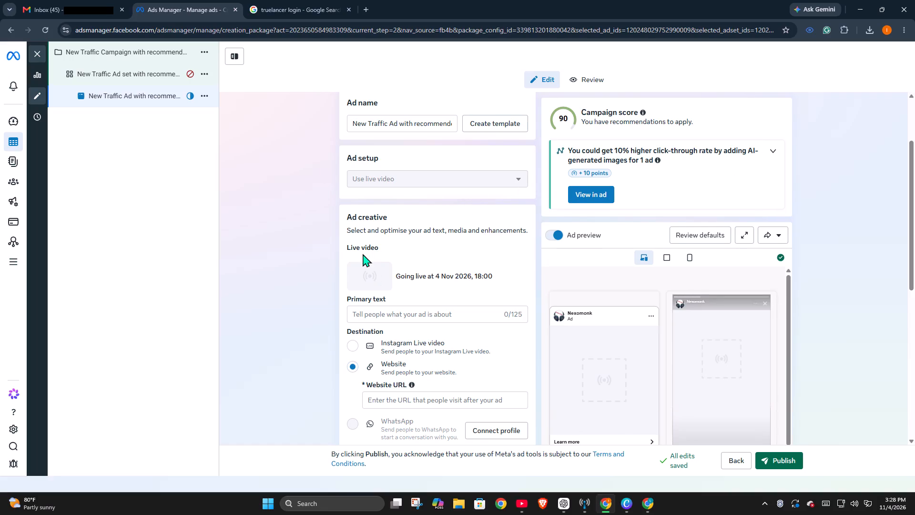
Return to the ad set settings and set the conversion location to Website.
{"action": "left_click", "coordinate": [12, 31]}
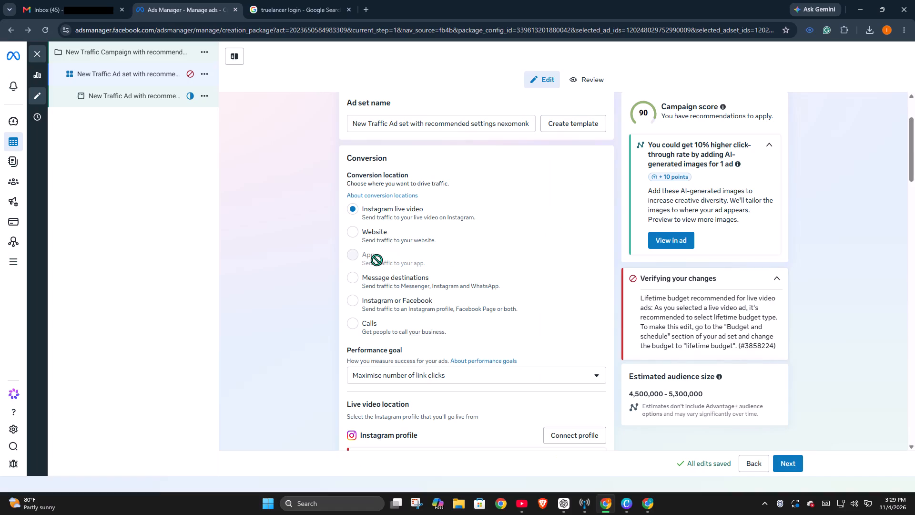
{"action": "left_click", "coordinate": [352, 241]}
{"action": "left_click", "coordinate": [352, 234]}
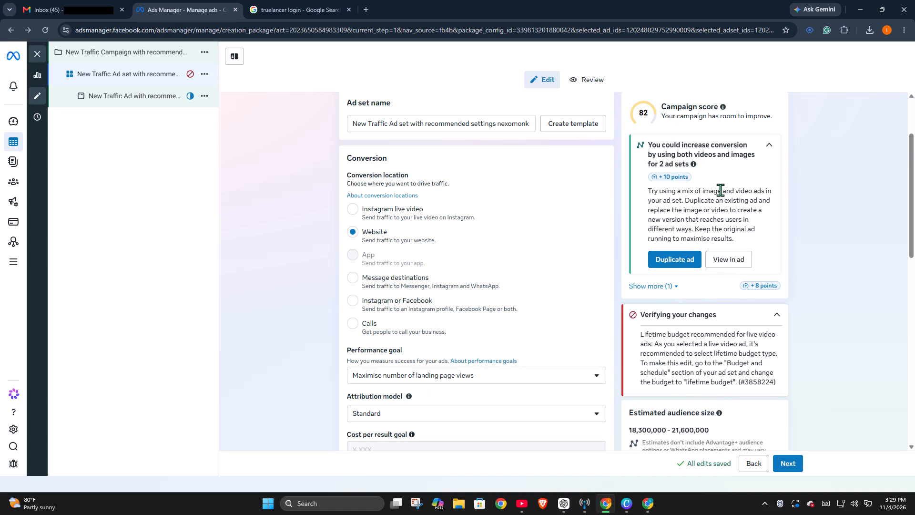
Review the ad set's performance goal, budget and schedule, and audience settings.
{"action": "scroll", "coordinate": [496, 239], "scroll_direction": "up", "scroll_amount": 3}
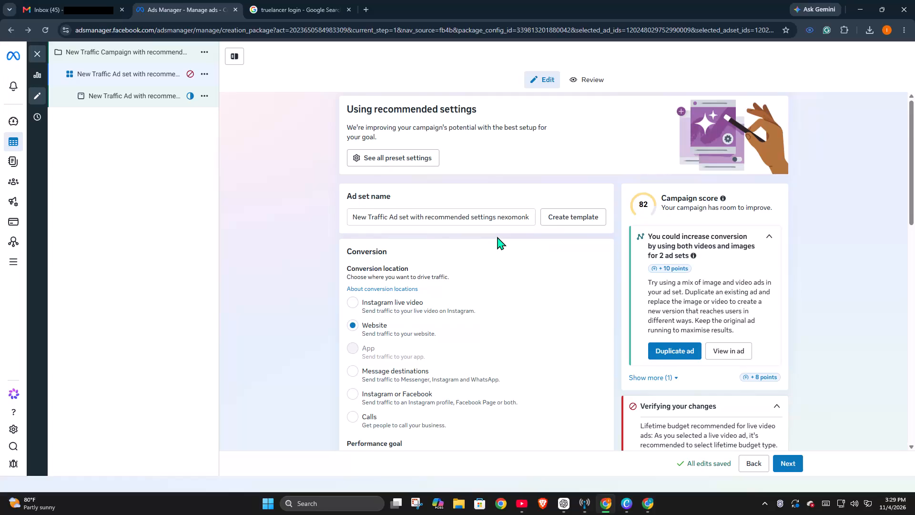
{"action": "scroll", "coordinate": [497, 237], "scroll_direction": "down", "scroll_amount": 6}
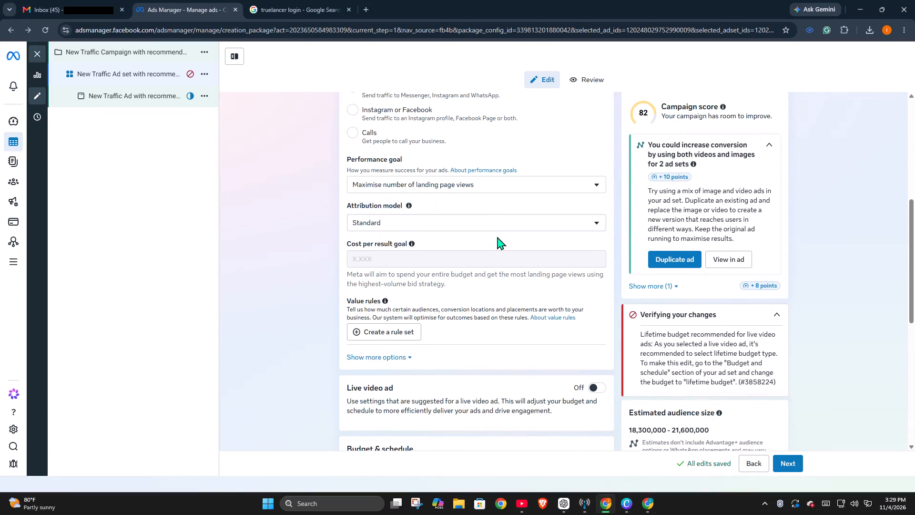
{"action": "scroll", "coordinate": [497, 237], "scroll_direction": "down", "scroll_amount": 6}
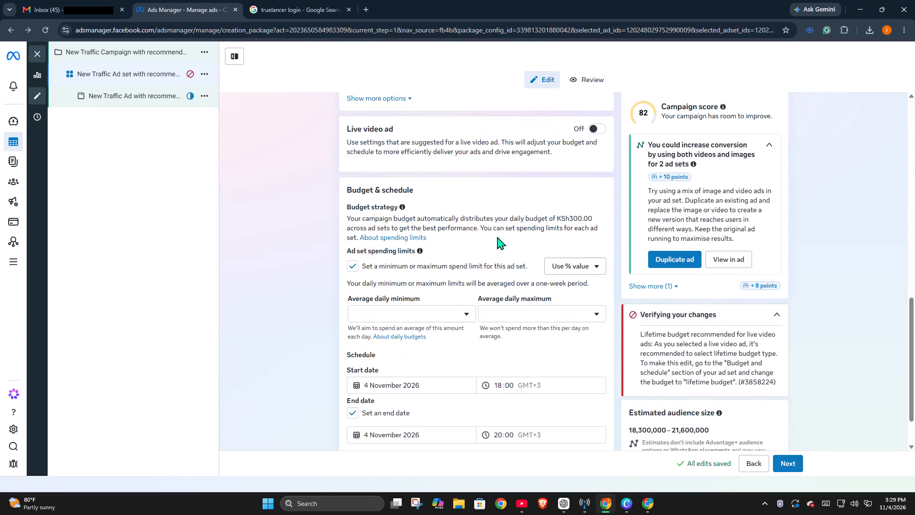
{"action": "scroll", "coordinate": [497, 237], "scroll_direction": "down", "scroll_amount": 8}
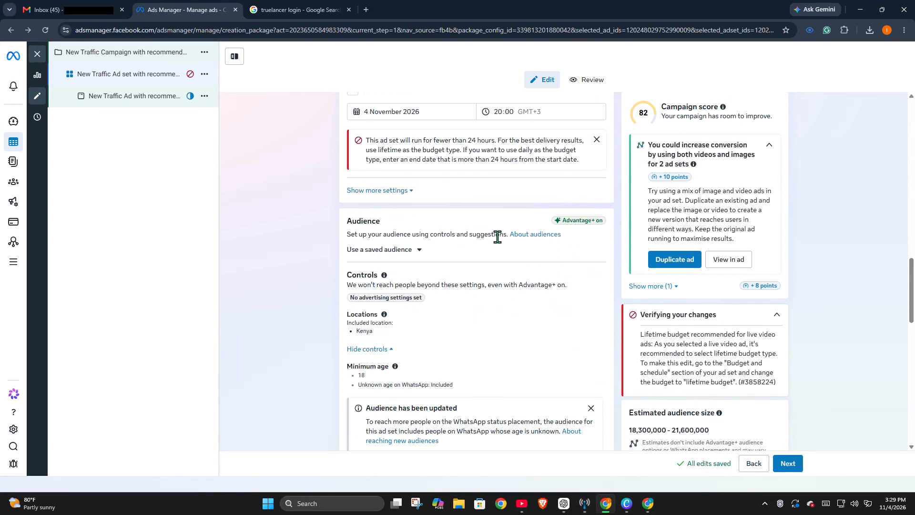
{"action": "scroll", "coordinate": [497, 237], "scroll_direction": "down", "scroll_amount": 3}
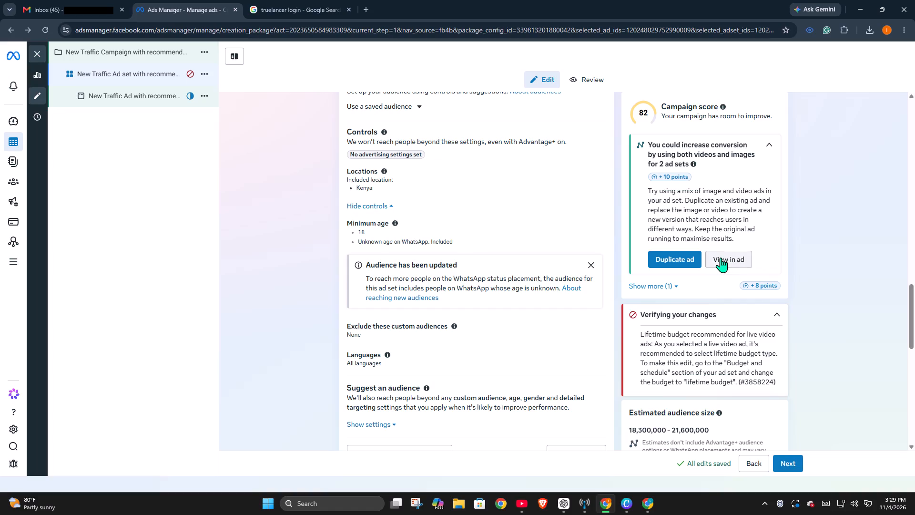
View the videos-and-images recommendation in the ad, then review the ad's settings and its Instagram profile options.
{"action": "left_click", "coordinate": [722, 257]}
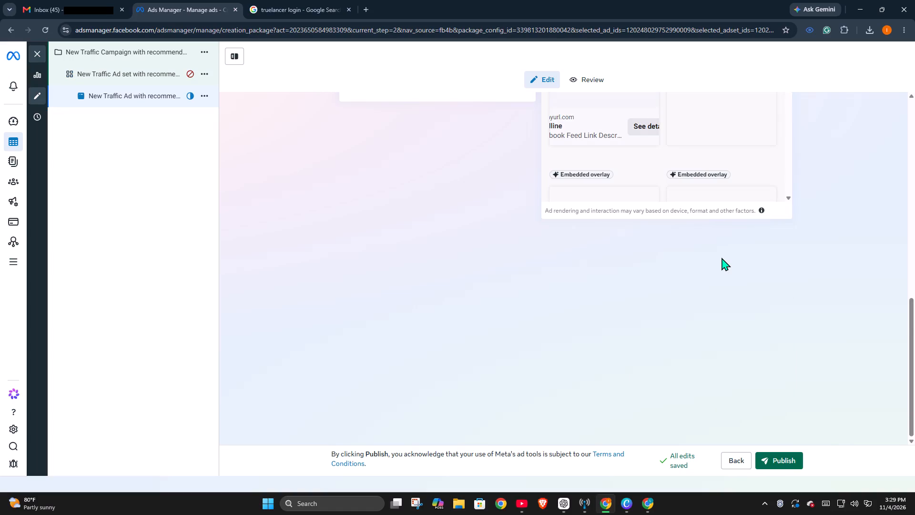
{"action": "scroll", "coordinate": [463, 291], "scroll_direction": "up", "scroll_amount": 2}
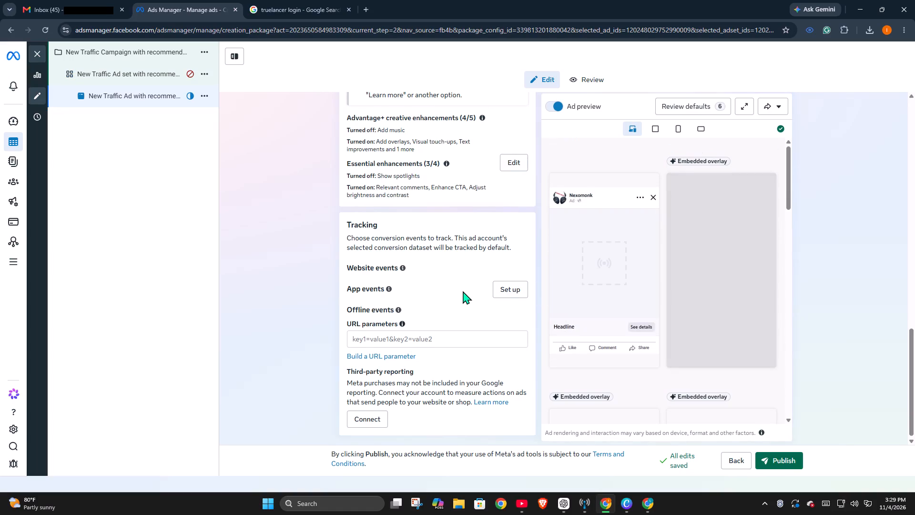
{"action": "scroll", "coordinate": [463, 291], "scroll_direction": "up", "scroll_amount": 9}
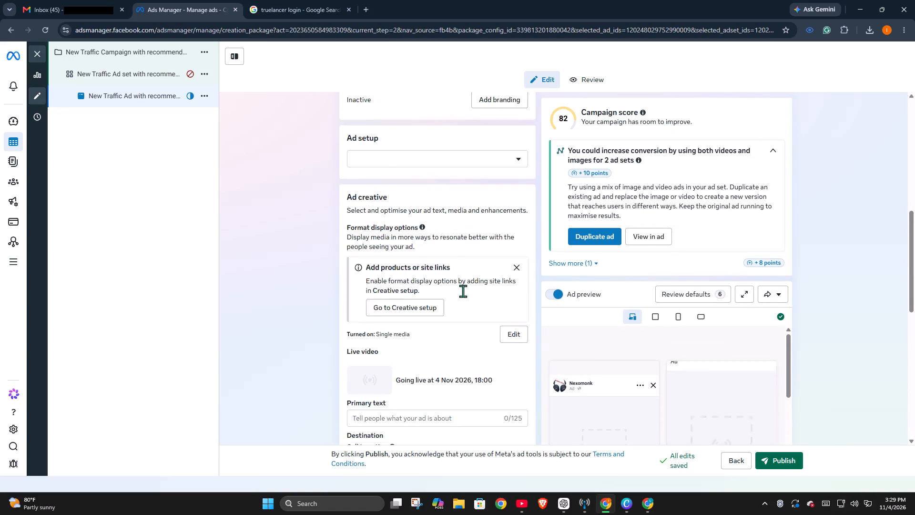
{"action": "scroll", "coordinate": [463, 291], "scroll_direction": "up", "scroll_amount": 13}
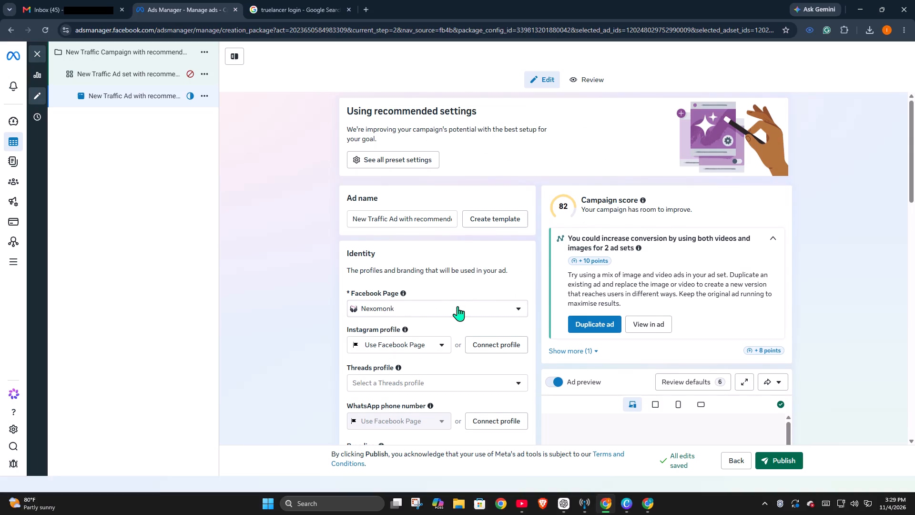
{"action": "left_click", "coordinate": [438, 344]}
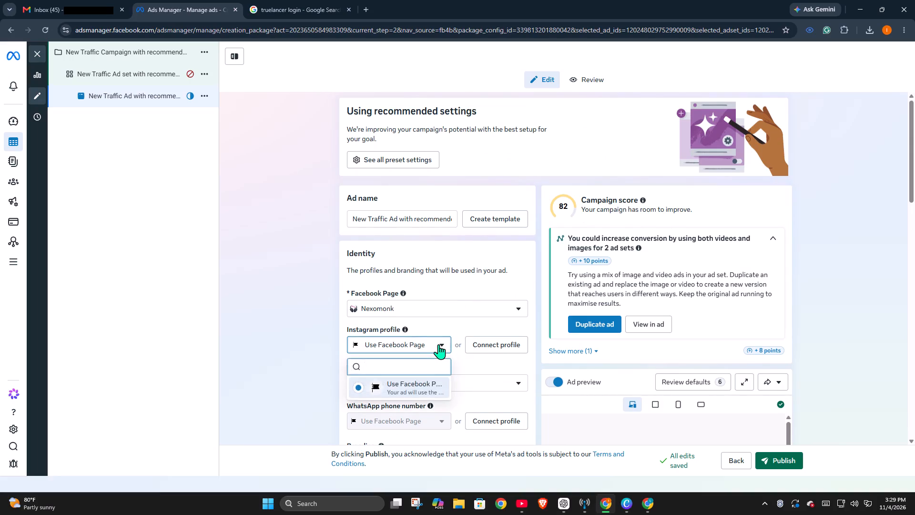
{"action": "left_click", "coordinate": [438, 344]}
Set the ad setup to Create ad.
{"action": "scroll", "coordinate": [435, 376], "scroll_direction": "down", "scroll_amount": 1}
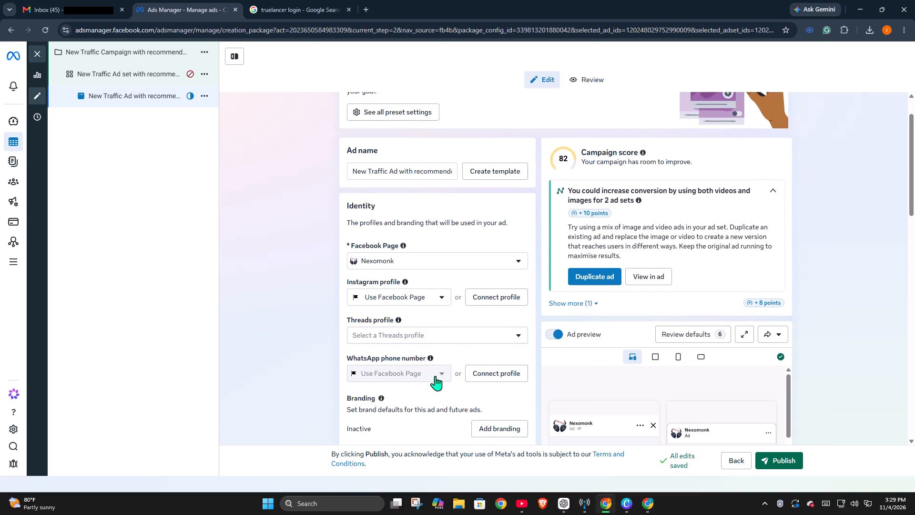
{"action": "scroll", "coordinate": [435, 376], "scroll_direction": "down", "scroll_amount": 2}
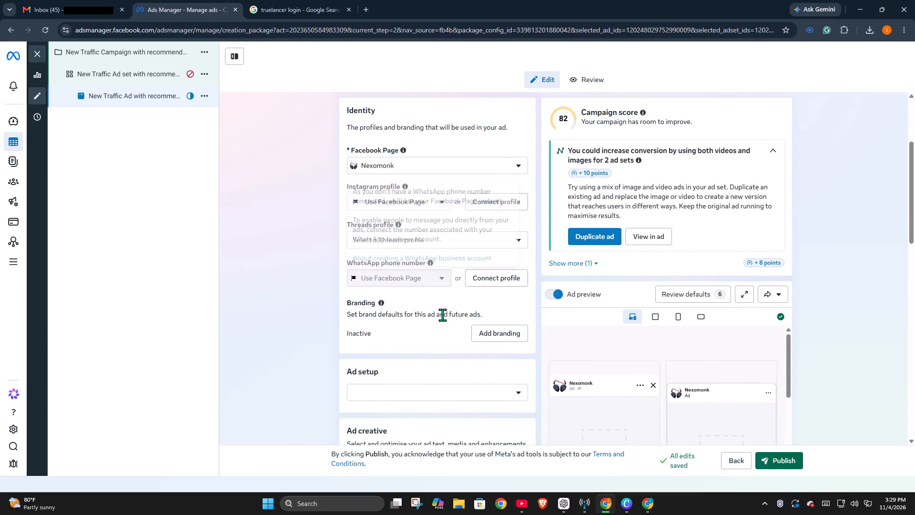
{"action": "scroll", "coordinate": [452, 328], "scroll_direction": "down", "scroll_amount": 2}
{"action": "left_click", "coordinate": [435, 294]}
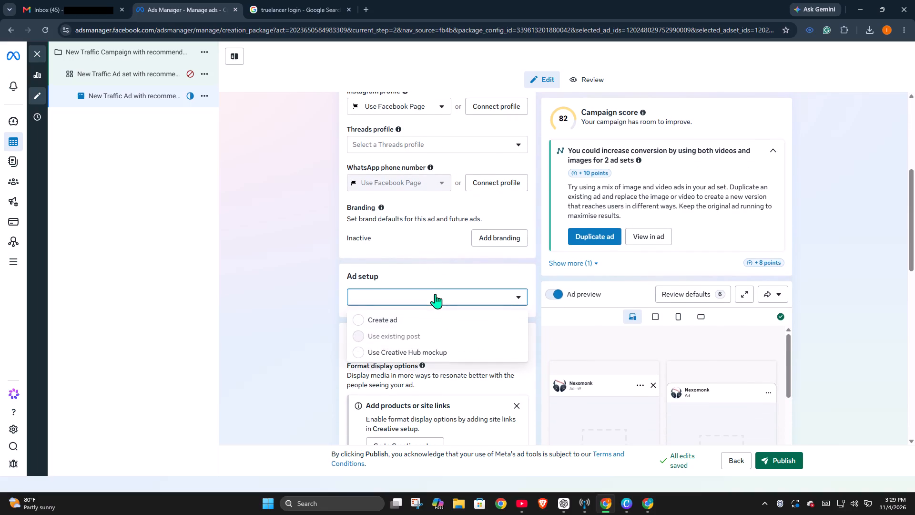
{"action": "left_click", "coordinate": [435, 319]}
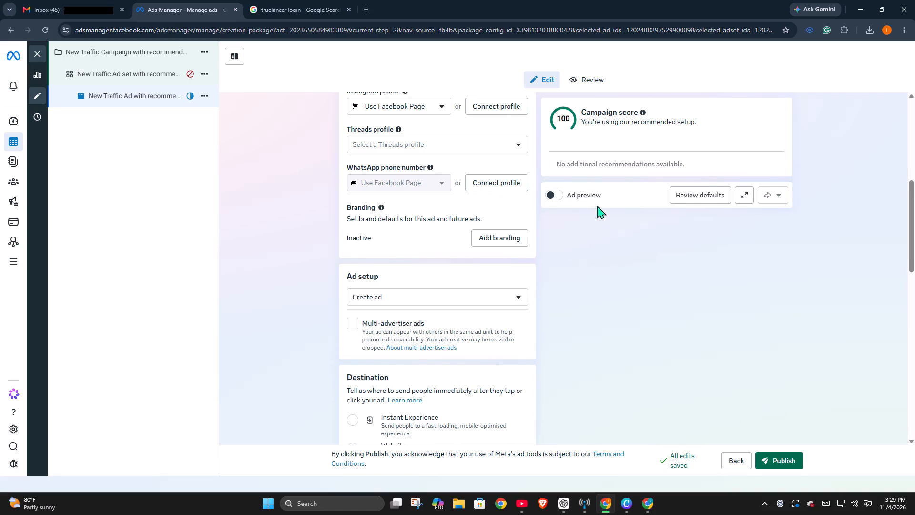
Set the ad's destination to Website and activate the empty Website URL entry.
{"action": "scroll", "coordinate": [423, 305], "scroll_direction": "down", "scroll_amount": 2}
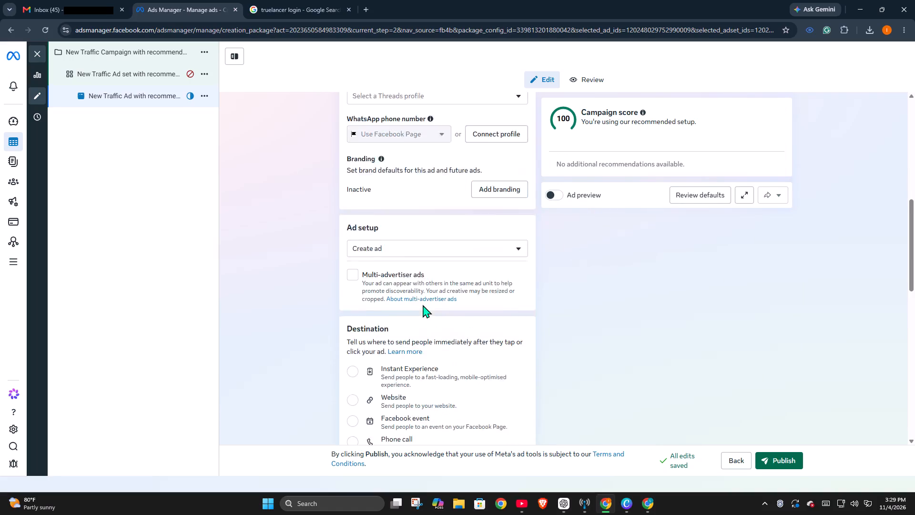
{"action": "scroll", "coordinate": [423, 305], "scroll_direction": "down", "scroll_amount": 1}
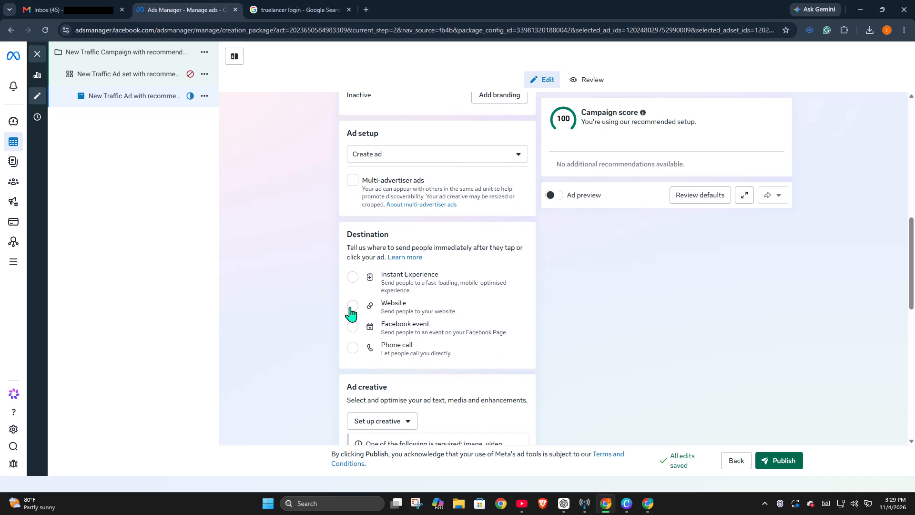
{"action": "left_click", "coordinate": [350, 306]}
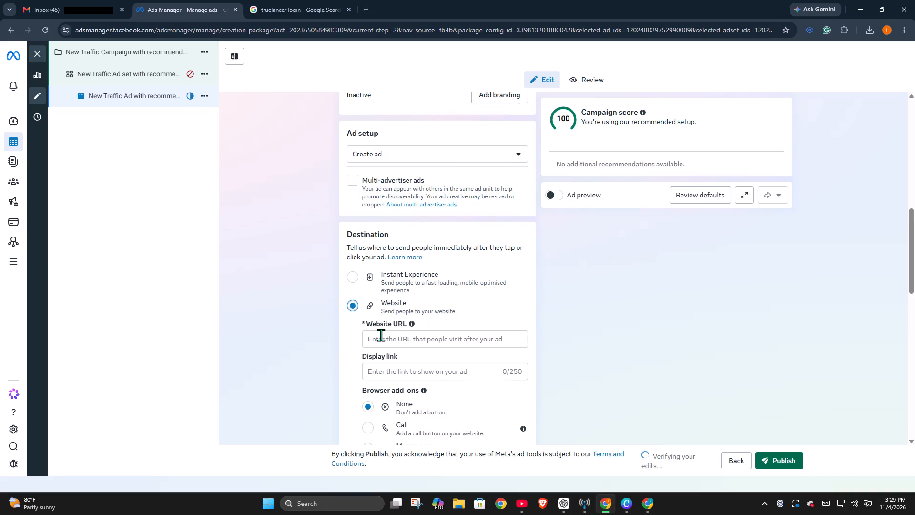
{"action": "left_click", "coordinate": [381, 335]}
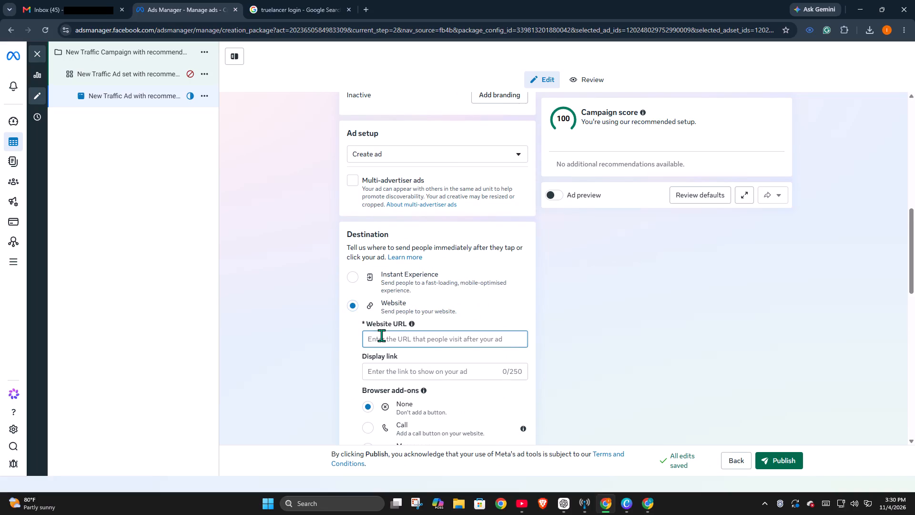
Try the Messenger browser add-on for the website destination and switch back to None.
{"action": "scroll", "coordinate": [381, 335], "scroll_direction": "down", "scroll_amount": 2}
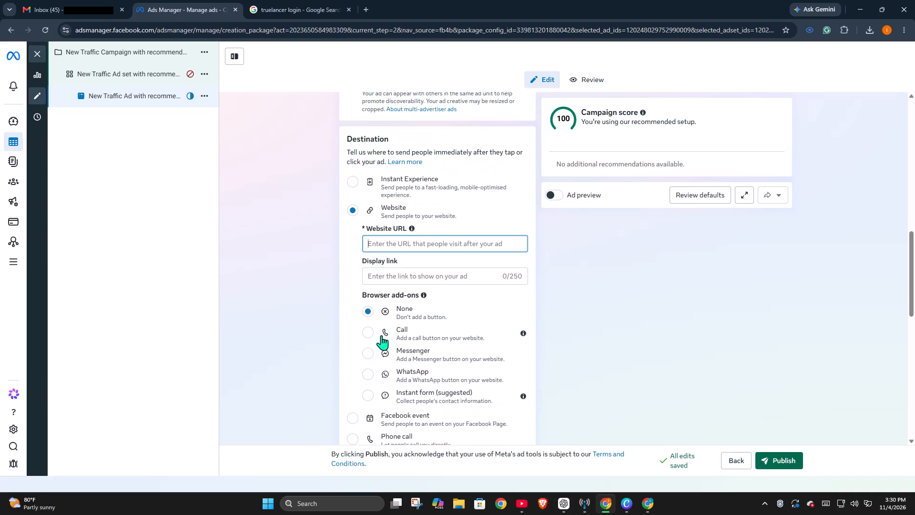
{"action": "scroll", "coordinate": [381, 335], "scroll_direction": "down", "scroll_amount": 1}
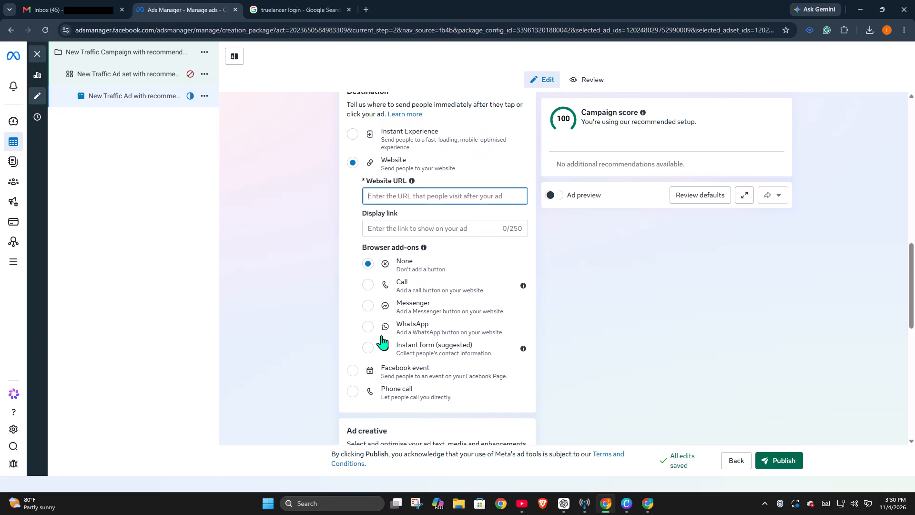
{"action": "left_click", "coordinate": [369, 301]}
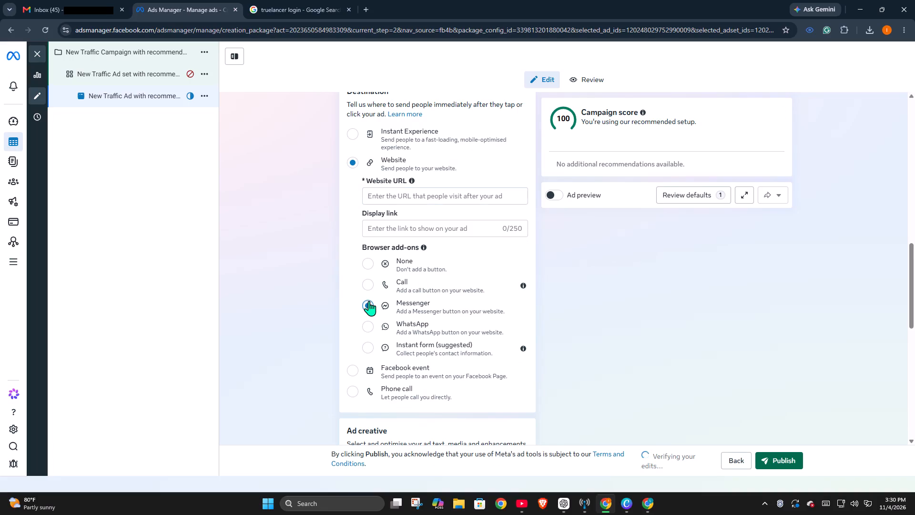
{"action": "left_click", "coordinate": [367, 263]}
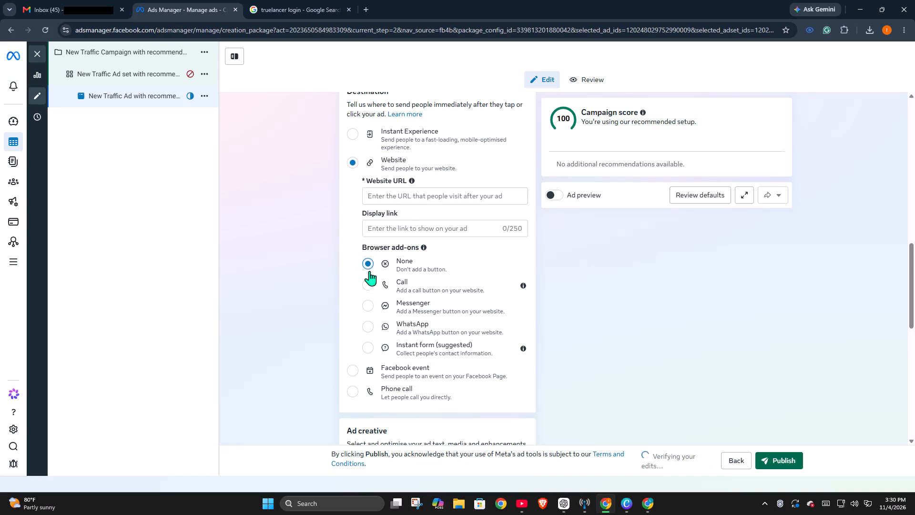
Examine the ad's creative type options and its creative testing, languages, tracking and identity sections.
{"action": "scroll", "coordinate": [381, 288], "scroll_direction": "down", "scroll_amount": 3}
{"action": "left_click", "coordinate": [386, 320]}
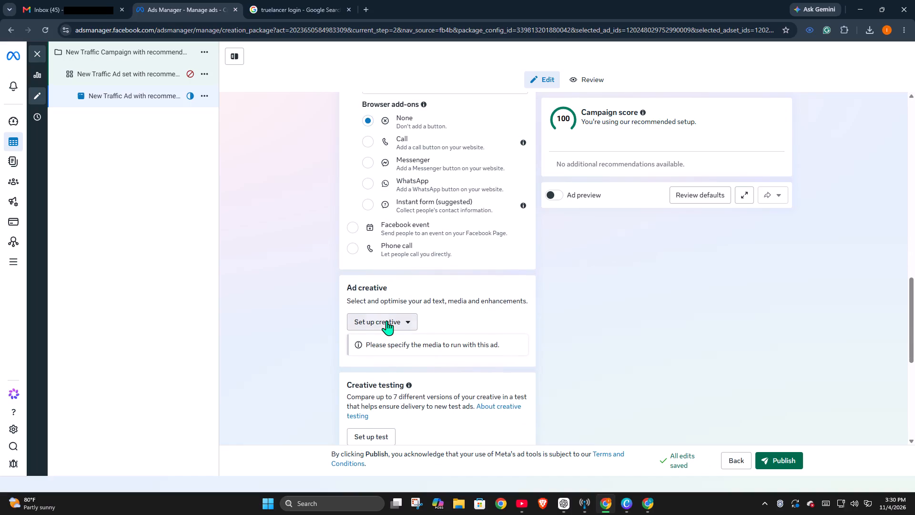
{"action": "scroll", "coordinate": [387, 322], "scroll_direction": "down", "scroll_amount": 2}
{"action": "left_click", "coordinate": [315, 312]}
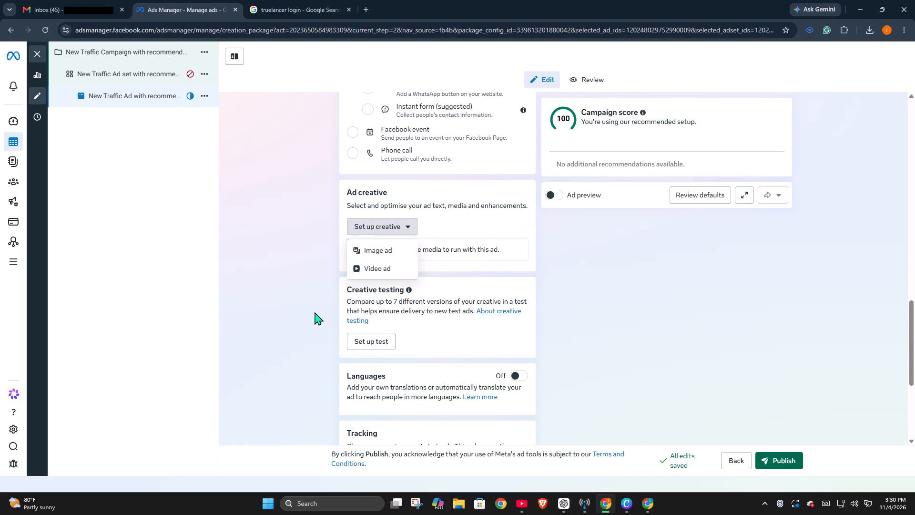
{"action": "scroll", "coordinate": [390, 284], "scroll_direction": "down", "scroll_amount": 2}
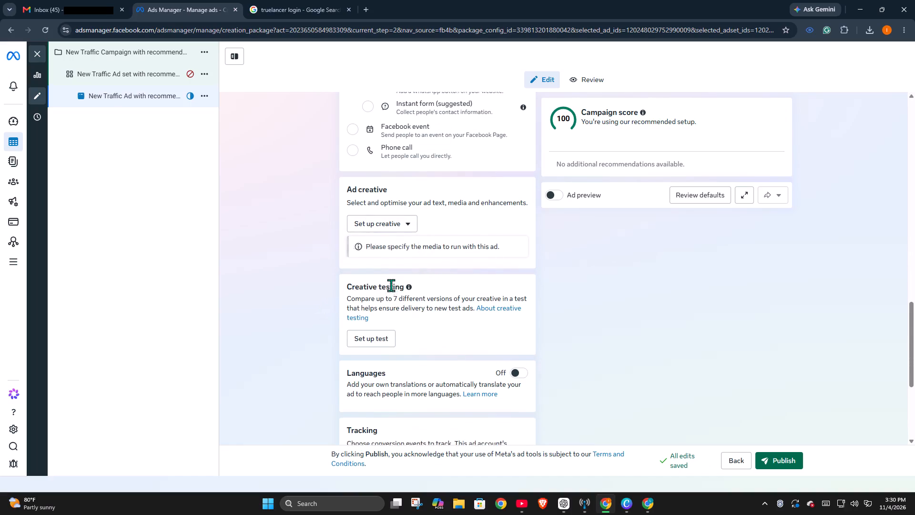
{"action": "scroll", "coordinate": [391, 285], "scroll_direction": "down", "scroll_amount": 4}
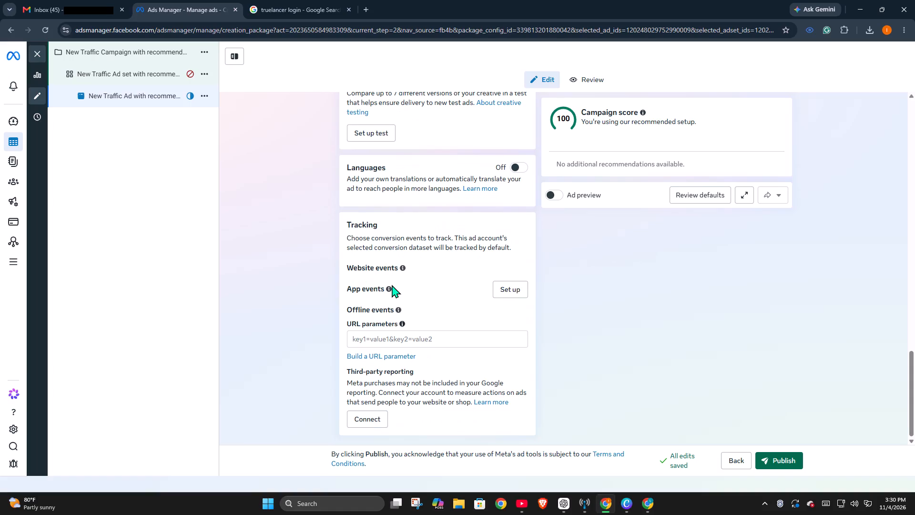
{"action": "scroll", "coordinate": [392, 285], "scroll_direction": "down", "scroll_amount": 1}
{"action": "scroll", "coordinate": [393, 284], "scroll_direction": "up", "scroll_amount": 9}
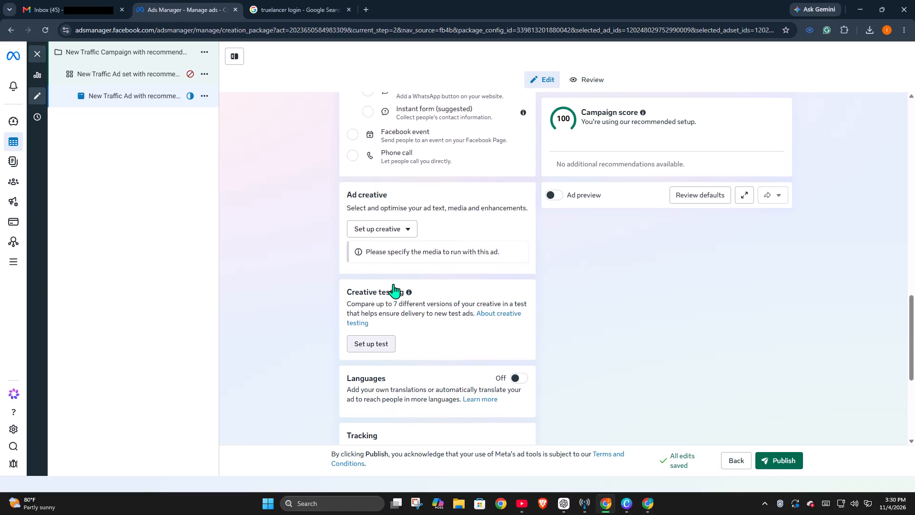
{"action": "scroll", "coordinate": [393, 284], "scroll_direction": "up", "scroll_amount": 9}
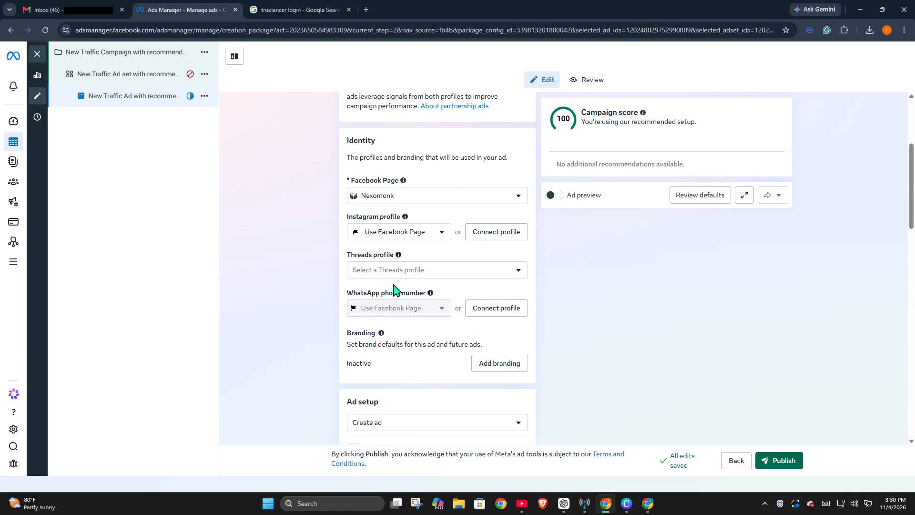
{"action": "scroll", "coordinate": [394, 283], "scroll_direction": "up", "scroll_amount": 5}
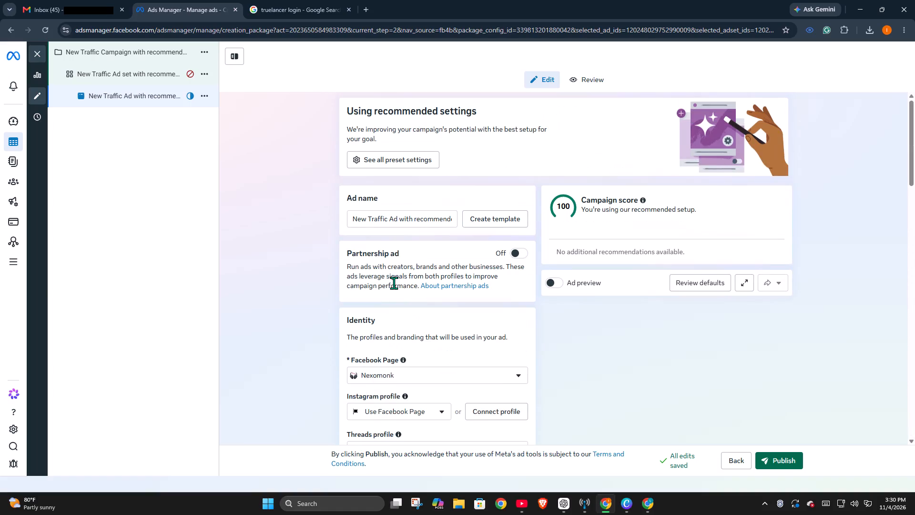
Enable multi-advertiser ads in the ad setup.
{"action": "scroll", "coordinate": [394, 283], "scroll_direction": "down", "scroll_amount": 3}
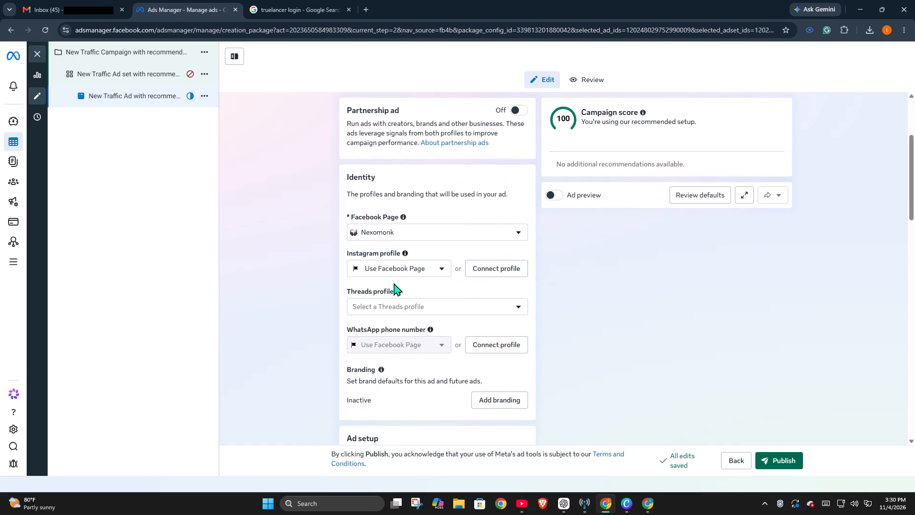
{"action": "scroll", "coordinate": [394, 283], "scroll_direction": "down", "scroll_amount": 4}
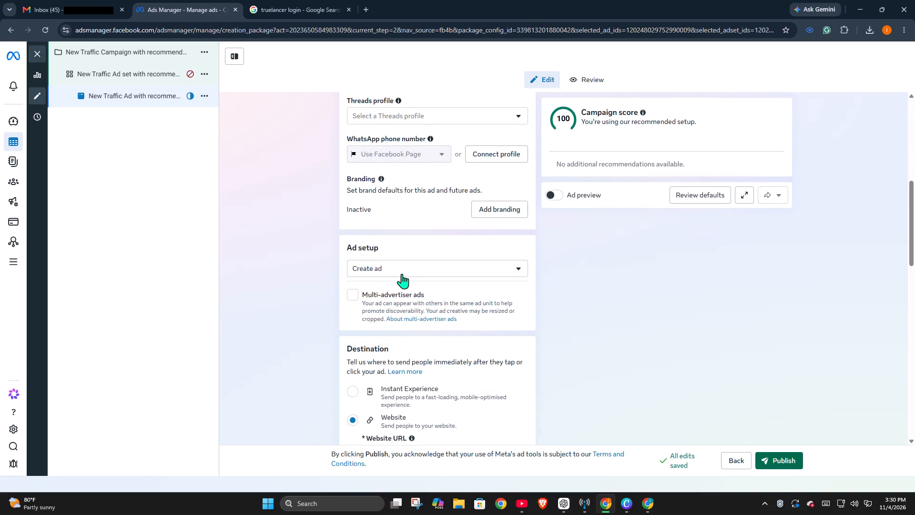
{"action": "left_click", "coordinate": [354, 293]}
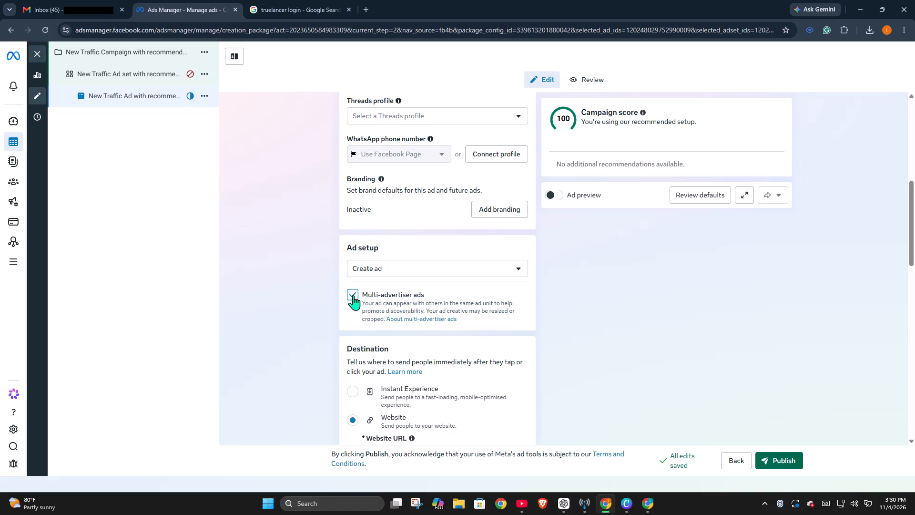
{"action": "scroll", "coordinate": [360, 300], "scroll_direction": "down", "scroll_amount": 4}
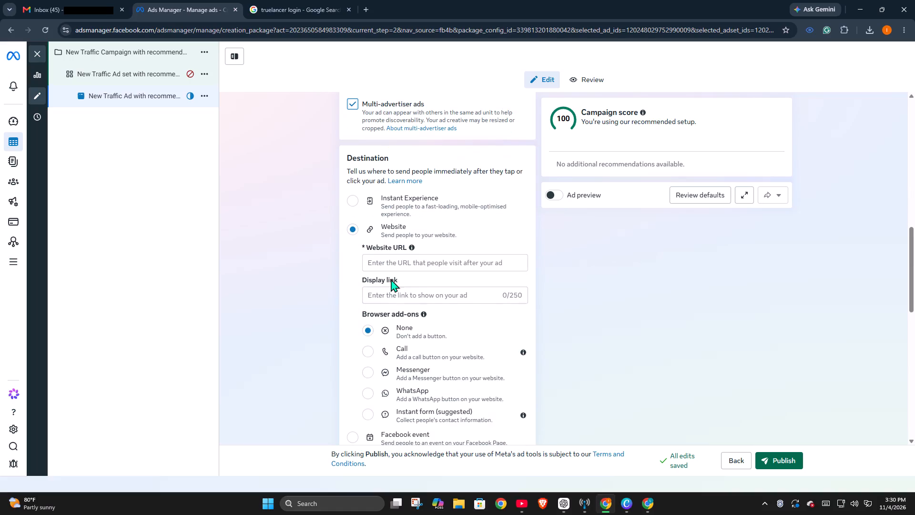
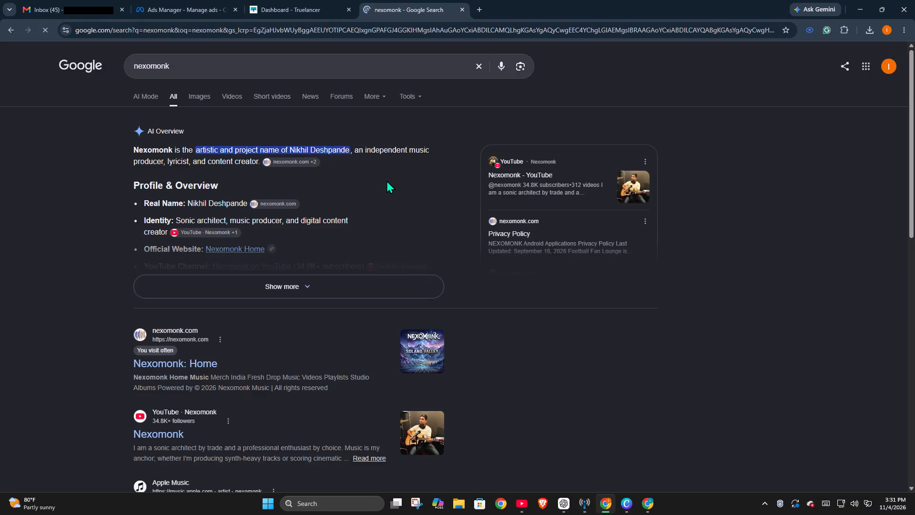
Open the Nexomonk home page from the search results and copy its web address.
{"action": "left_click", "coordinate": [187, 365]}
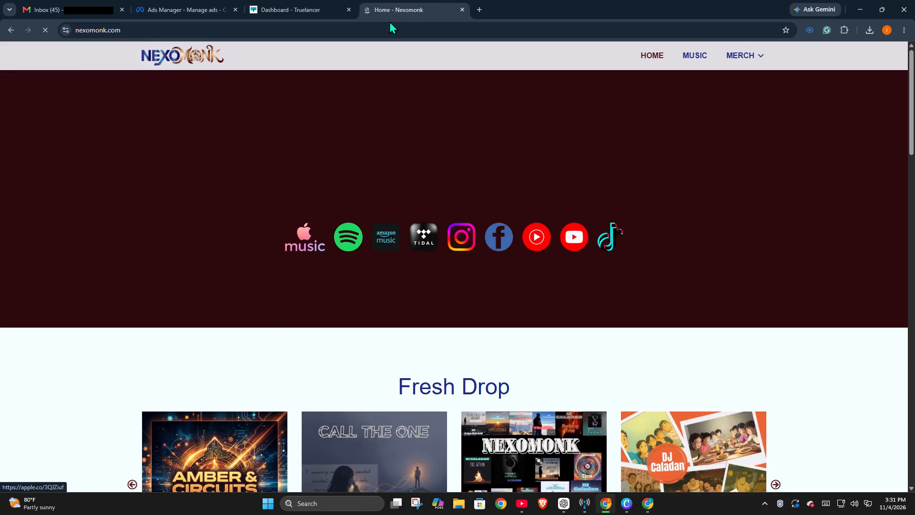
{"action": "double_click", "coordinate": [100, 26]}
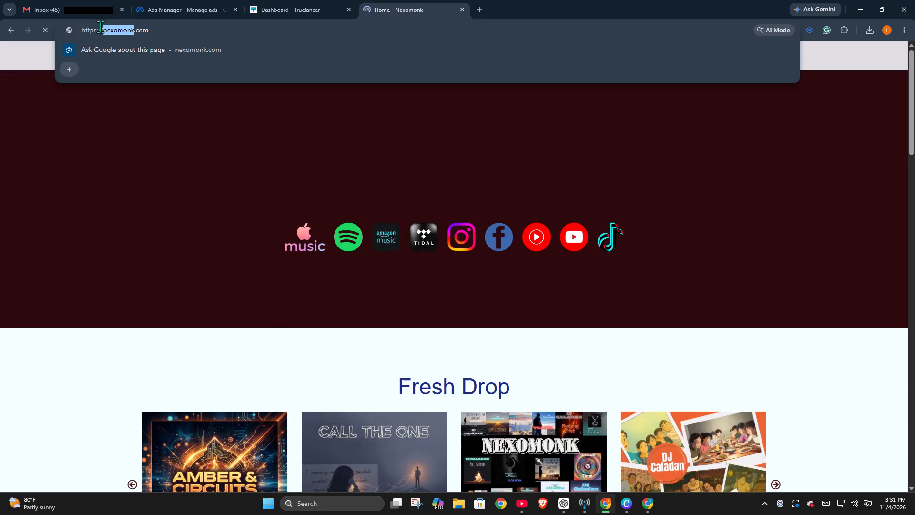
{"action": "left_click_drag", "start_coordinate": [153, 25], "coordinate": [77, 28]}
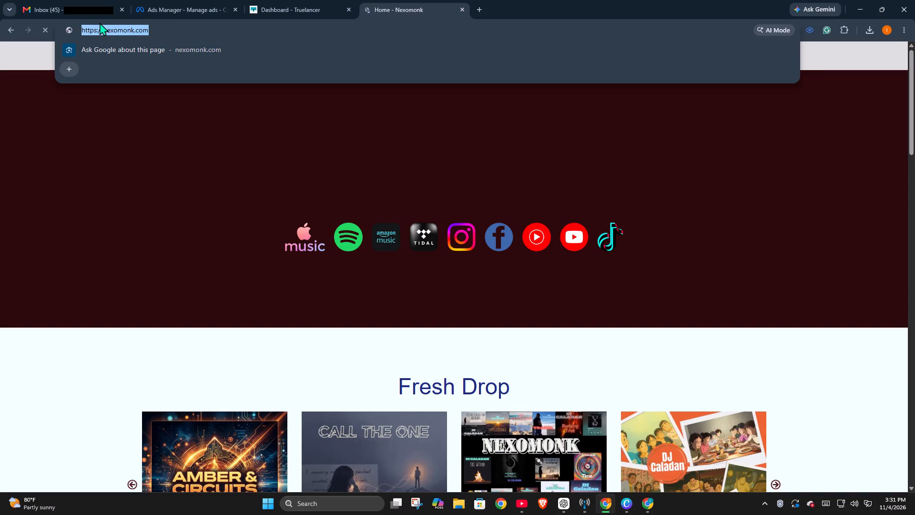
{"action": "right_click", "coordinate": [106, 28]}
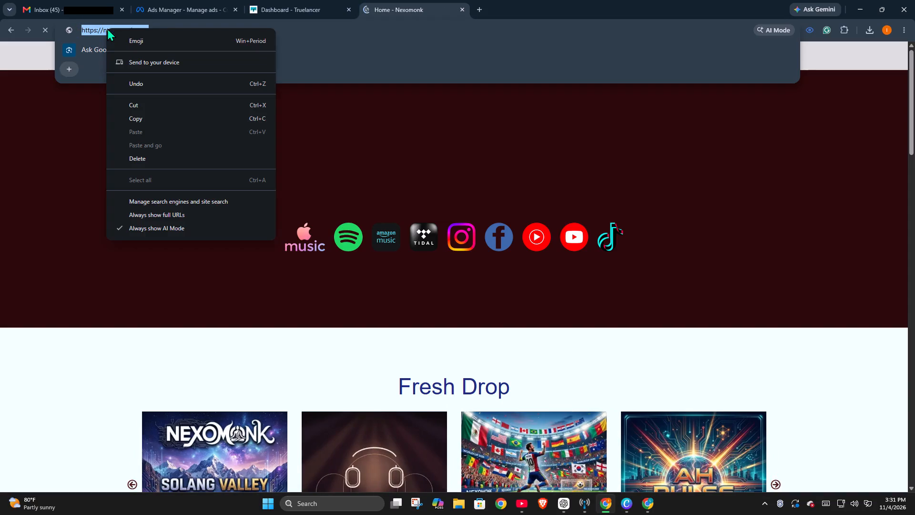
{"action": "left_click", "coordinate": [148, 115]}
{"action": "left_click", "coordinate": [266, 1]}
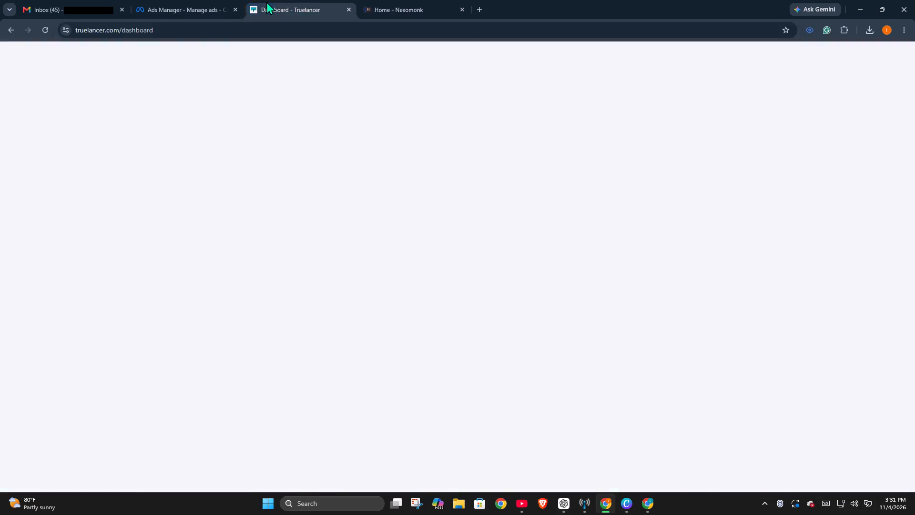
{"action": "left_click", "coordinate": [185, 5]}
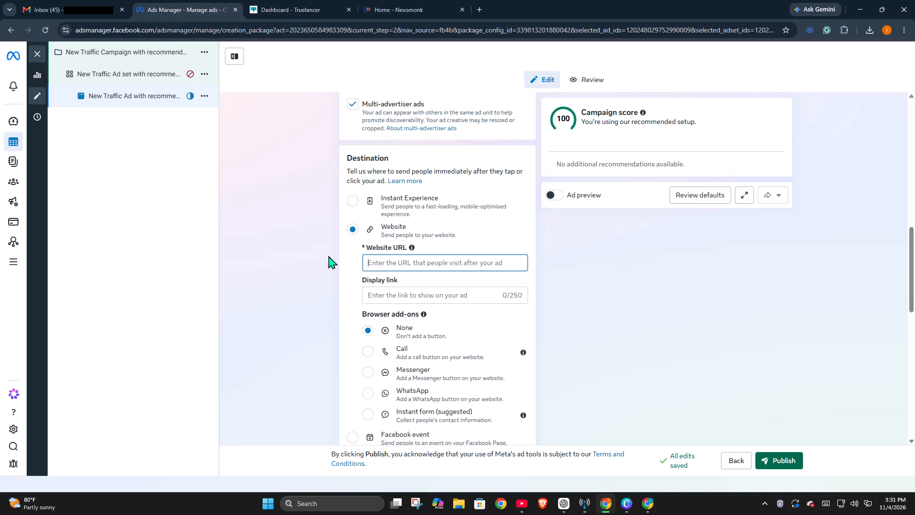
{"action": "left_click", "coordinate": [378, 264]}
{"action": "right_click", "coordinate": [377, 263]}
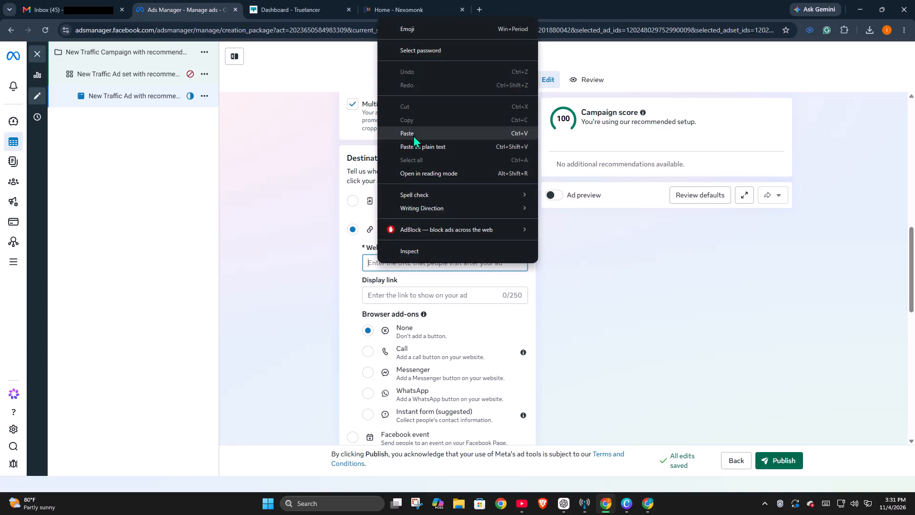
{"action": "left_click", "coordinate": [414, 134]}
{"action": "left_click", "coordinate": [421, 295]}
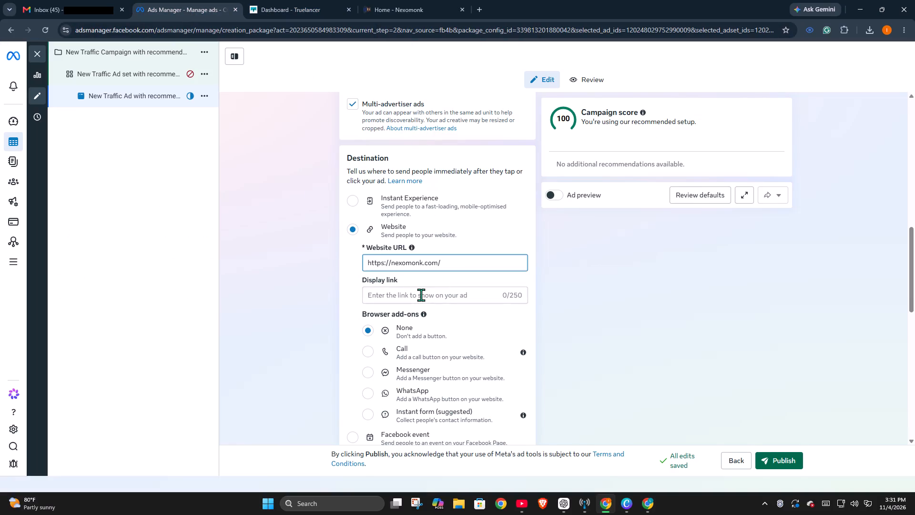
{"action": "left_click", "coordinate": [421, 295]}
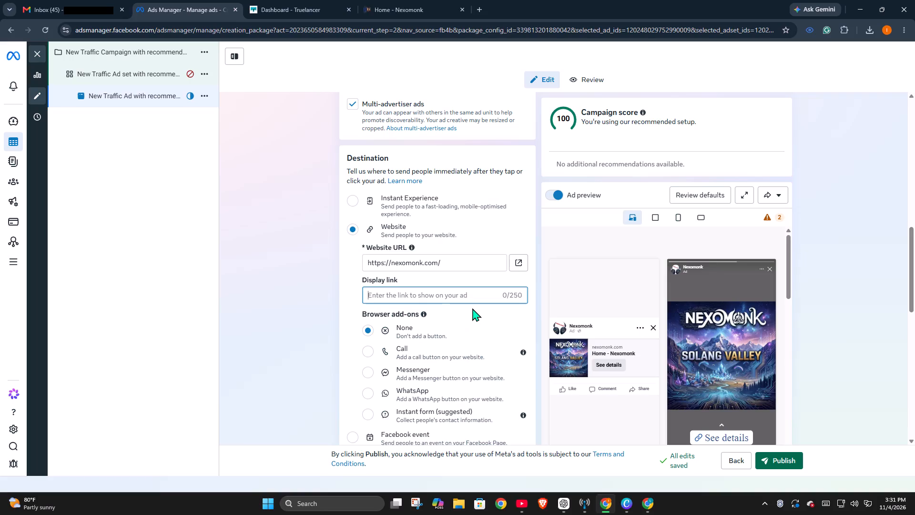
Start setting up the ad creative as a video ad.
{"action": "scroll", "coordinate": [471, 313], "scroll_direction": "down", "scroll_amount": 5}
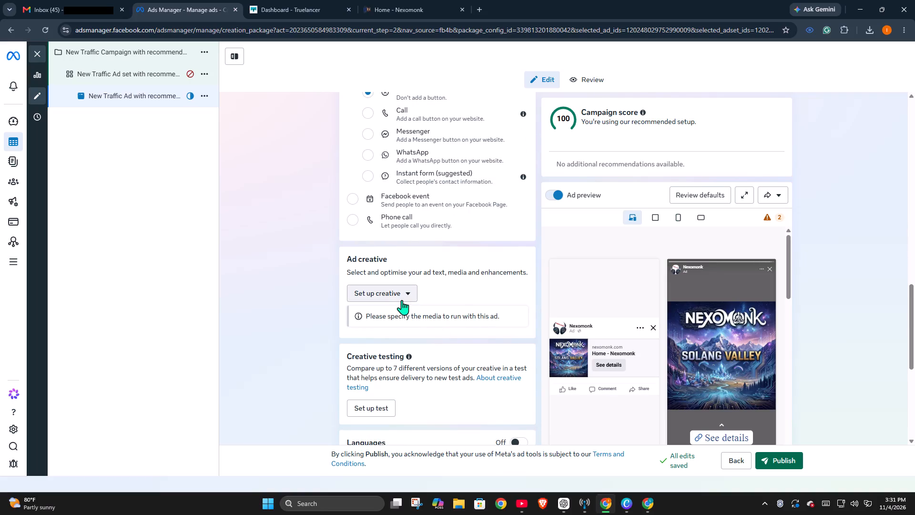
{"action": "left_click", "coordinate": [401, 295]}
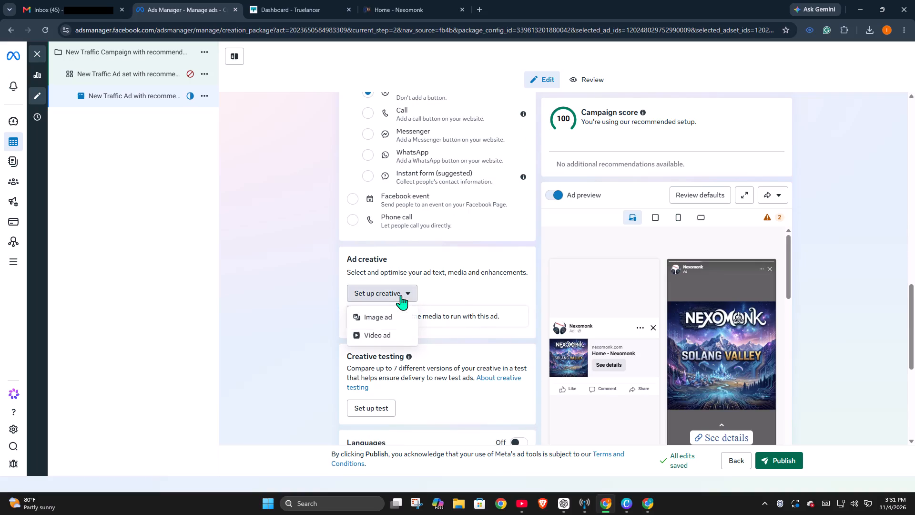
{"action": "left_click", "coordinate": [386, 334]}
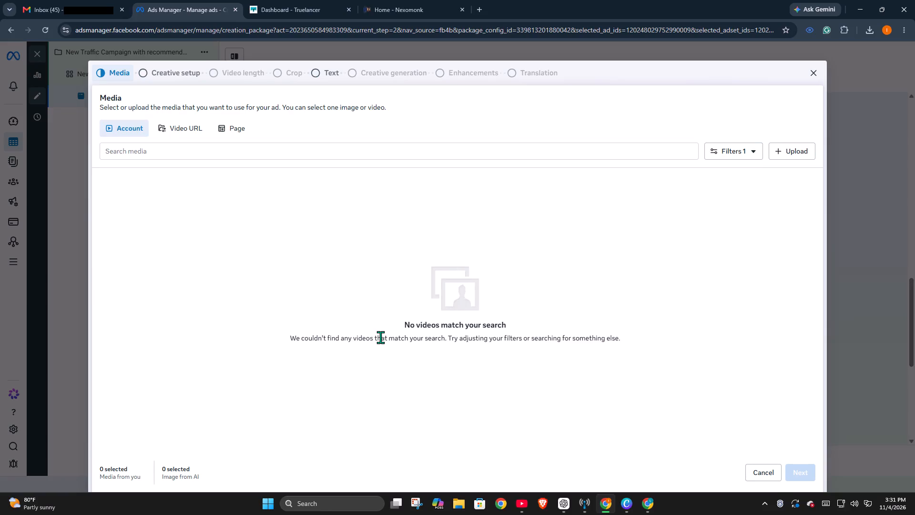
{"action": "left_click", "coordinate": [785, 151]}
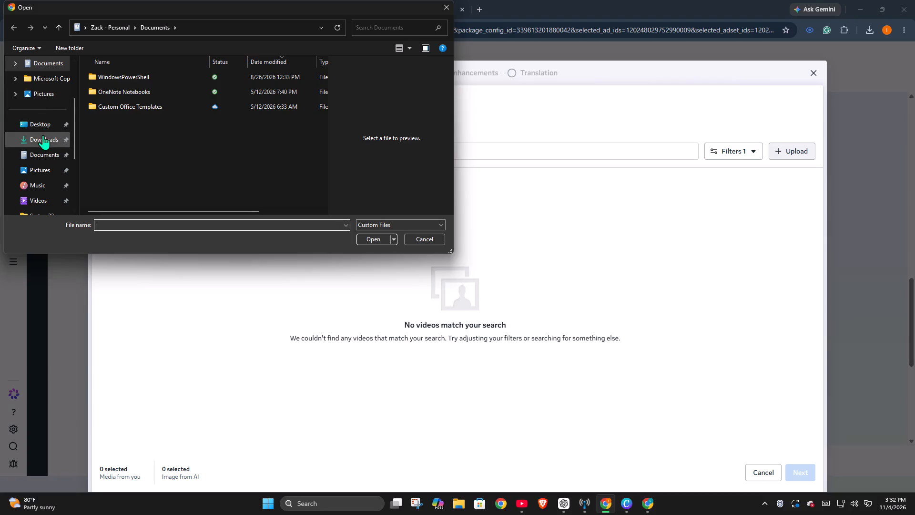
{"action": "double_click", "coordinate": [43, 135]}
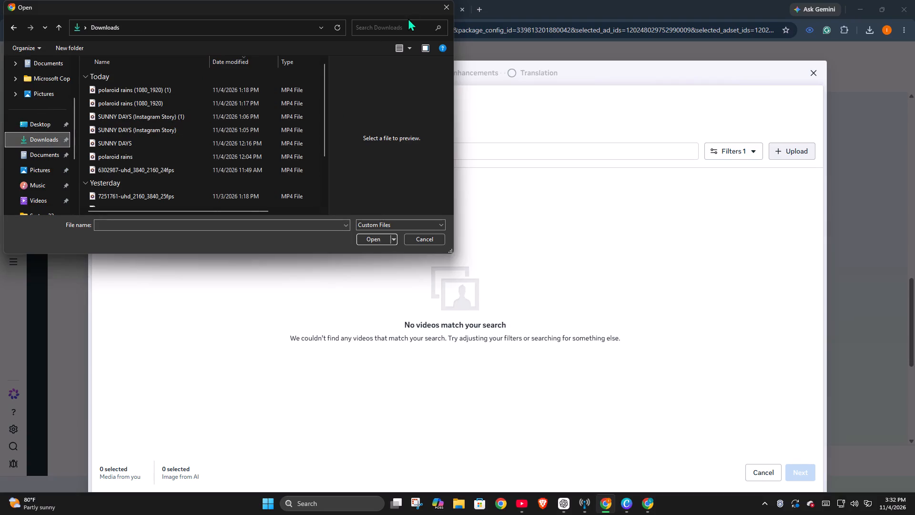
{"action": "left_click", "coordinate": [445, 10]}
On Truelancer, open the "Create and Manage Facebook & Google Ads Weekly" workstream and read the client's messages about the ad concepts.
{"action": "left_click", "coordinate": [304, 13]}
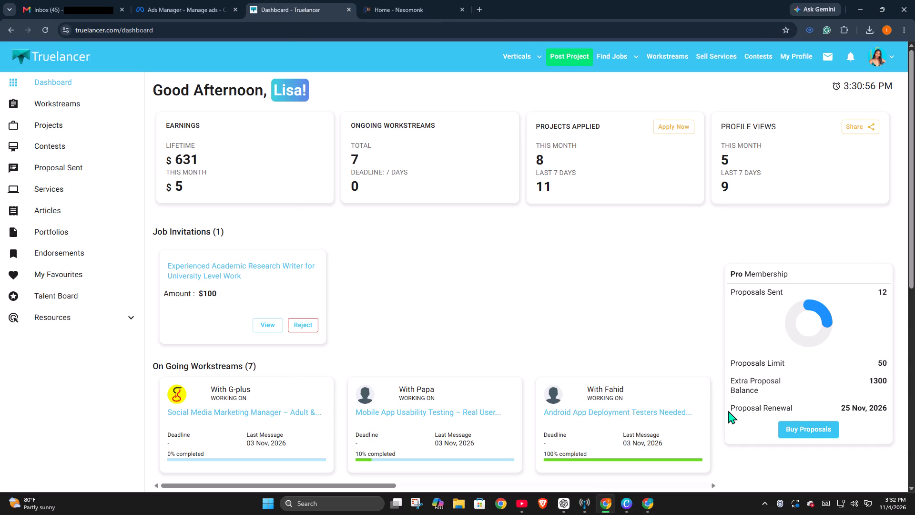
{"action": "scroll", "coordinate": [670, 427], "scroll_direction": "down", "scroll_amount": 2}
{"action": "double_click", "coordinate": [712, 388]}
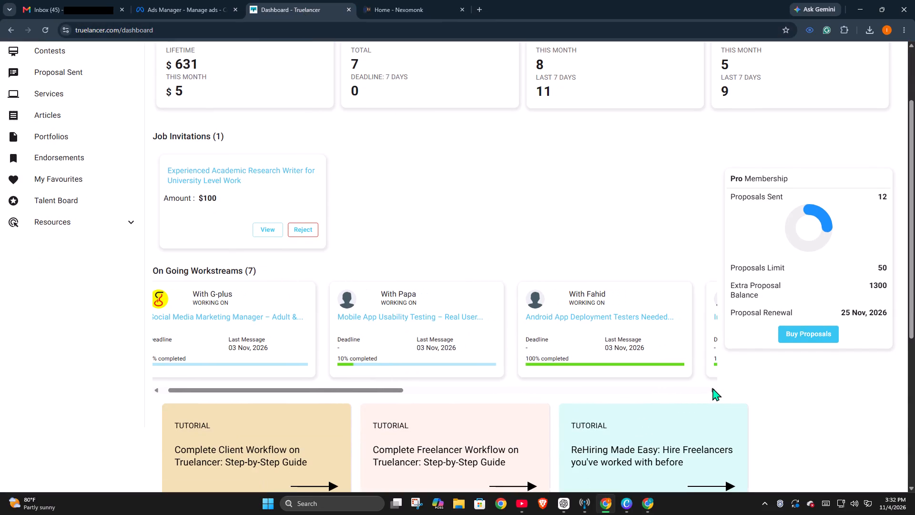
{"action": "left_click_drag", "start_coordinate": [716, 388], "coordinate": [720, 390]}
{"action": "left_click", "coordinate": [634, 313]}
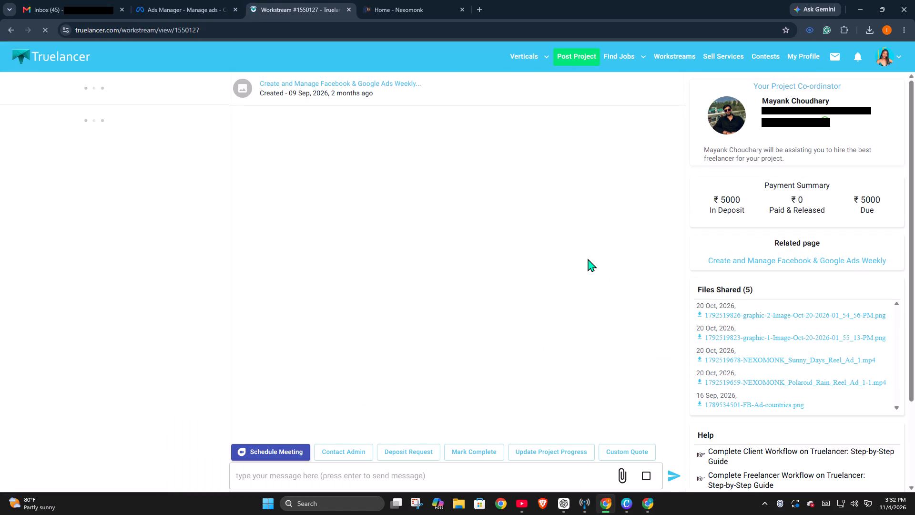
{"action": "scroll", "coordinate": [475, 254], "scroll_direction": "up", "scroll_amount": 6}
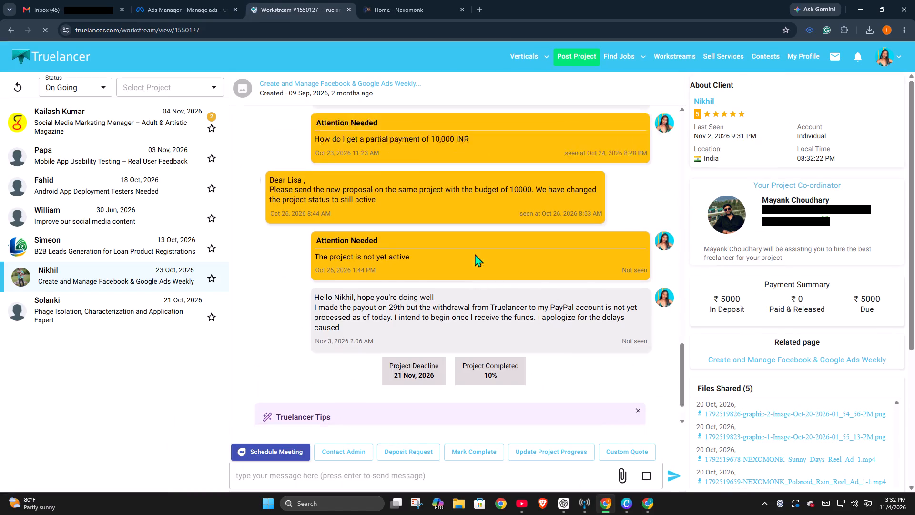
{"action": "scroll", "coordinate": [475, 254], "scroll_direction": "down", "scroll_amount": 4}
{"action": "scroll", "coordinate": [474, 254], "scroll_direction": "up", "scroll_amount": 5}
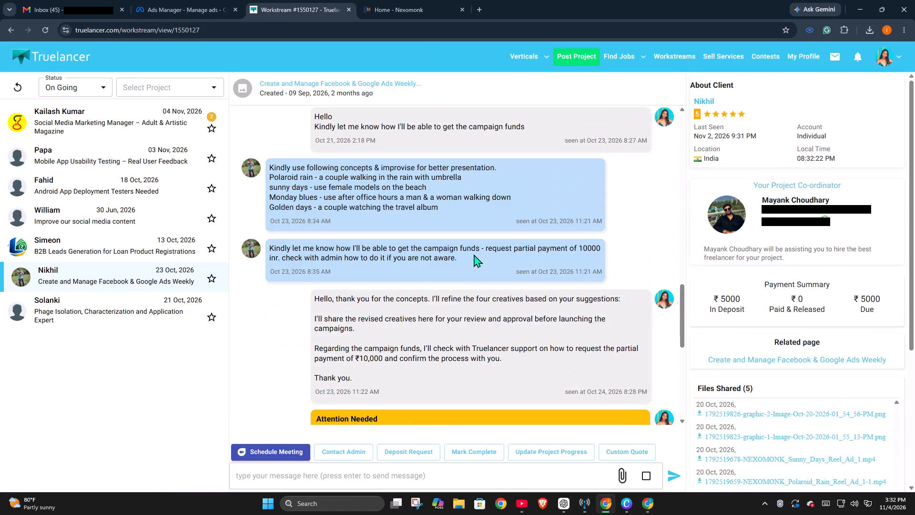
Back in Ads Manager, upload the video "polaroid rains (1080_1920)" from the Downloads folder as the ad media.
{"action": "left_click", "coordinate": [200, 0]}
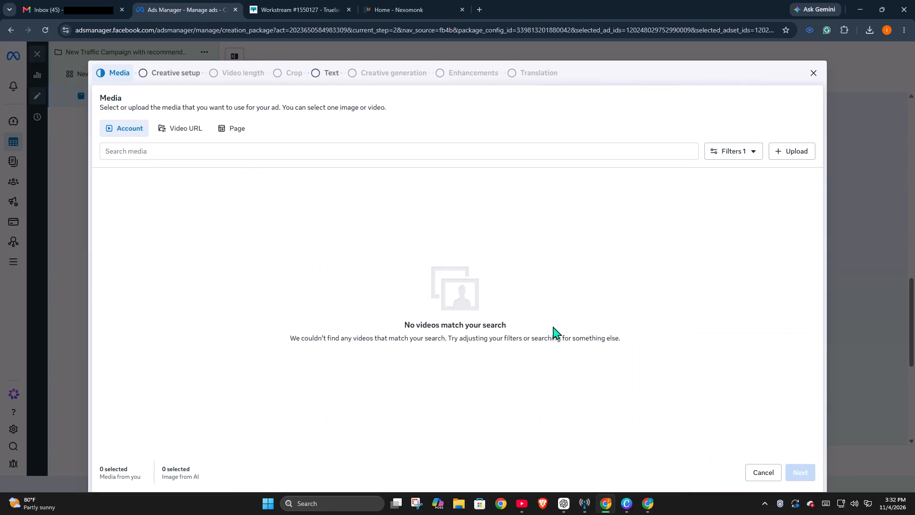
{"action": "left_click", "coordinate": [797, 148]}
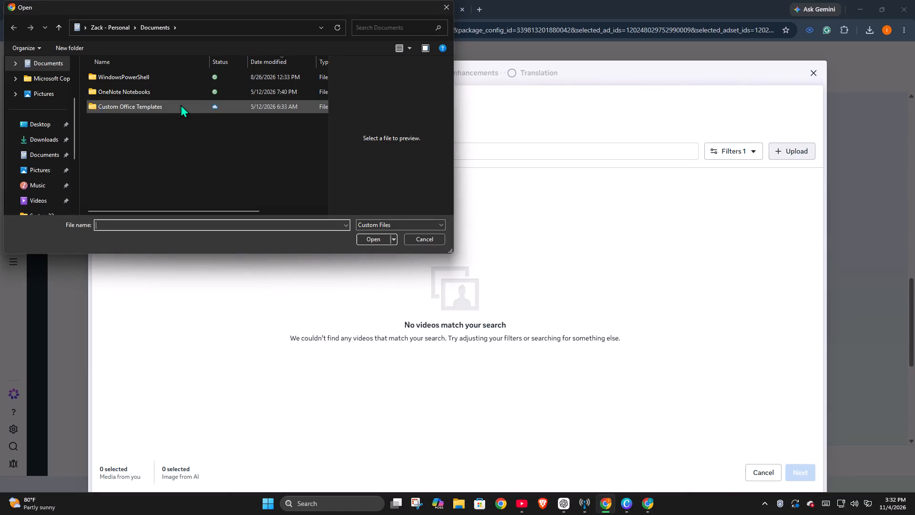
{"action": "double_click", "coordinate": [49, 135]}
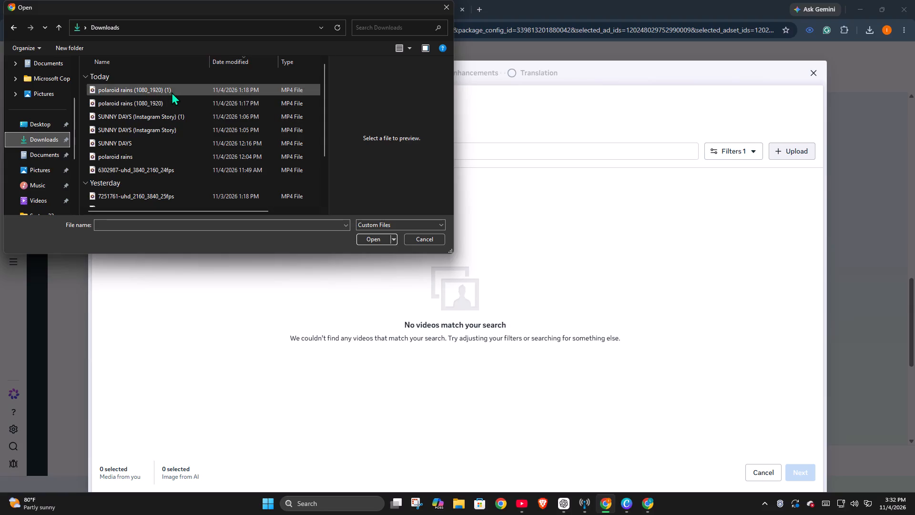
{"action": "double_click", "coordinate": [167, 100]}
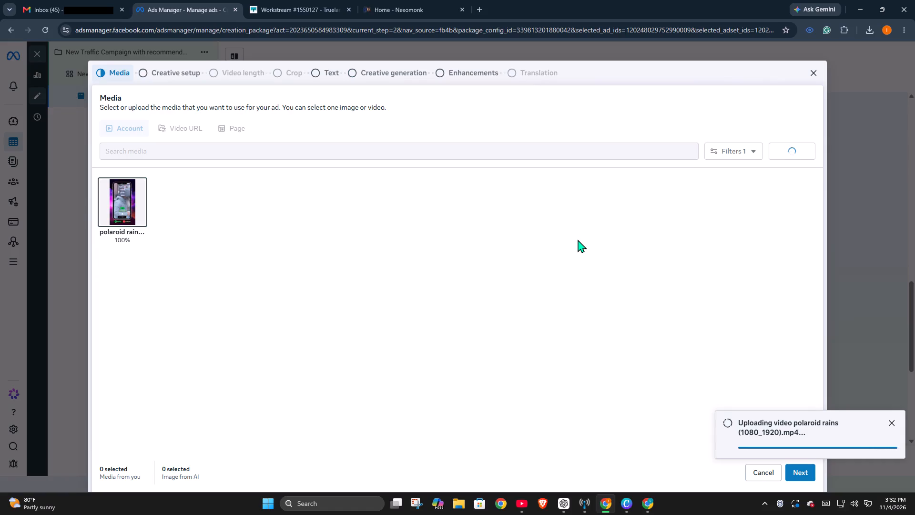
{"action": "left_click", "coordinate": [564, 503]}
{"action": "scroll", "coordinate": [551, 385], "scroll_direction": "down", "scroll_amount": 6}
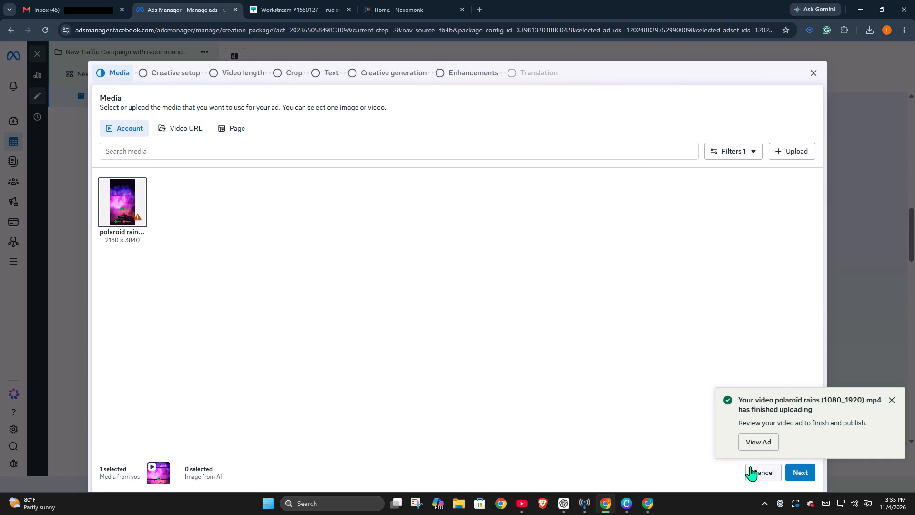
Open the ad that uses the newly uploaded polaroid rains video for review.
{"action": "left_click", "coordinate": [756, 447]}
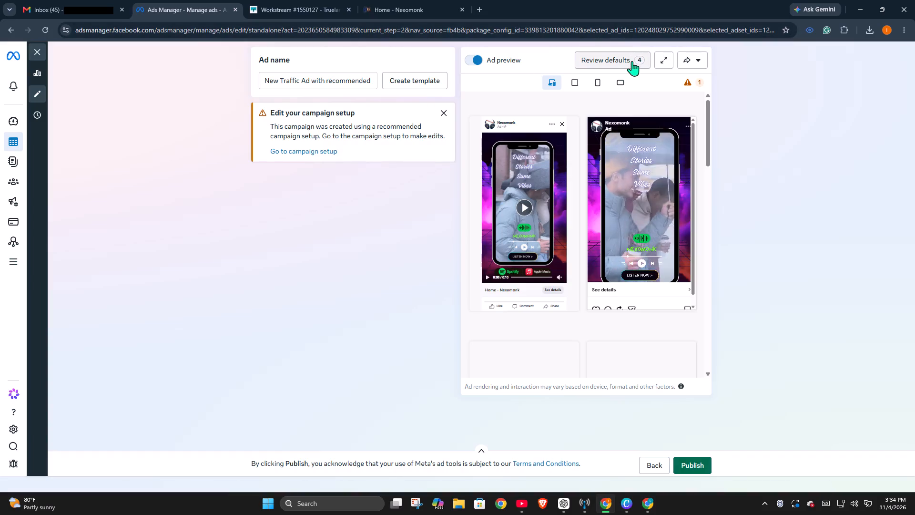
Open the advanced preview and examine how the video ad appears across placements, checking Instagram Feed and playing the Facebook Feed version.
{"action": "left_click", "coordinate": [658, 59]}
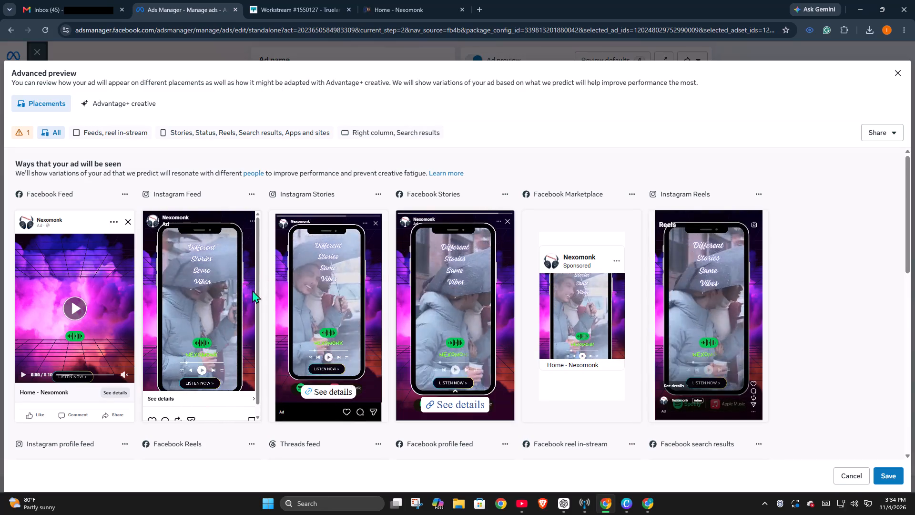
{"action": "left_click_drag", "start_coordinate": [256, 296], "coordinate": [259, 297]}
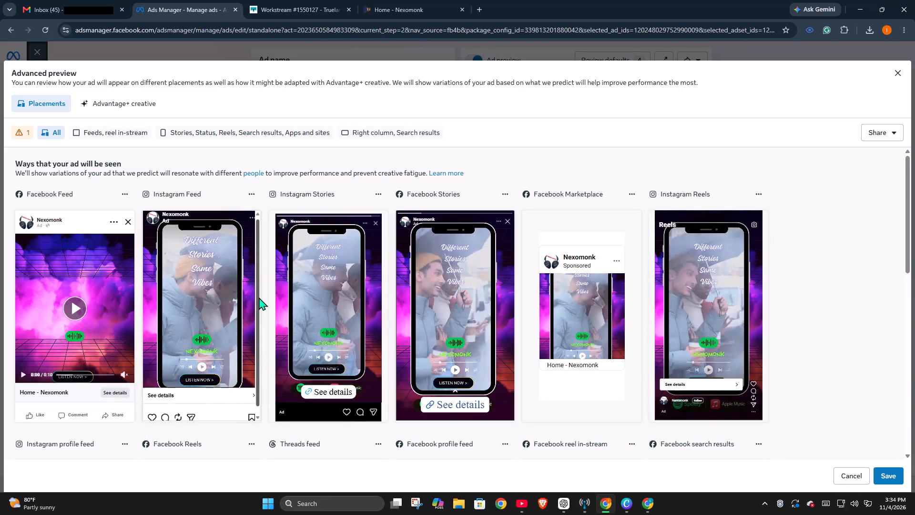
{"action": "left_click_drag", "start_coordinate": [259, 297], "coordinate": [256, 318]}
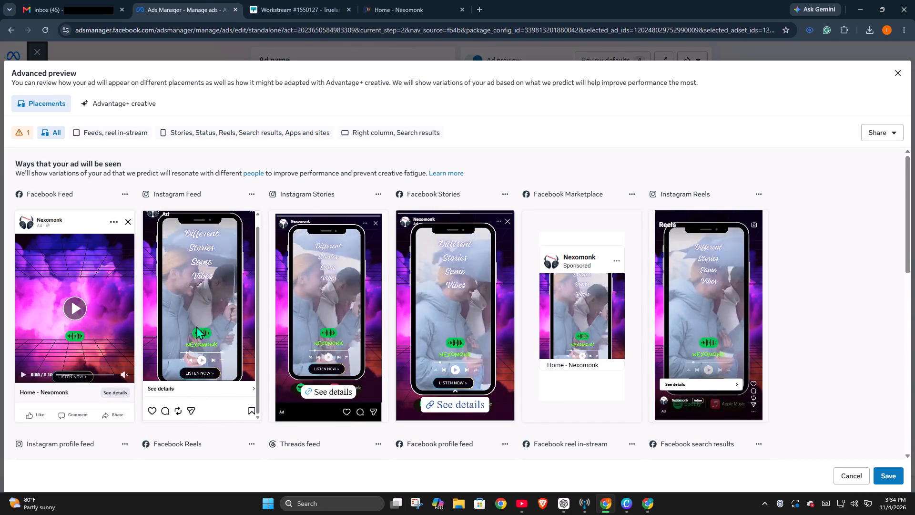
{"action": "left_click", "coordinate": [196, 326]}
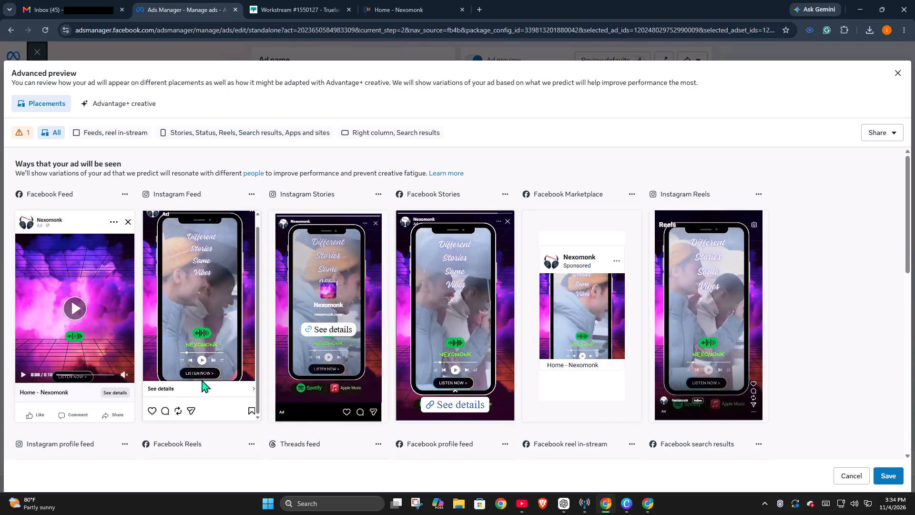
{"action": "left_click", "coordinate": [201, 374]}
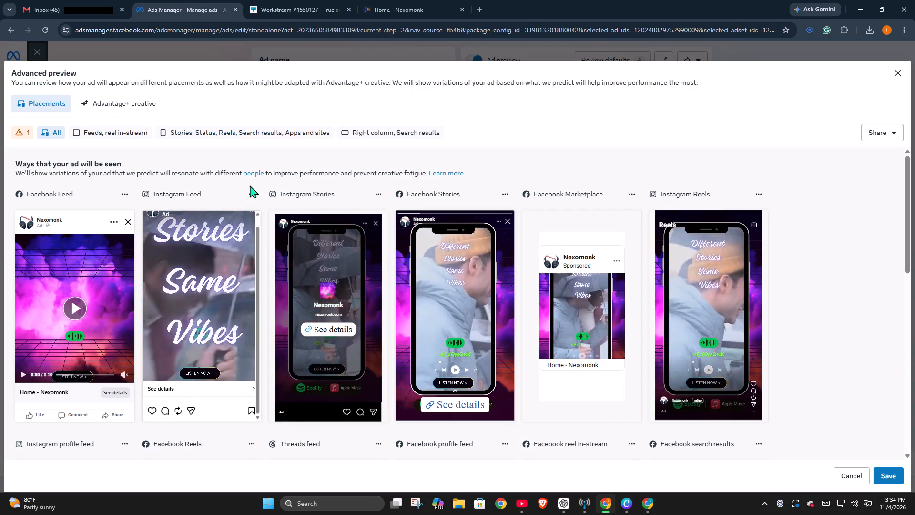
{"action": "left_click", "coordinate": [251, 192]}
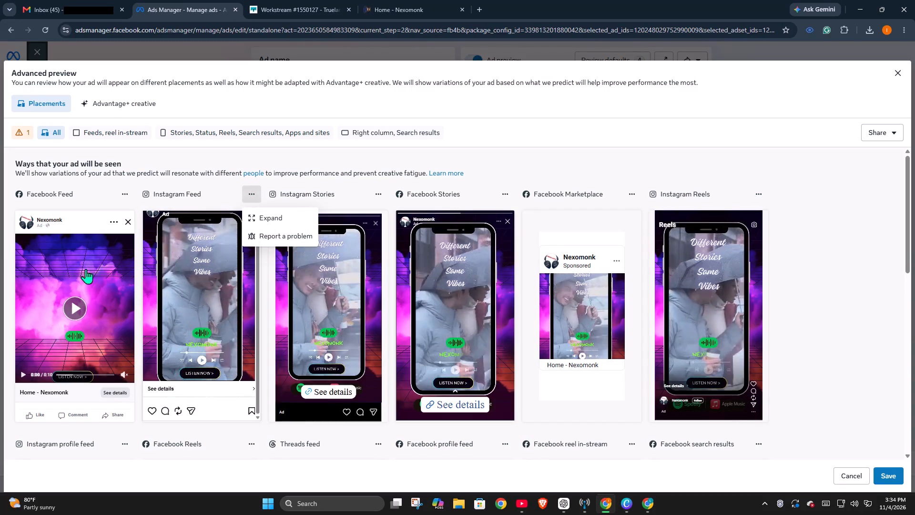
{"action": "left_click", "coordinate": [74, 310]}
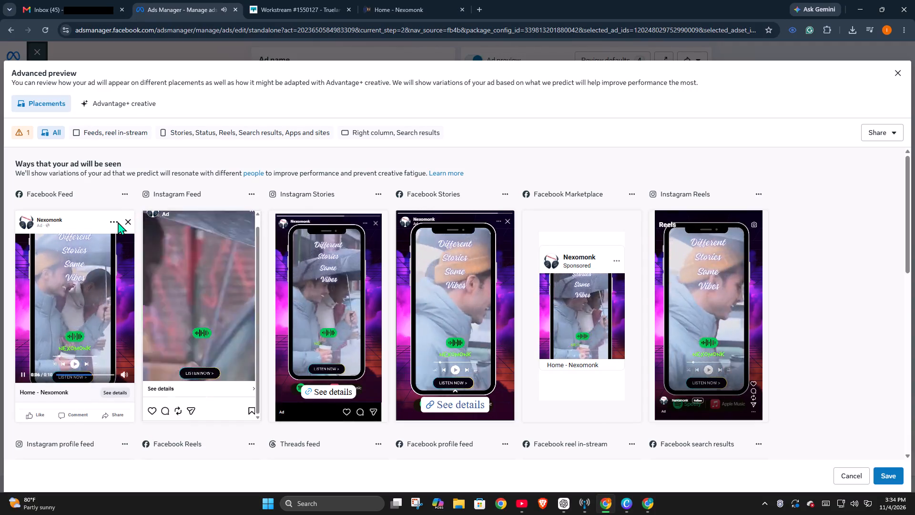
{"action": "left_click", "coordinate": [116, 223]}
{"action": "left_click", "coordinate": [127, 222]}
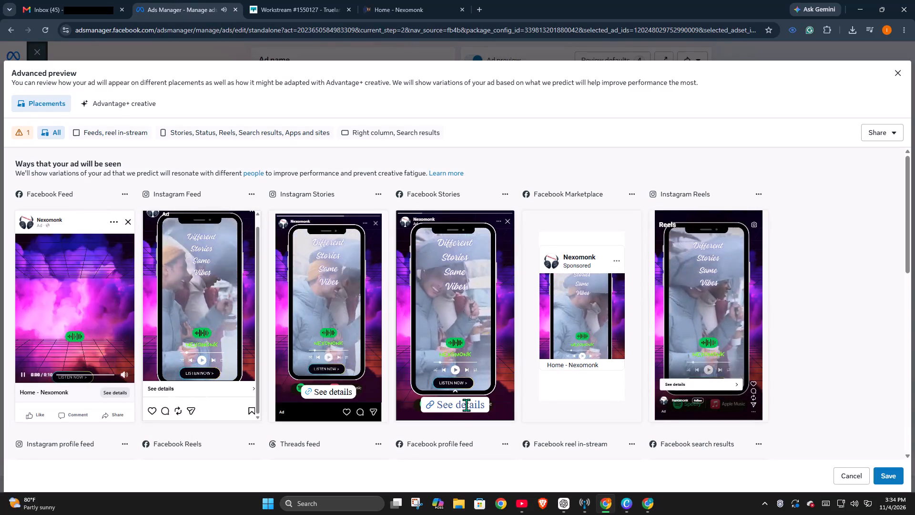
Check the placement delivery warning and the preview sharing options, then leave the advanced preview without saving.
{"action": "left_click", "coordinate": [19, 130]}
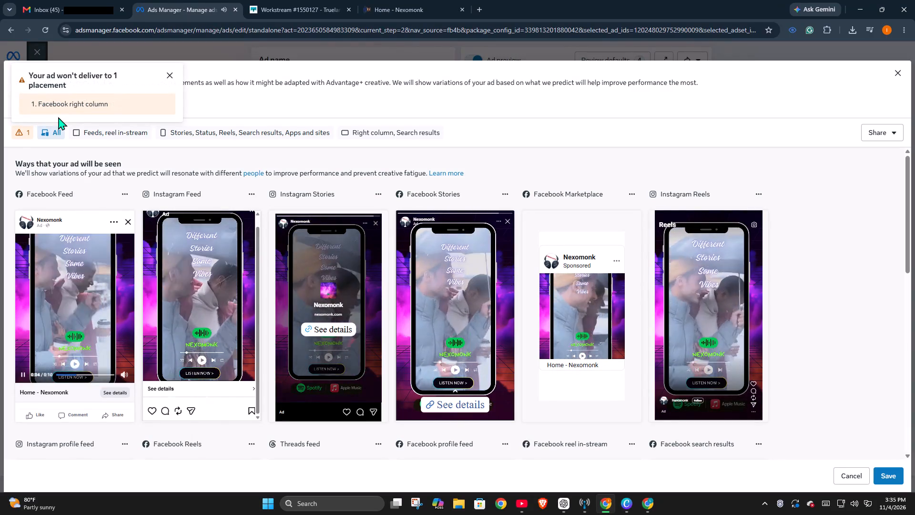
{"action": "left_click", "coordinate": [72, 105]}
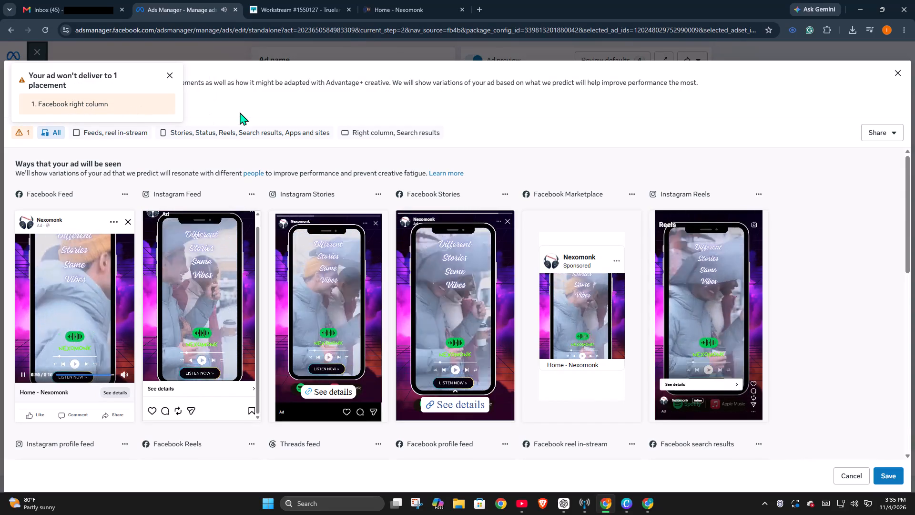
{"action": "left_click", "coordinate": [249, 106]}
{"action": "left_click", "coordinate": [880, 134]}
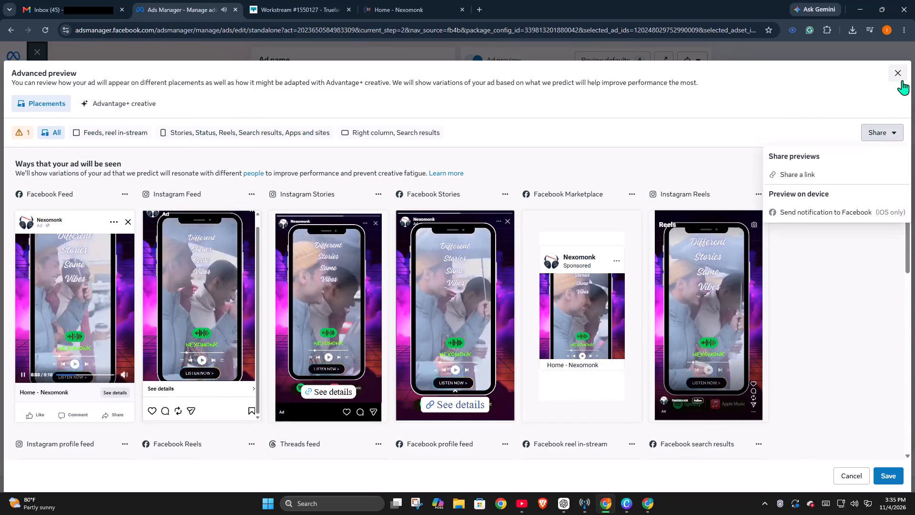
{"action": "left_click", "coordinate": [844, 471]}
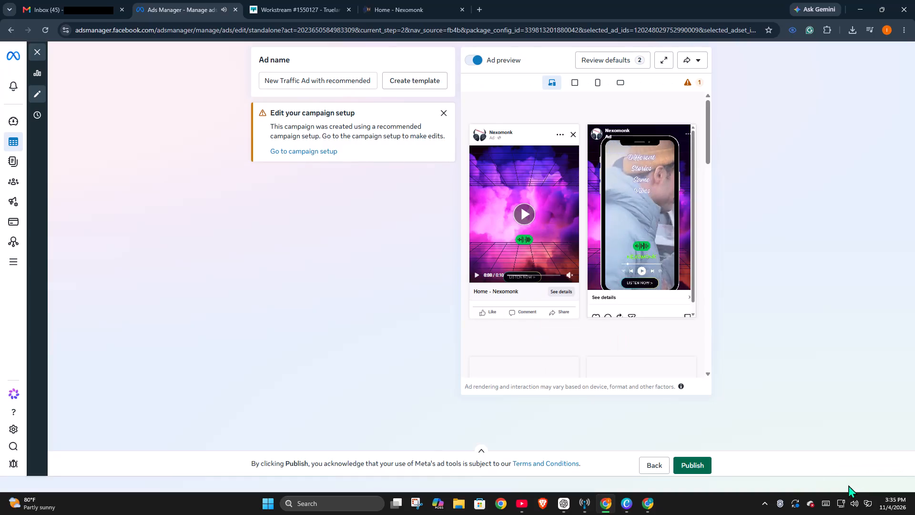
Play the video in the ad editor's Facebook Feed preview.
{"action": "left_click", "coordinate": [524, 215]}
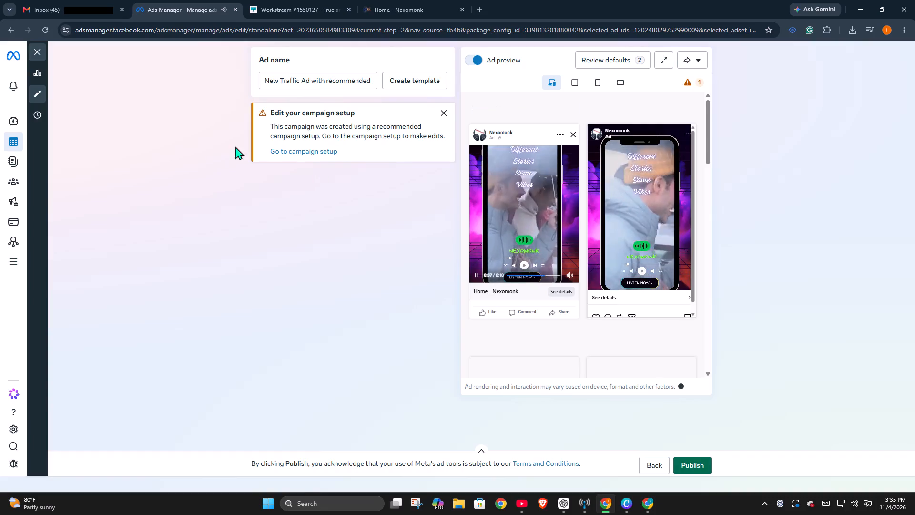
Go to the recommended campaign's setup to edit the ad.
{"action": "left_click", "coordinate": [291, 152]}
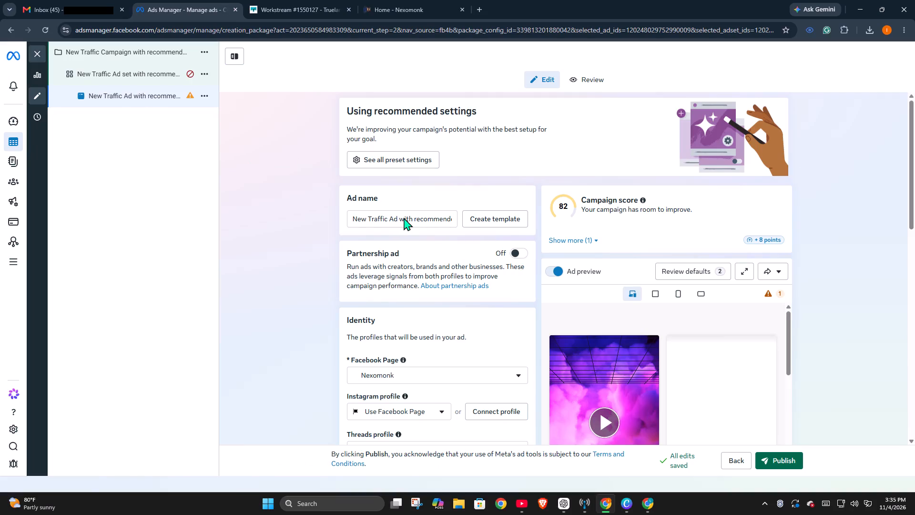
Open the media setup for the polaroid rains ad, advance to Creative setup and turn on Site links.
{"action": "scroll", "coordinate": [404, 217], "scroll_direction": "down", "scroll_amount": 2}
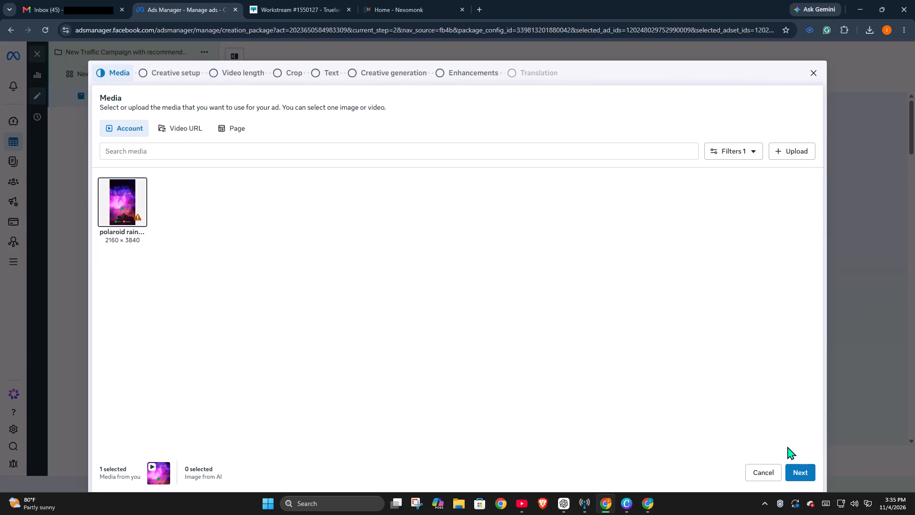
{"action": "left_click", "coordinate": [205, 472]}
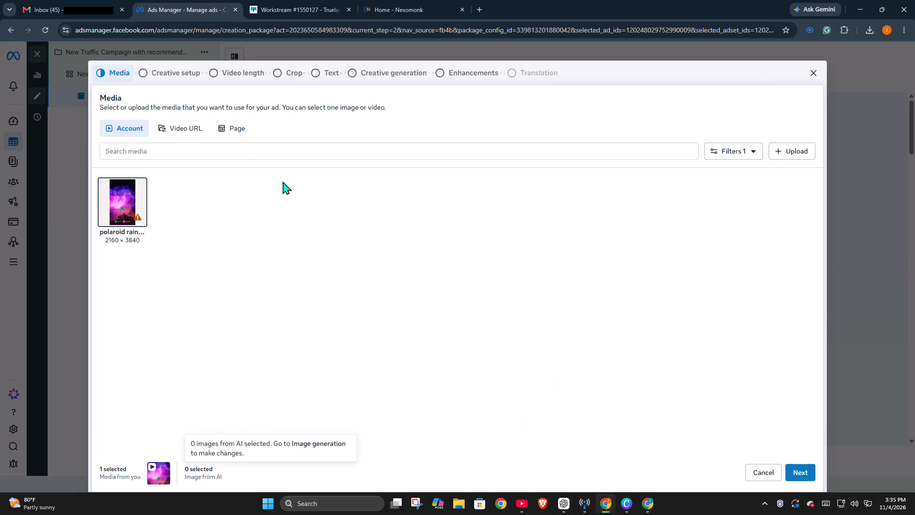
{"action": "left_click", "coordinate": [173, 62]}
{"action": "left_click", "coordinate": [166, 70]}
{"action": "left_click", "coordinate": [166, 70]}
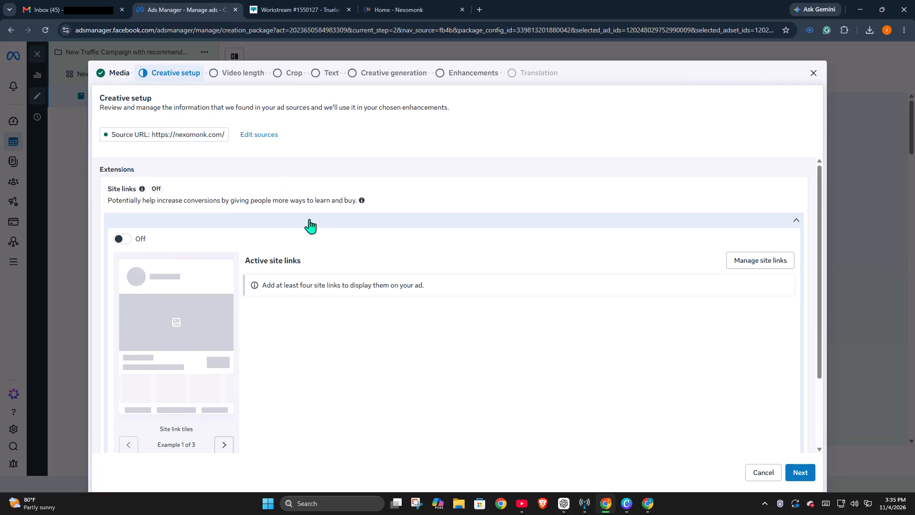
{"action": "left_click", "coordinate": [364, 287]}
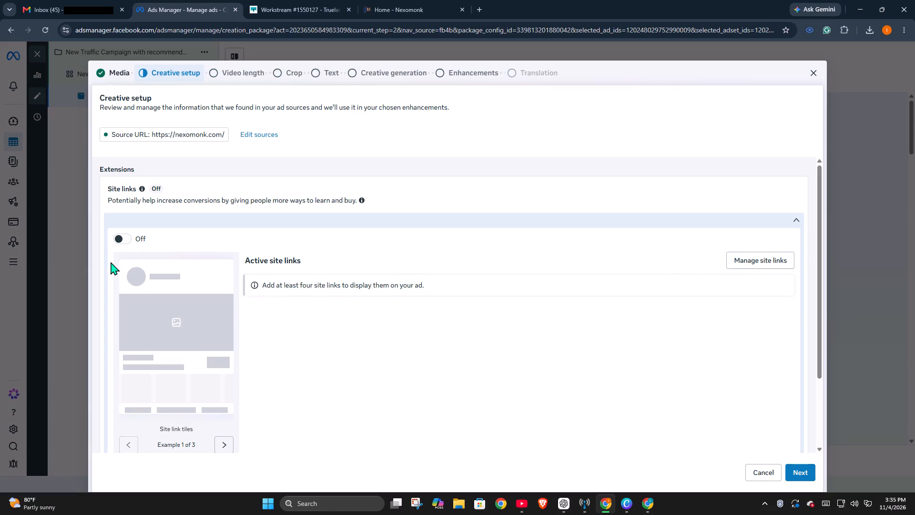
{"action": "left_click", "coordinate": [116, 237]}
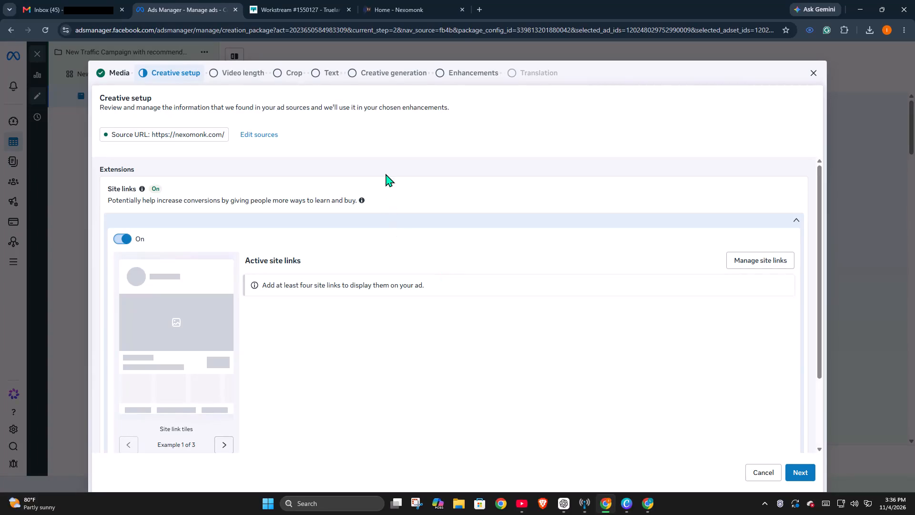
Open Nexomonk's Apple Music artist page from the nexomonk.com site and copy its URL for the first site link.
{"action": "left_click", "coordinate": [264, 132]}
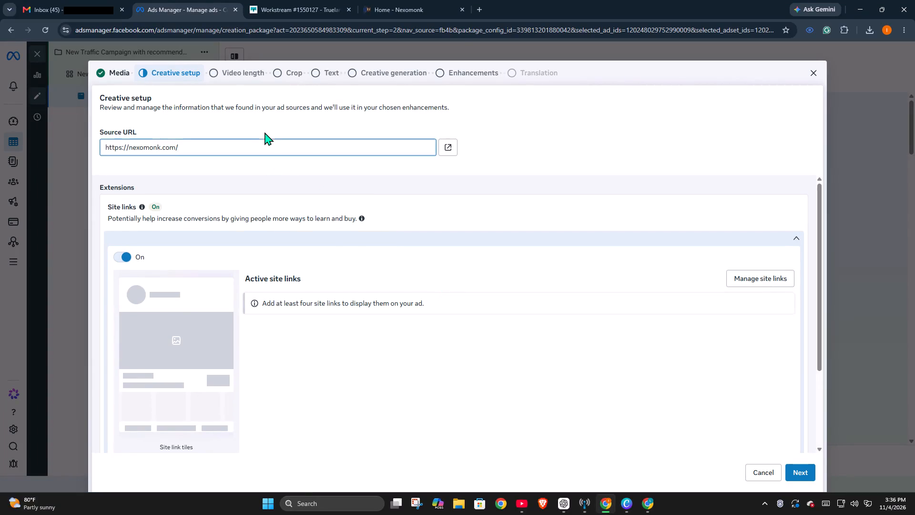
{"action": "scroll", "coordinate": [708, 307], "scroll_direction": "down", "scroll_amount": 3}
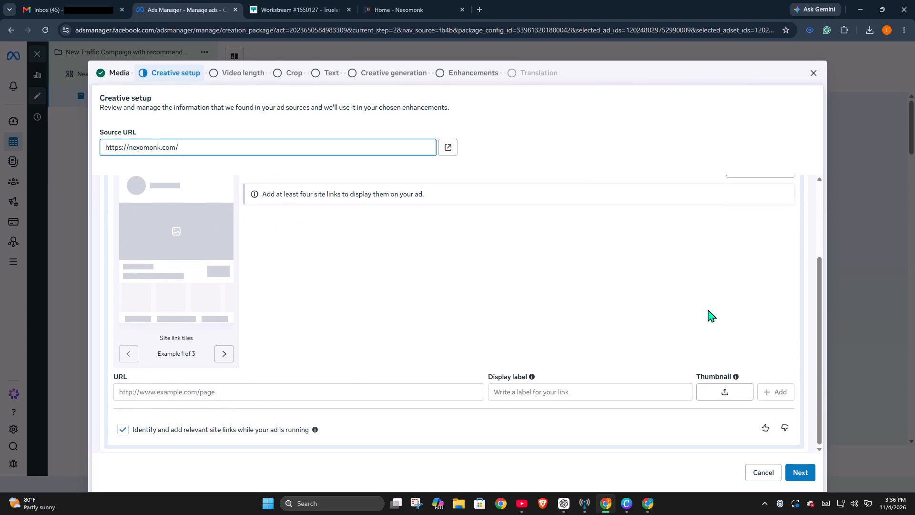
{"action": "left_click", "coordinate": [511, 394]}
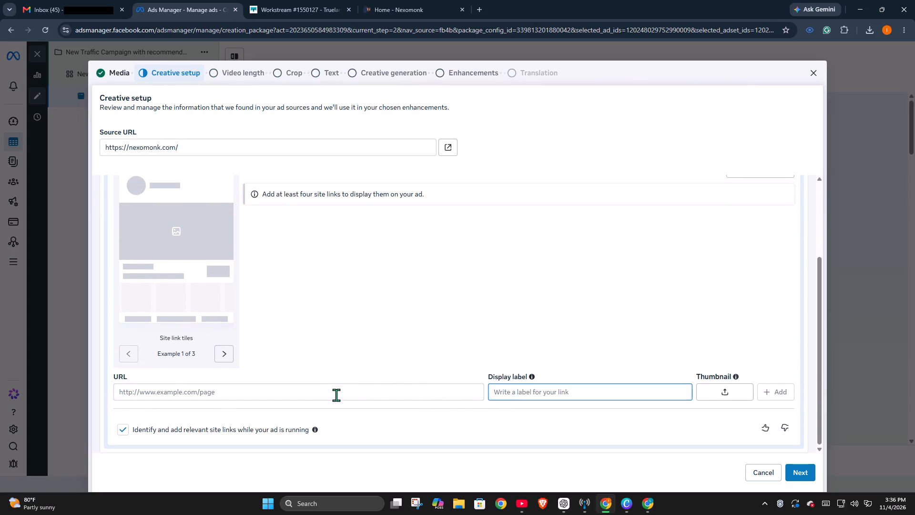
{"action": "left_click", "coordinate": [183, 391]}
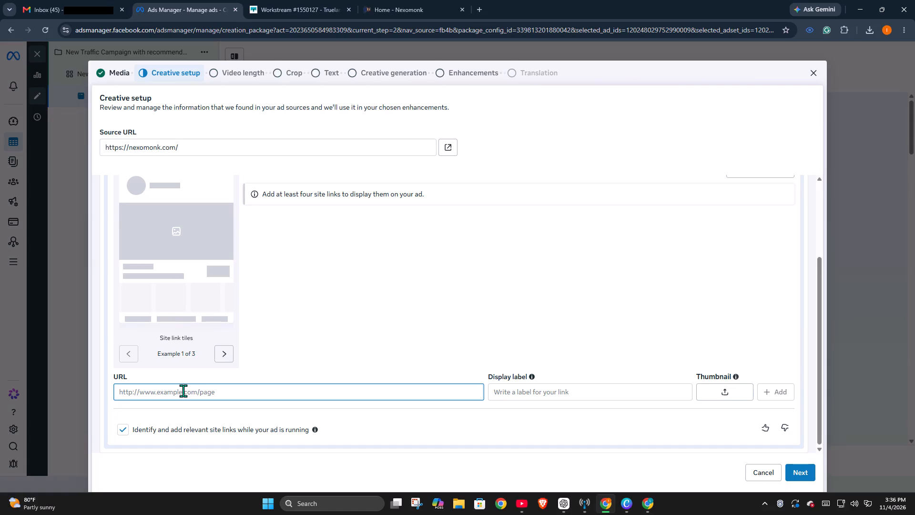
{"action": "left_click", "coordinate": [183, 391]}
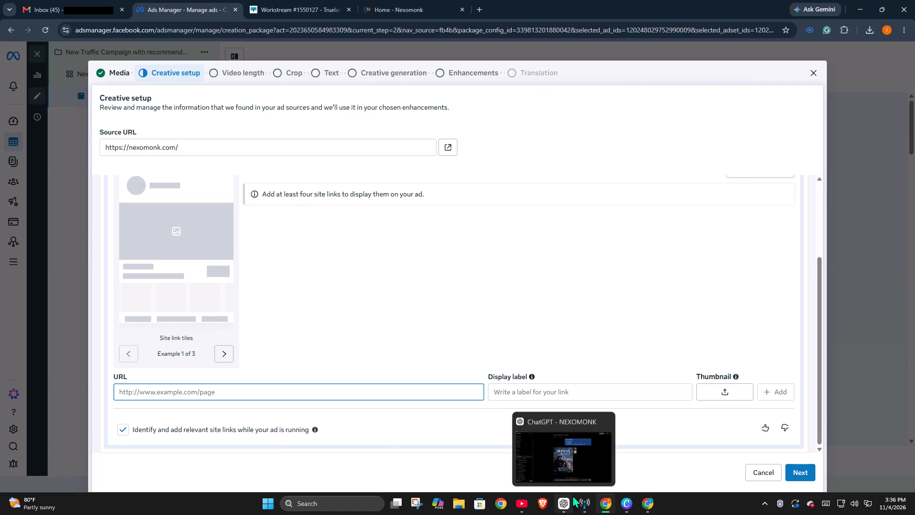
{"action": "left_click", "coordinate": [380, 0]}
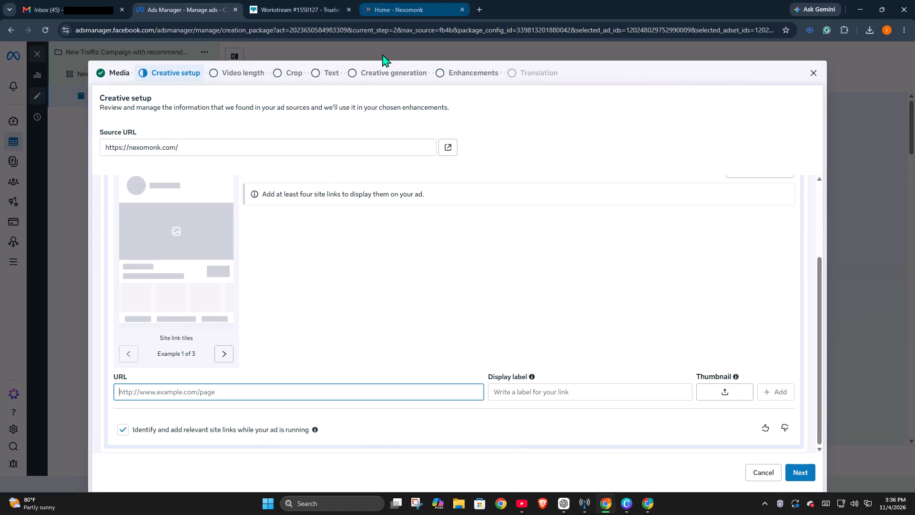
{"action": "left_click", "coordinate": [305, 233]}
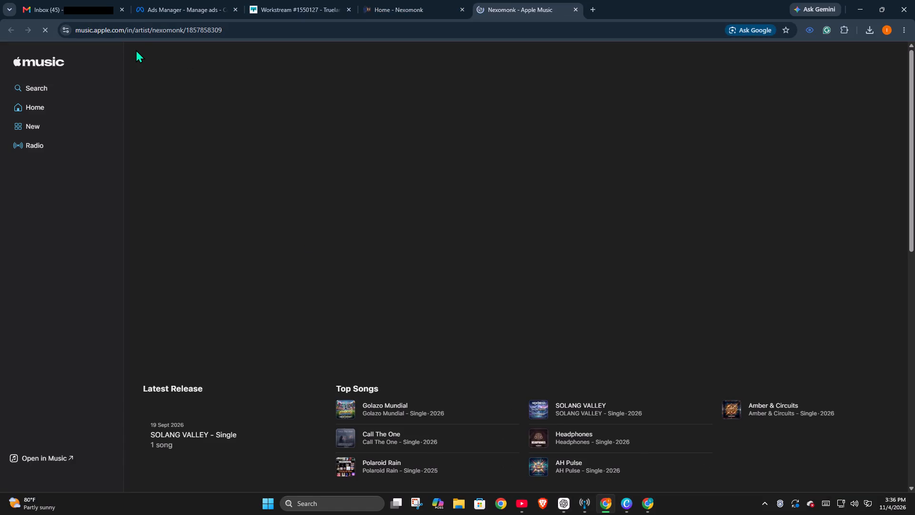
{"action": "left_click", "coordinate": [132, 32]}
{"action": "left_click", "coordinate": [132, 32]}
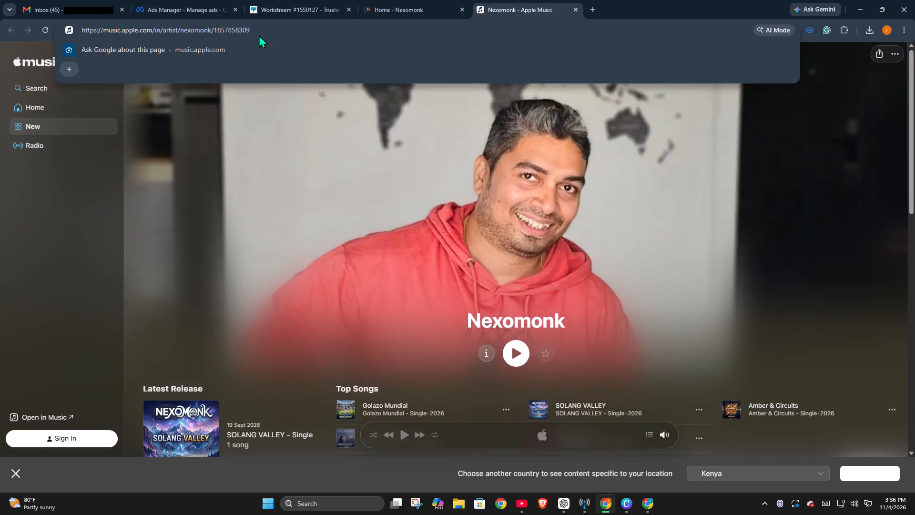
{"action": "left_click_drag", "start_coordinate": [253, 31], "coordinate": [79, 29]}
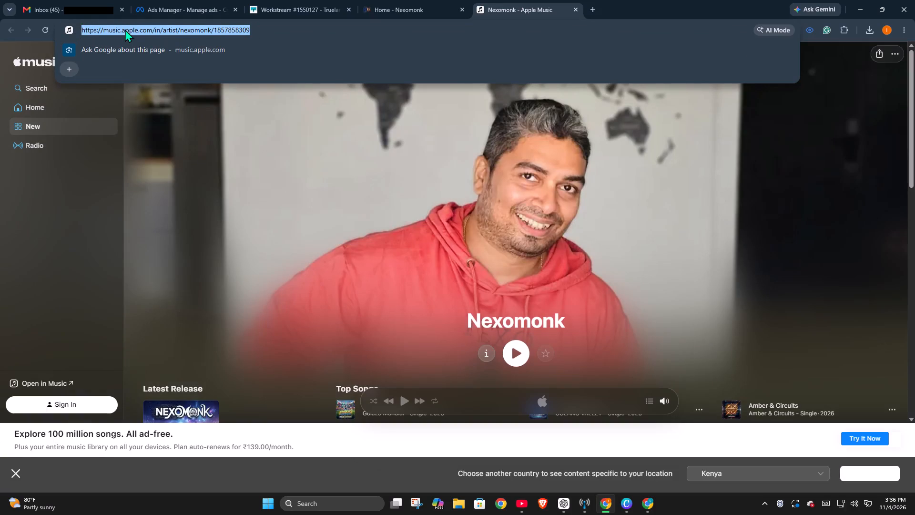
{"action": "right_click", "coordinate": [124, 29]}
{"action": "left_click", "coordinate": [169, 115]}
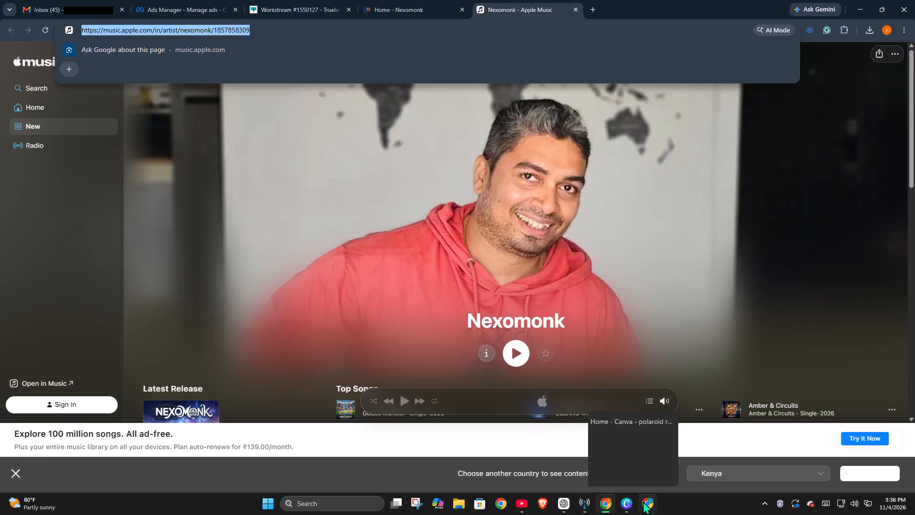
{"action": "left_click", "coordinate": [176, 0]}
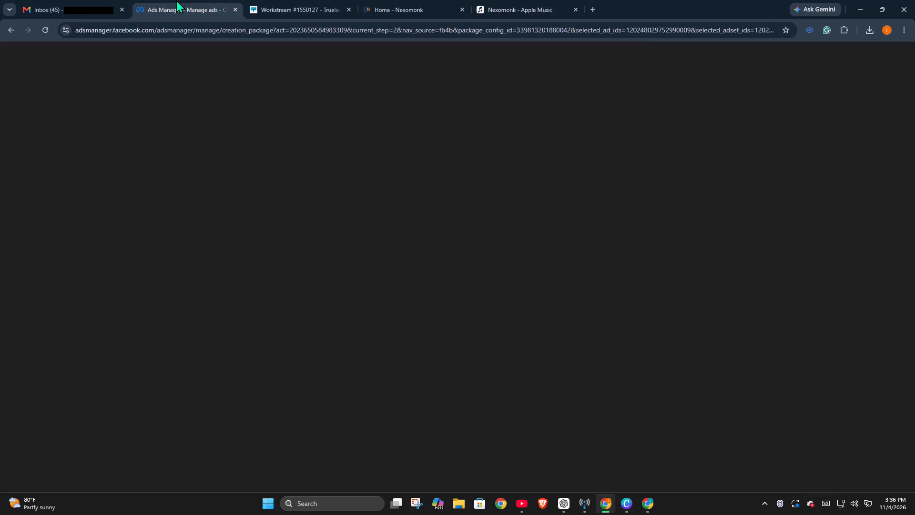
{"action": "right_click", "coordinate": [135, 389]}
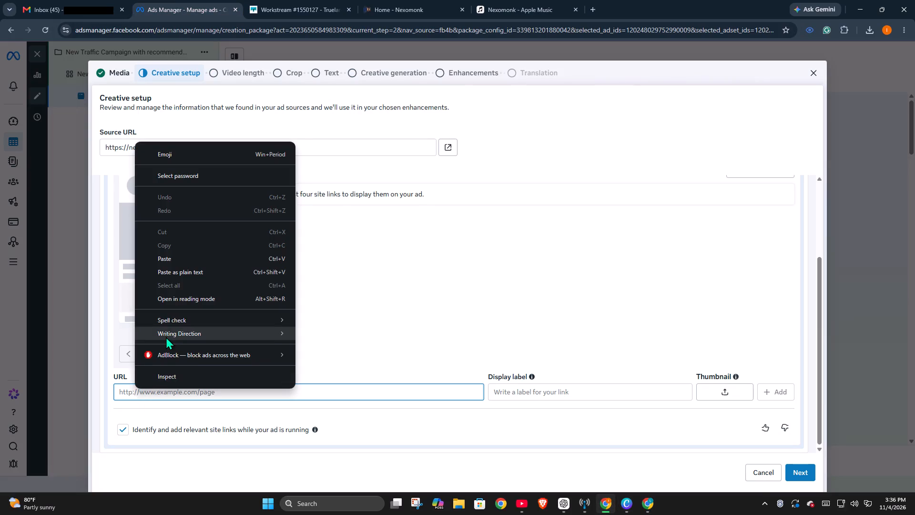
{"action": "left_click", "coordinate": [175, 254]}
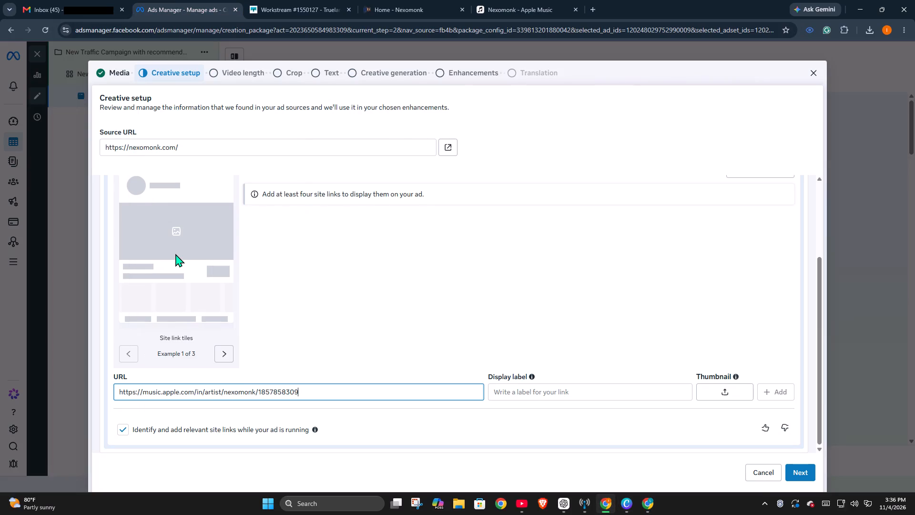
{"action": "left_click", "coordinate": [517, 393]}
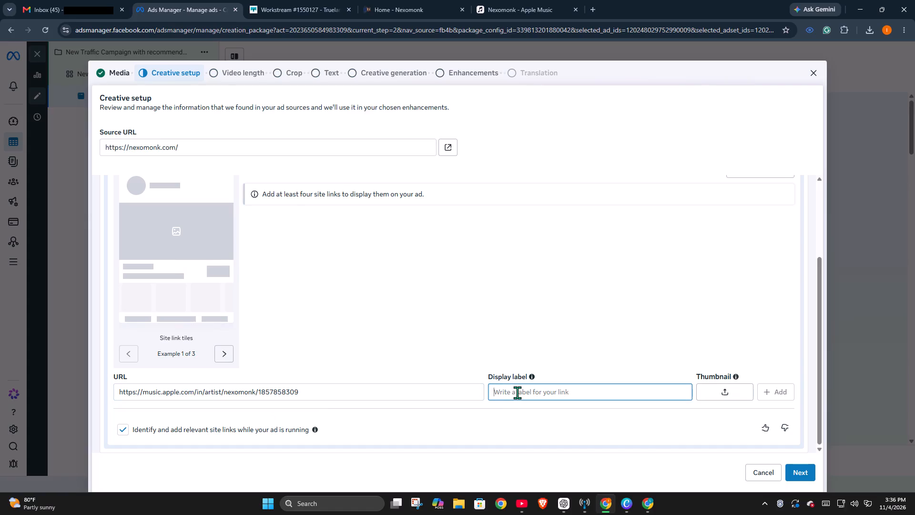
{"action": "type", "text": "Apple"}
{"action": "key", "text": "space"}
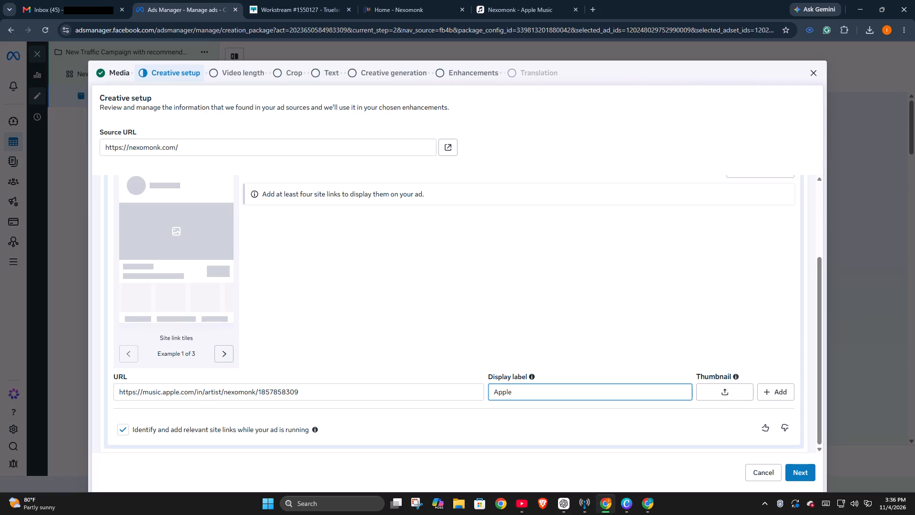
{"action": "type", "text": "Musi"}
{"action": "key", "text": "c"}
{"action": "scroll", "coordinate": [706, 385], "scroll_direction": "down", "scroll_amount": 3}
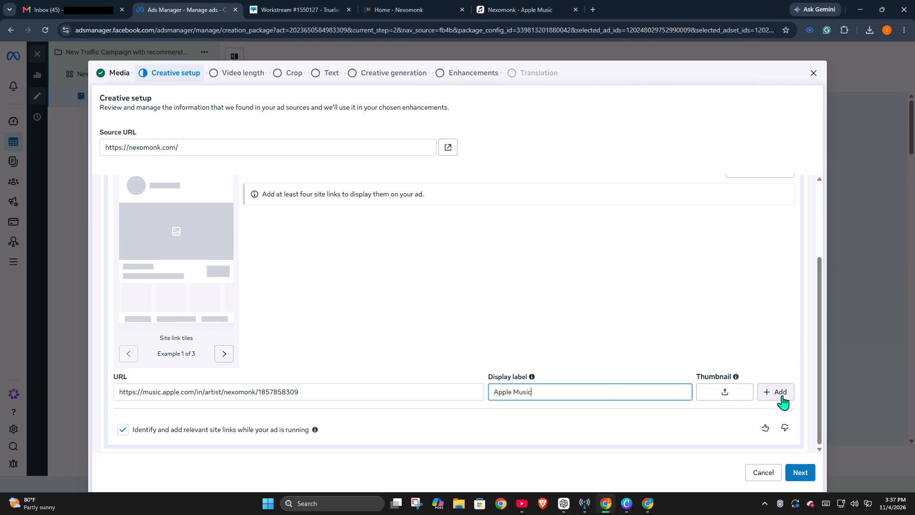
{"action": "left_click", "coordinate": [782, 395]}
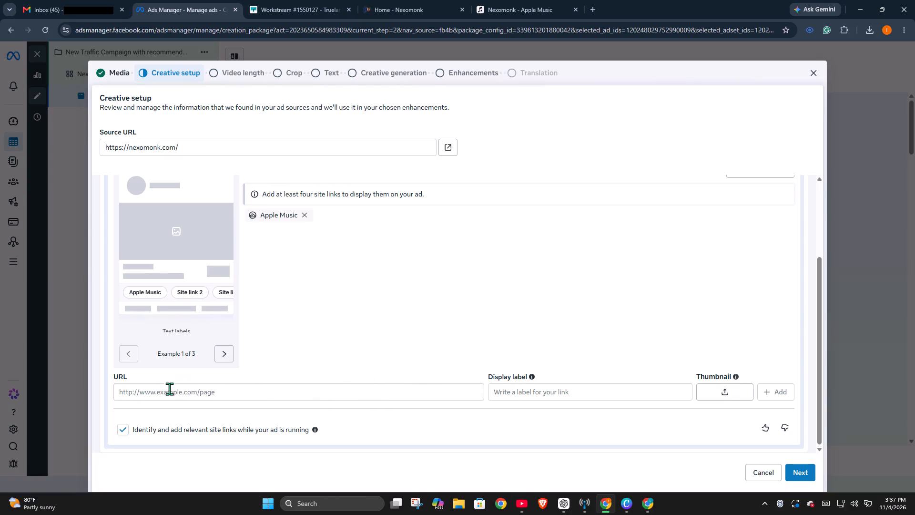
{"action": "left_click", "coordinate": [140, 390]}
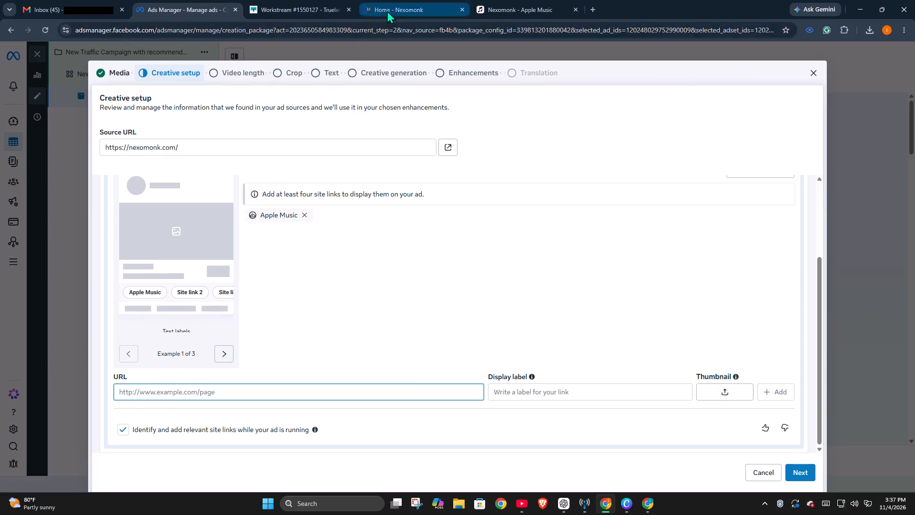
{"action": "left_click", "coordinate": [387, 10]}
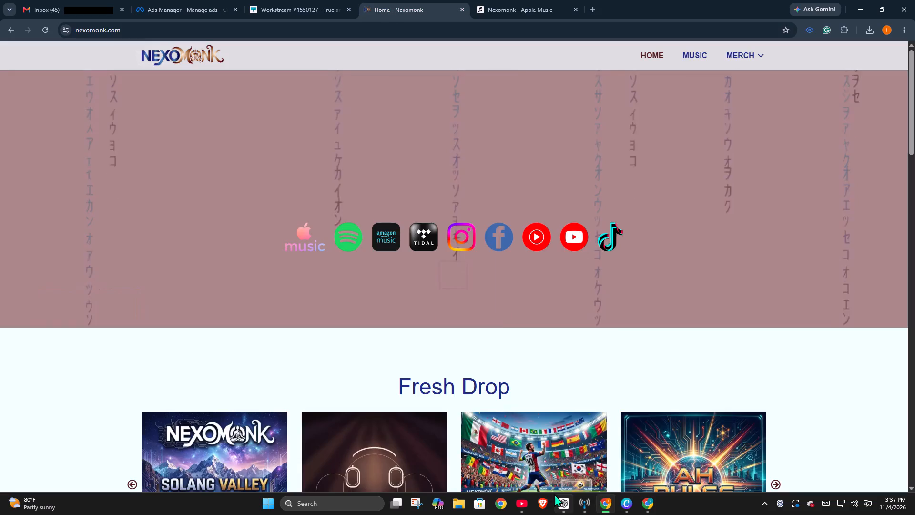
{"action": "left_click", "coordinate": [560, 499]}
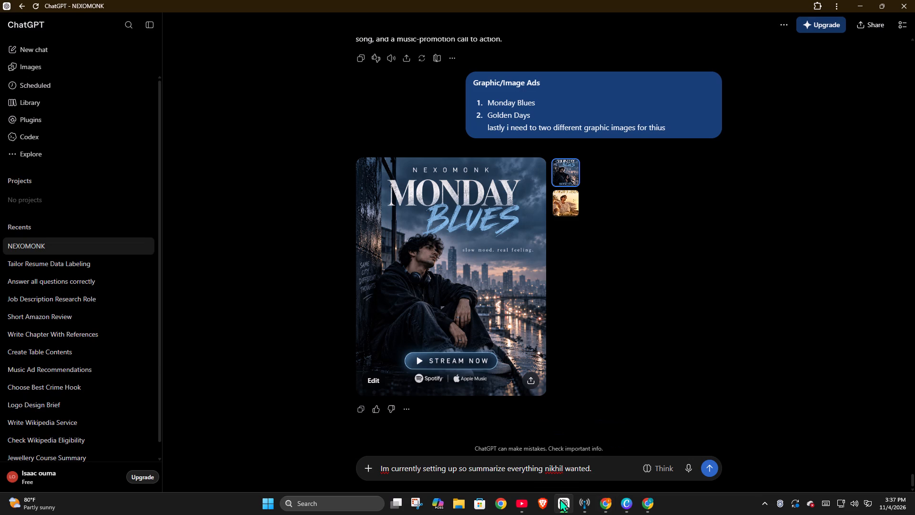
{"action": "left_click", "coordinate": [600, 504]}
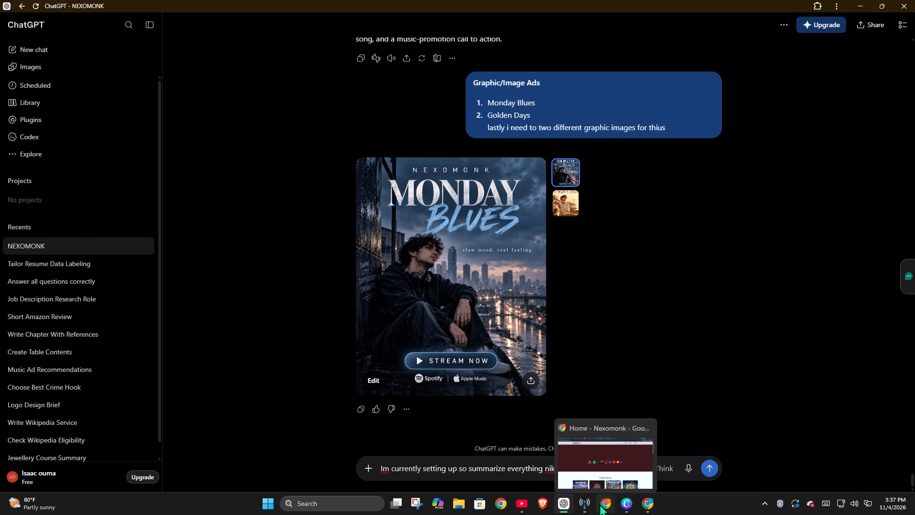
Switch to the Truelancer workstream for the Facebook & Google Ads project and load the older messages in the client's conversation.
{"action": "left_click", "coordinate": [321, 3]}
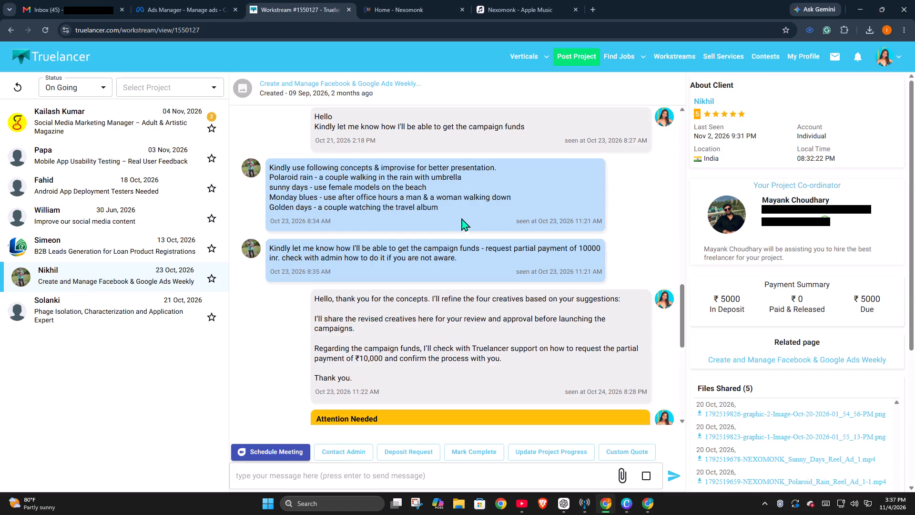
{"action": "scroll", "coordinate": [461, 225], "scroll_direction": "up", "scroll_amount": 19}
{"action": "scroll", "coordinate": [461, 233], "scroll_direction": "up", "scroll_amount": 2}
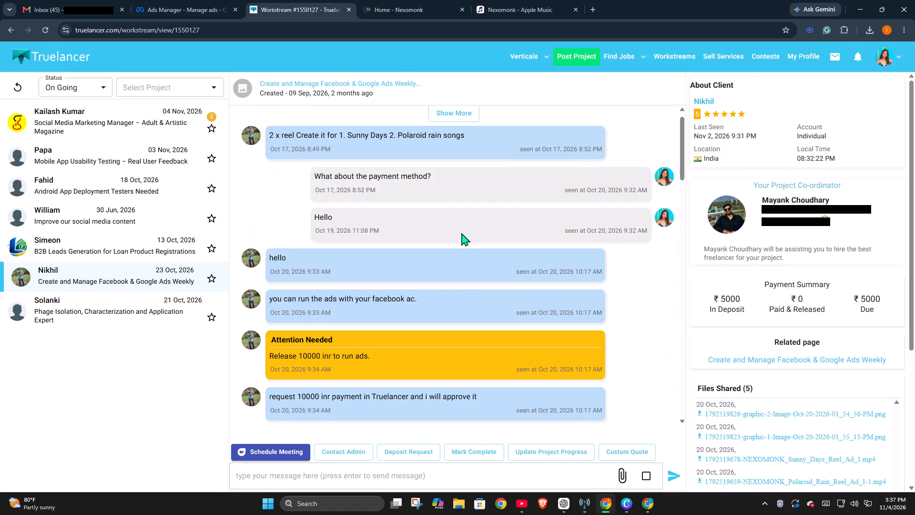
{"action": "scroll", "coordinate": [461, 233], "scroll_direction": "up", "scroll_amount": 2}
{"action": "left_click", "coordinate": [466, 134]}
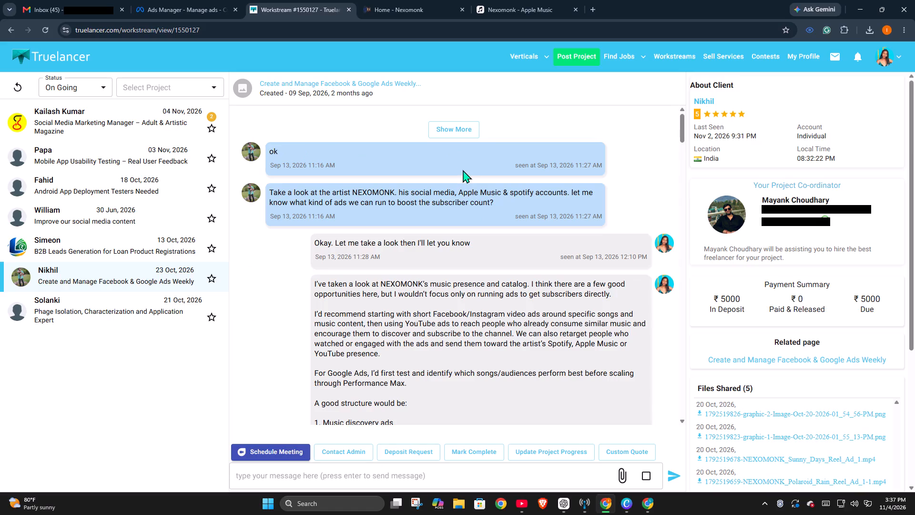
{"action": "left_click", "coordinate": [459, 134]}
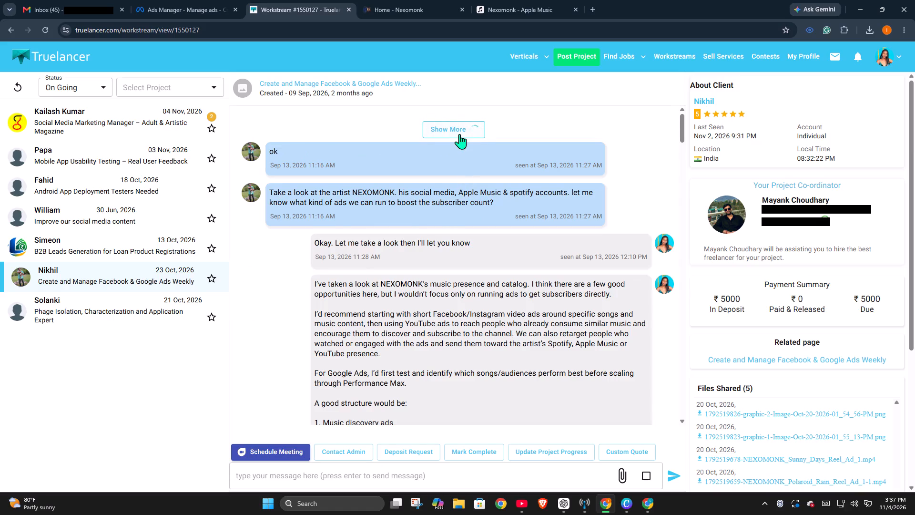
Read through the client's messages for the campaign requirements: main goal, platforms, target countries, budget, ad frequency and ad format.
{"action": "scroll", "coordinate": [458, 212], "scroll_direction": "down", "scroll_amount": 6}
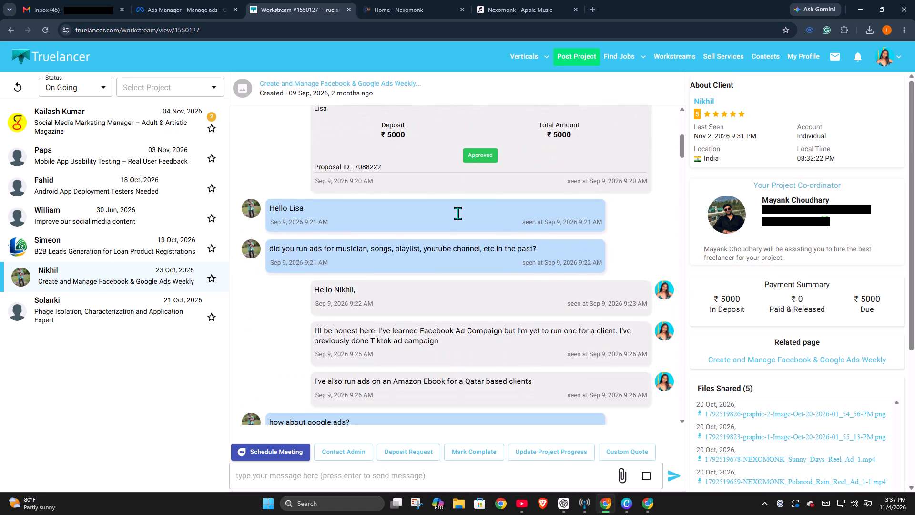
{"action": "scroll", "coordinate": [457, 213], "scroll_direction": "down", "scroll_amount": 9}
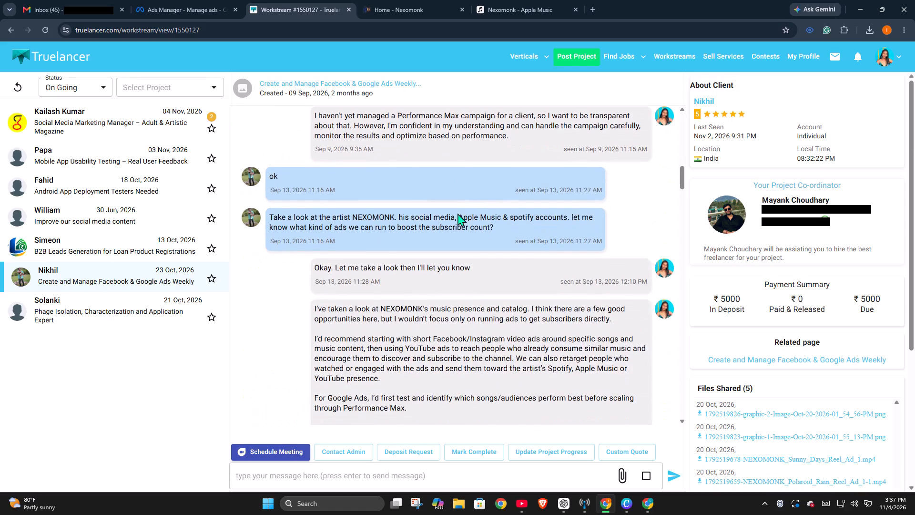
{"action": "scroll", "coordinate": [457, 213], "scroll_direction": "down", "scroll_amount": 2}
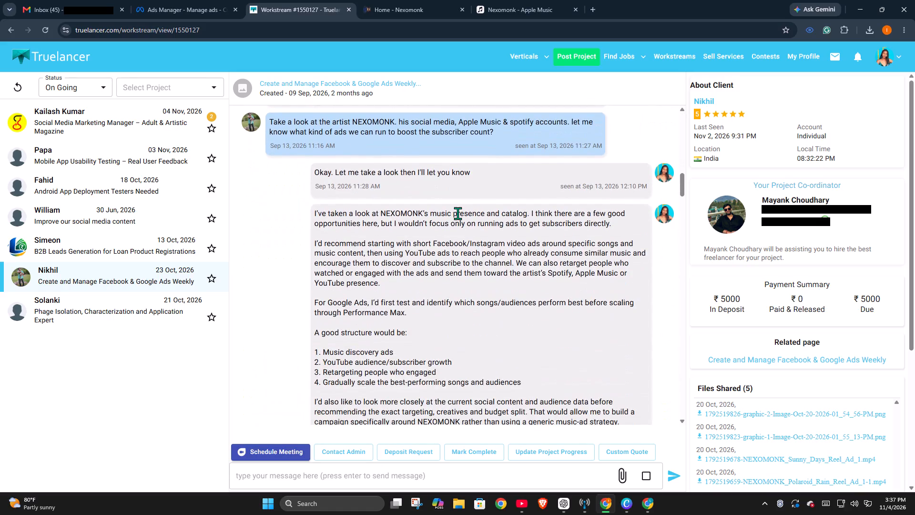
{"action": "scroll", "coordinate": [457, 213], "scroll_direction": "down", "scroll_amount": 13}
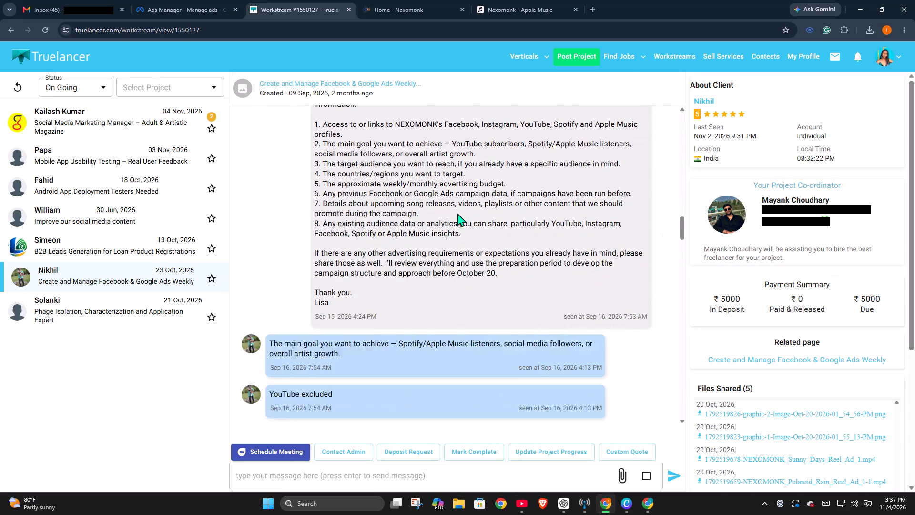
{"action": "scroll", "coordinate": [457, 213], "scroll_direction": "down", "scroll_amount": 5}
{"action": "scroll", "coordinate": [457, 213], "scroll_direction": "up", "scroll_amount": 3}
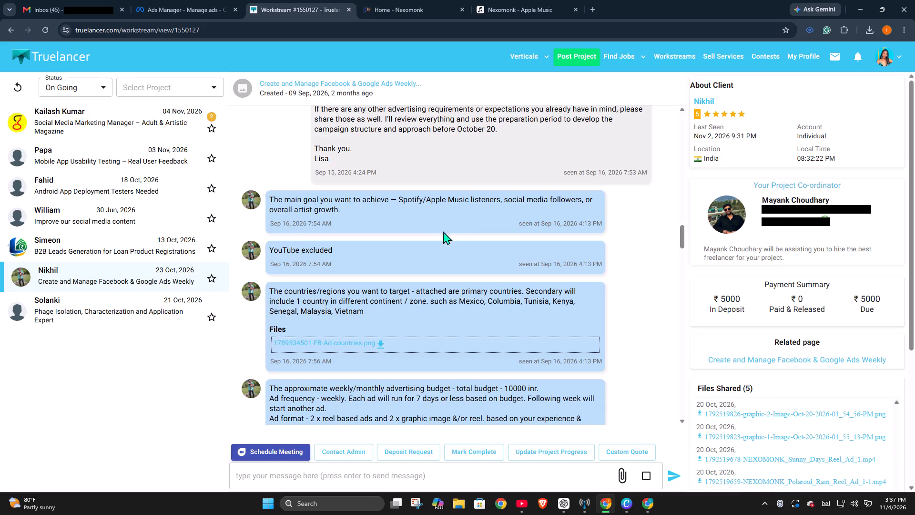
{"action": "scroll", "coordinate": [437, 239], "scroll_direction": "down", "scroll_amount": 5}
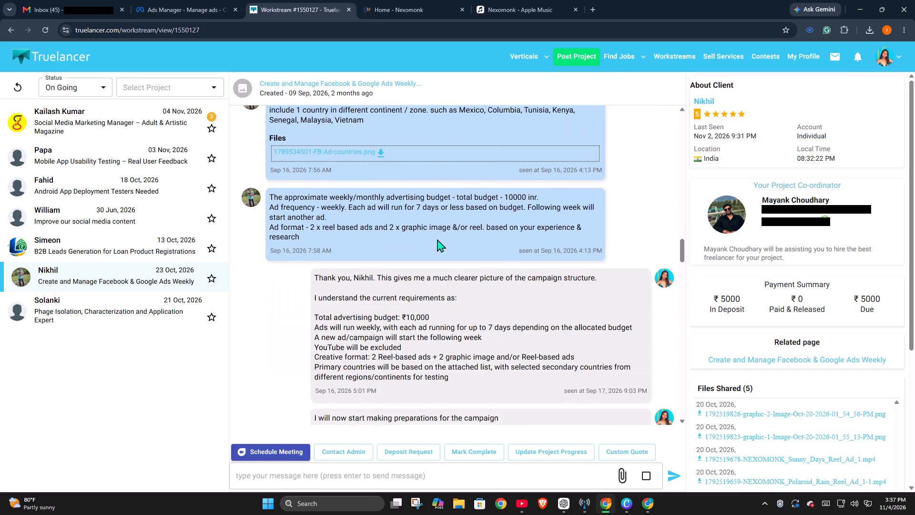
{"action": "scroll", "coordinate": [437, 239], "scroll_direction": "down", "scroll_amount": 5}
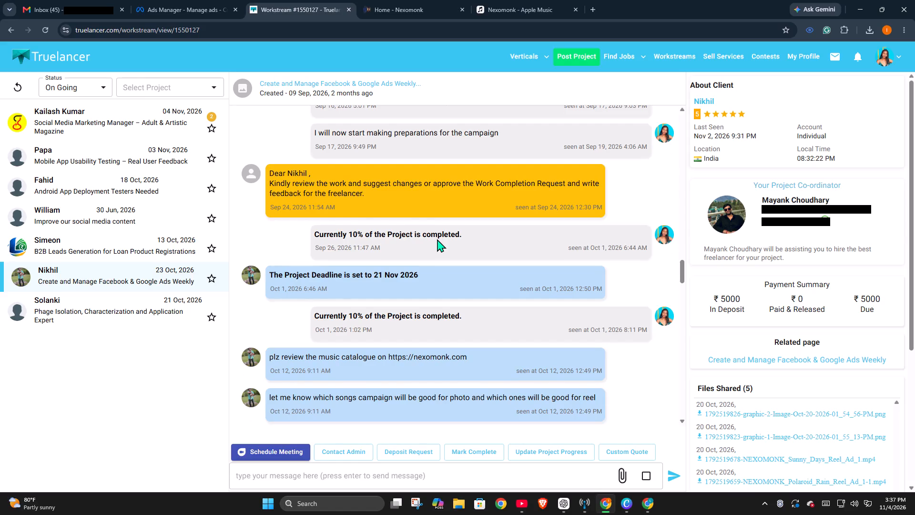
{"action": "scroll", "coordinate": [437, 239], "scroll_direction": "up", "scroll_amount": 9}
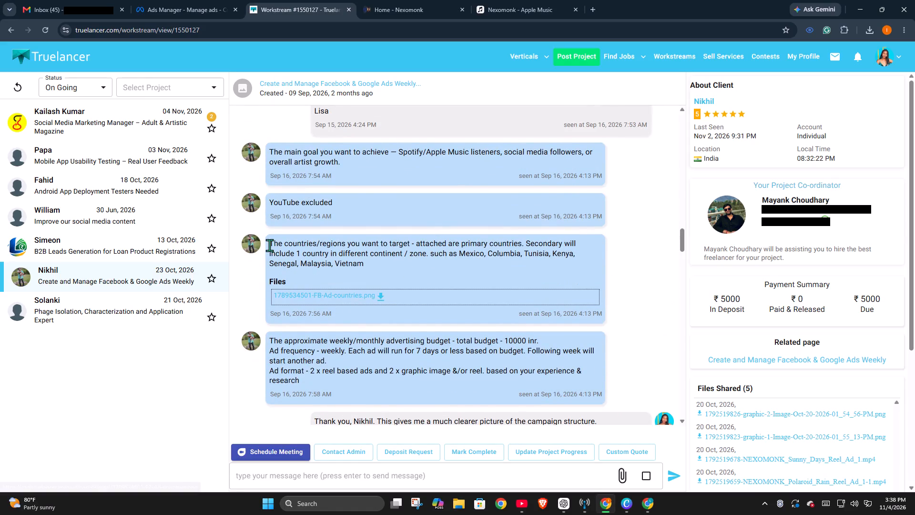
Copy the client's message about primary and secondary target countries and open its attached FB-Ad-countries image.
{"action": "left_click_drag", "start_coordinate": [269, 245], "coordinate": [378, 264]}
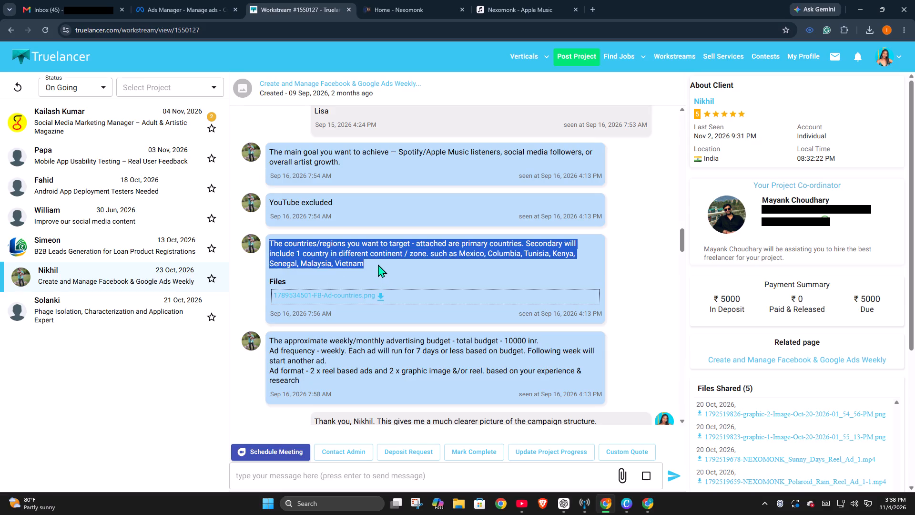
{"action": "right_click", "coordinate": [348, 253]}
{"action": "left_click", "coordinate": [381, 266]}
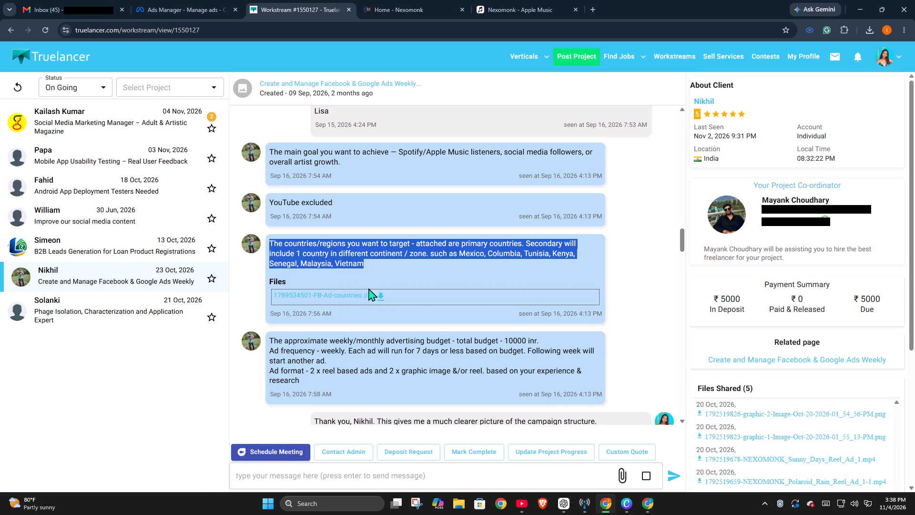
{"action": "left_click", "coordinate": [367, 295]}
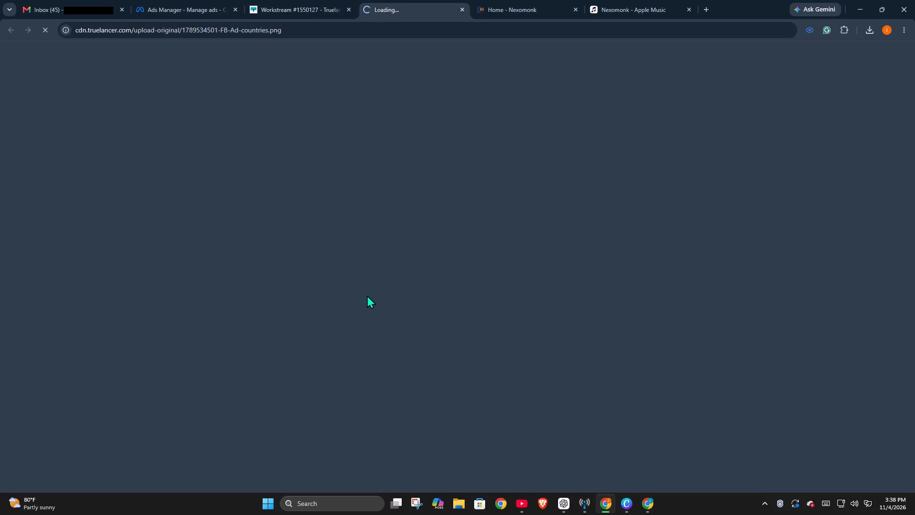
{"action": "left_click_drag", "start_coordinate": [367, 295], "coordinate": [378, 299]}
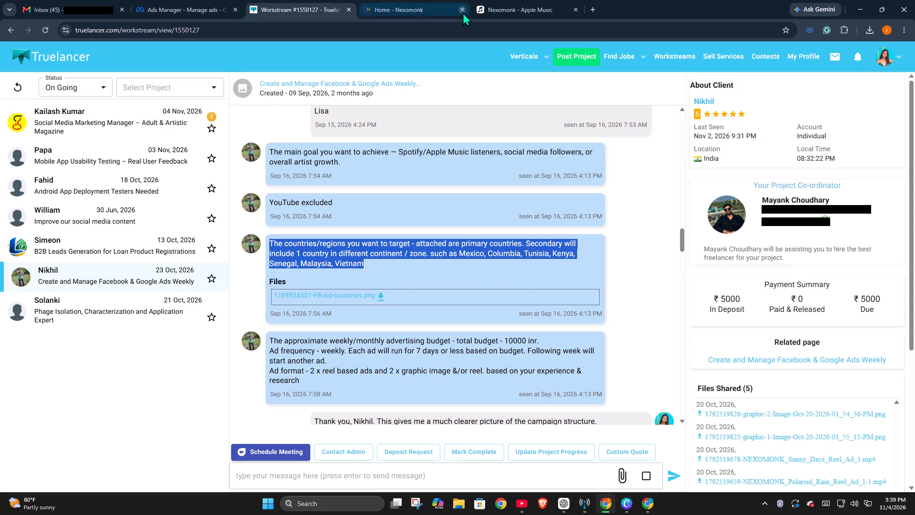
{"action": "left_click", "coordinate": [410, 219]}
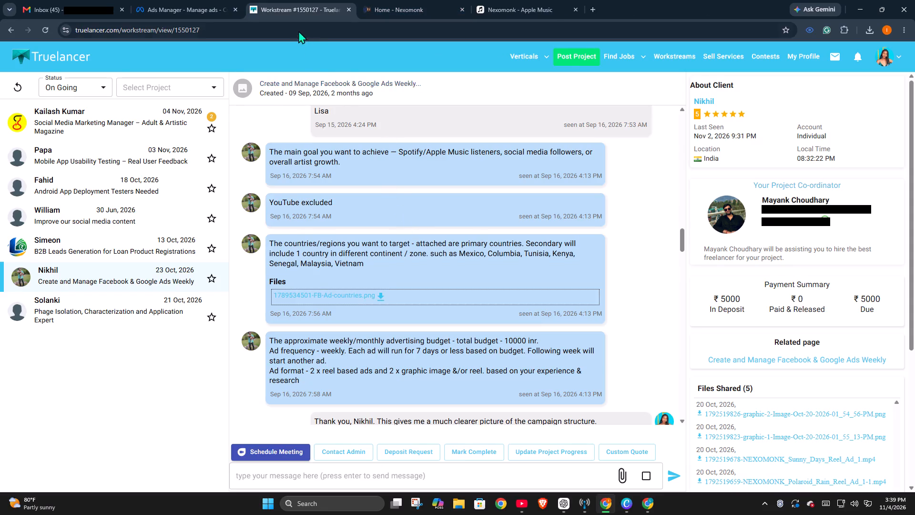
Open the Spotify artist page linked from the nexomonk.com home page and copy its full address.
{"action": "left_click", "coordinate": [202, 2]}
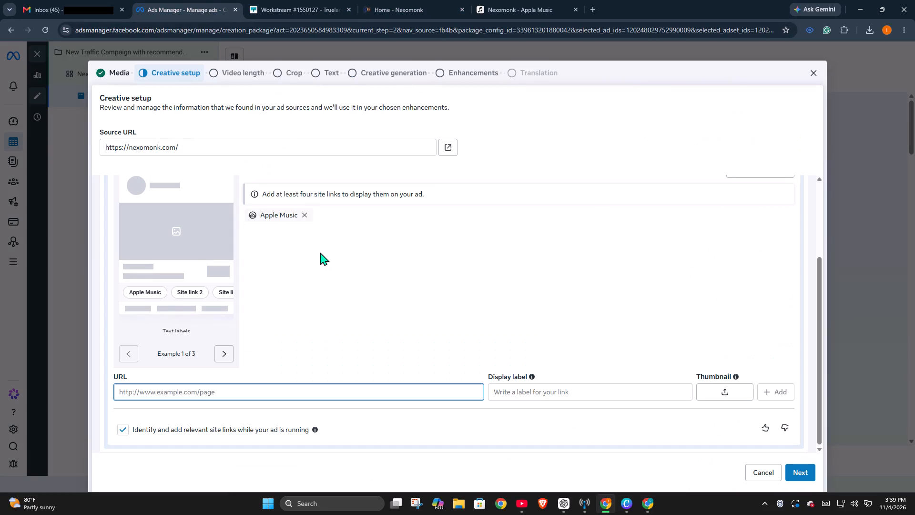
{"action": "left_click", "coordinate": [390, 0]}
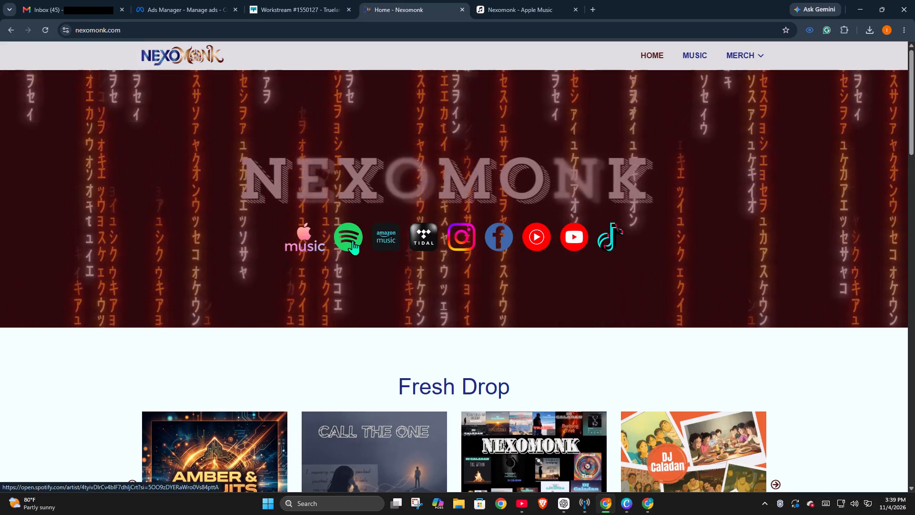
{"action": "left_click", "coordinate": [353, 240]}
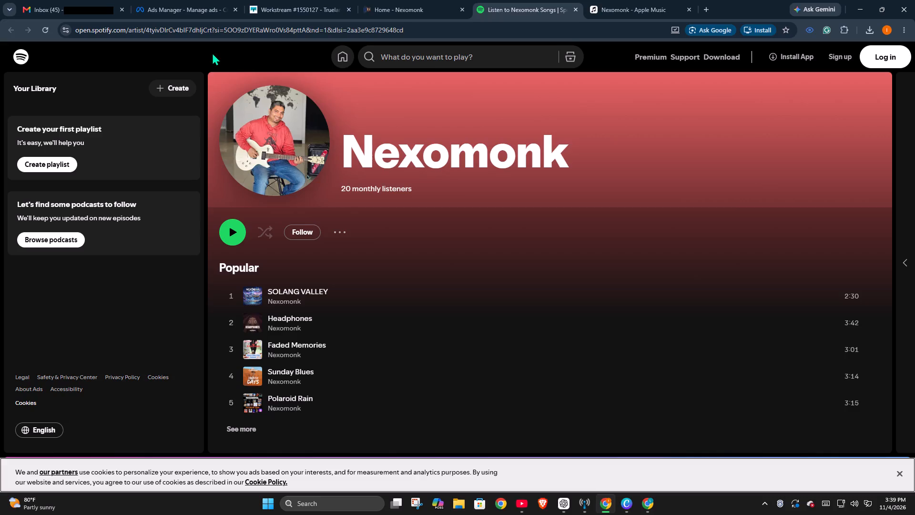
{"action": "left_click", "coordinate": [193, 27]}
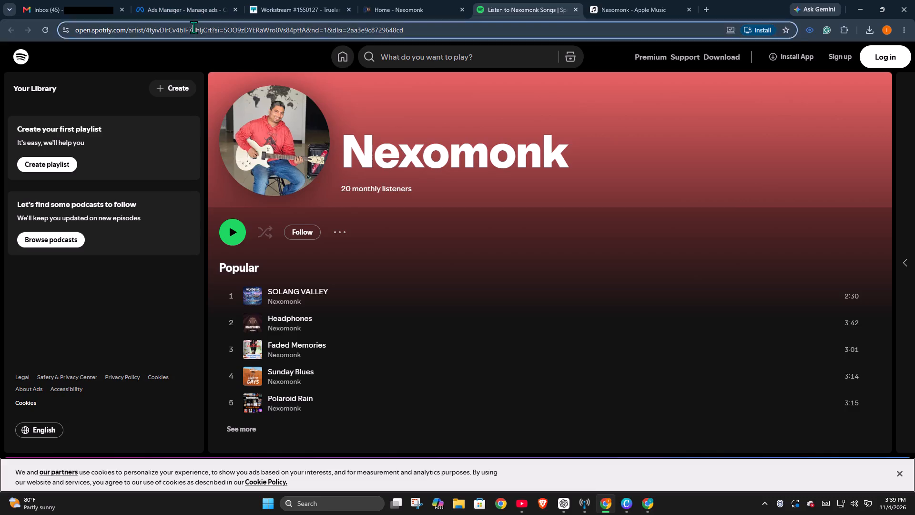
{"action": "left_click", "coordinate": [193, 27]}
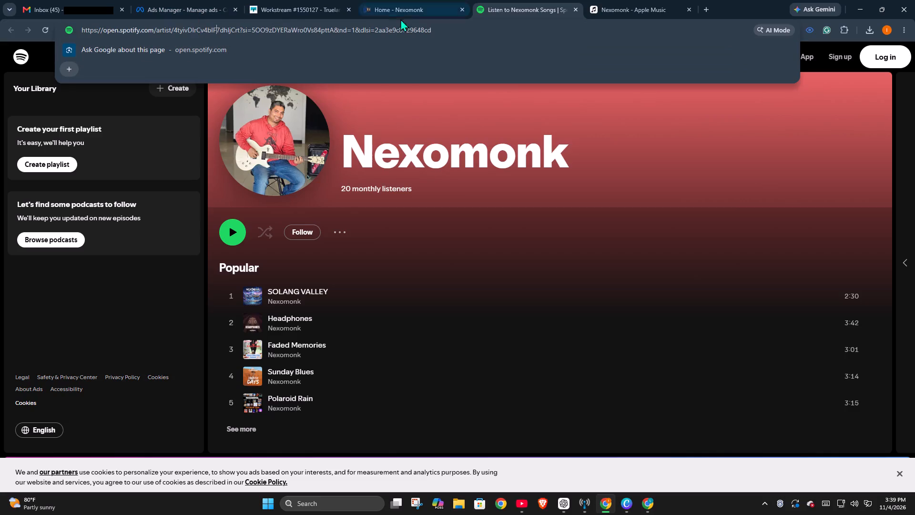
{"action": "left_click_drag", "start_coordinate": [434, 29], "coordinate": [68, 34]}
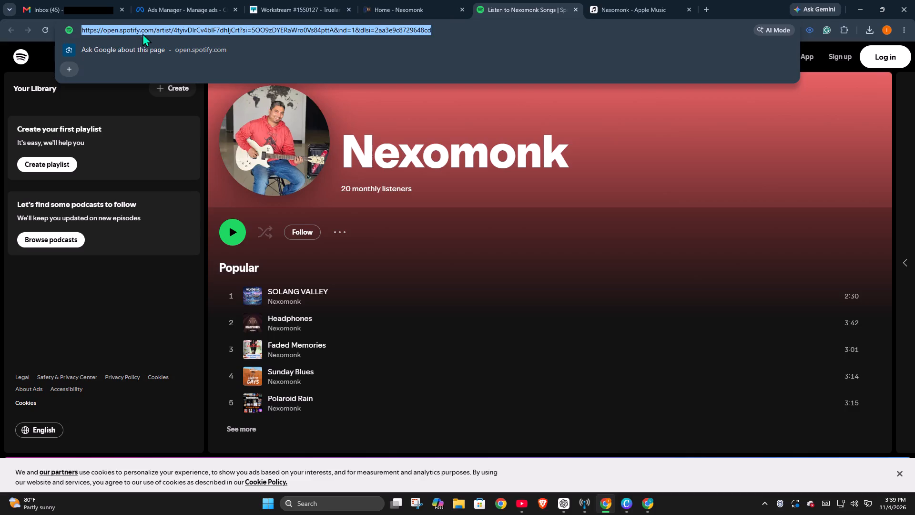
{"action": "right_click", "coordinate": [147, 29]}
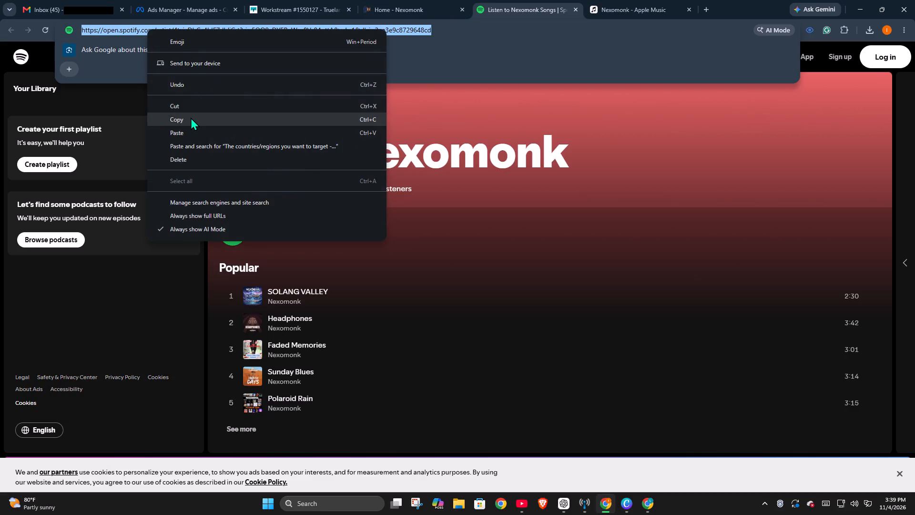
{"action": "left_click", "coordinate": [191, 117]}
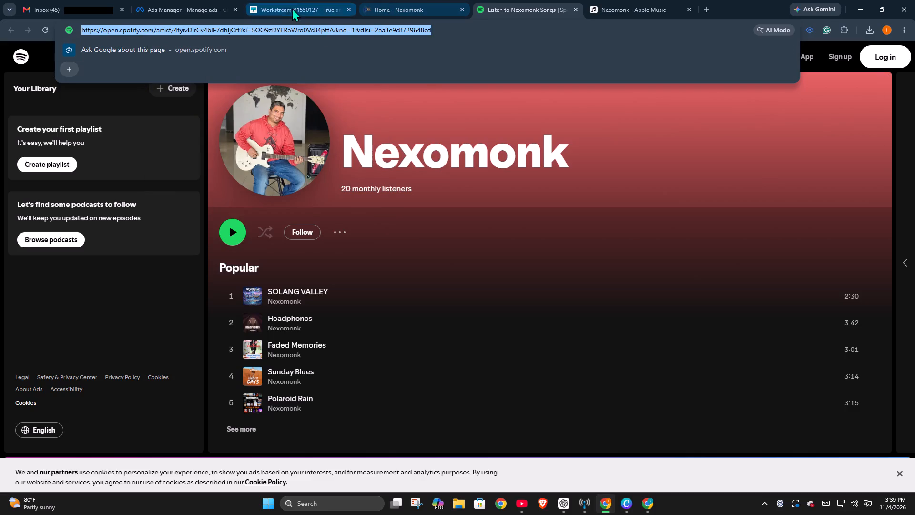
Back in Ads Manager, add a site link to the copied Spotify artist address with the display label "Spotify".
{"action": "left_click", "coordinate": [199, 8]}
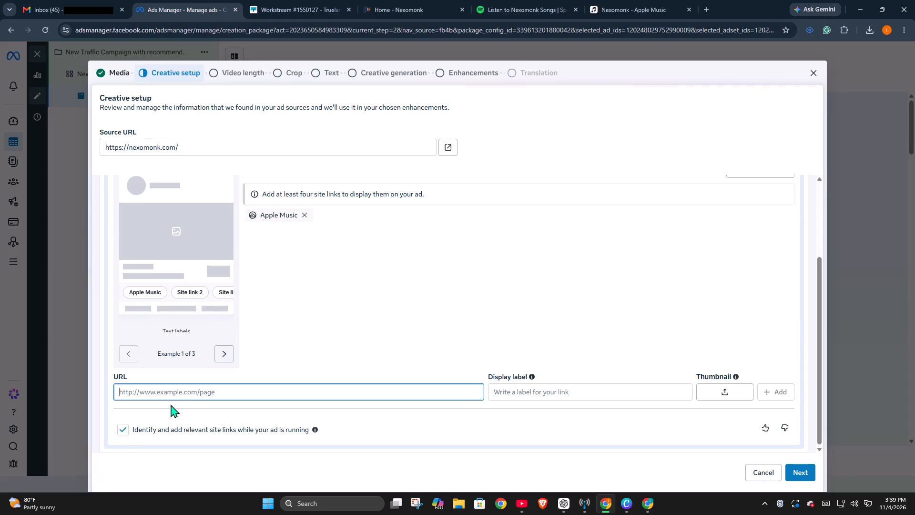
{"action": "left_click", "coordinate": [143, 396]}
{"action": "right_click", "coordinate": [144, 394]}
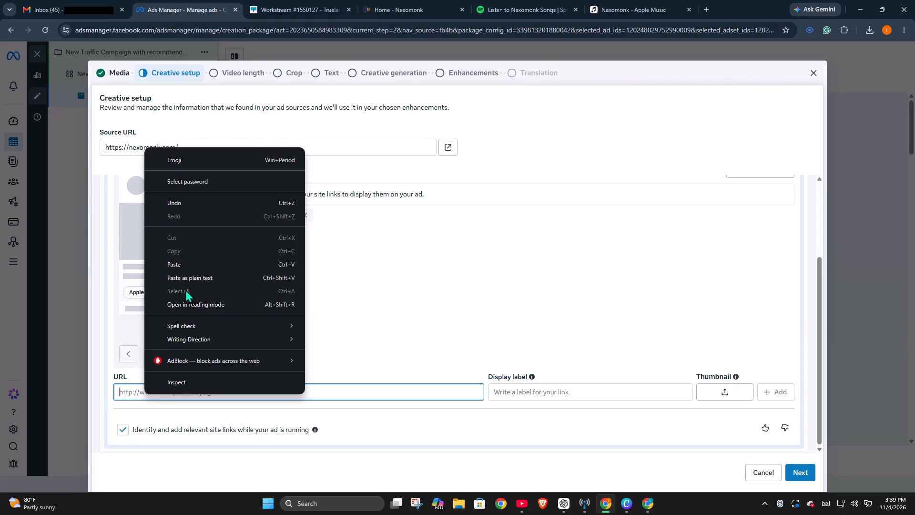
{"action": "left_click", "coordinate": [188, 266]}
{"action": "left_click", "coordinate": [507, 390]}
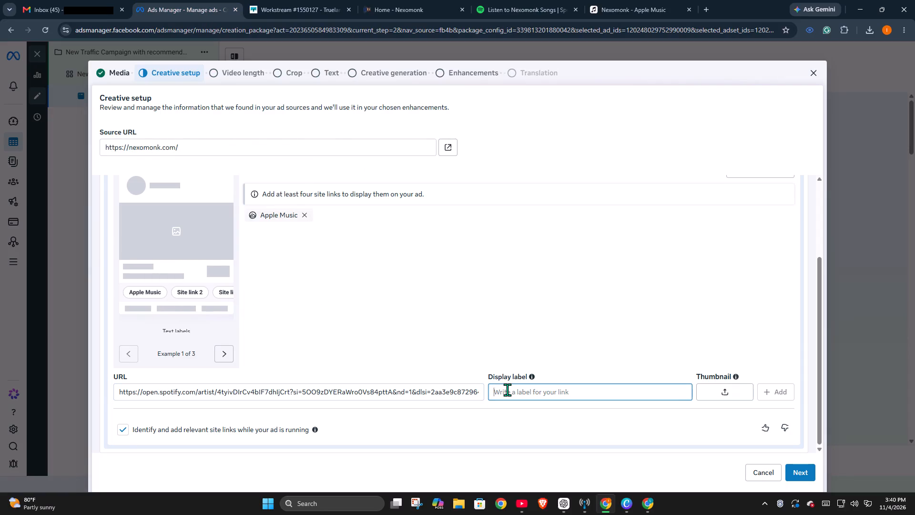
{"action": "type", "text": "Spot"}
{"action": "type", "text": "if"}
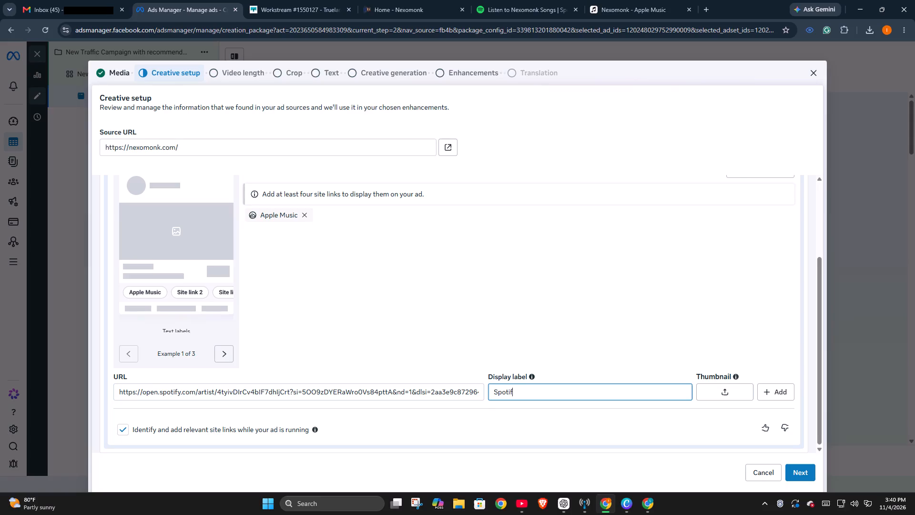
{"action": "key", "text": "y"}
{"action": "key", "text": "space"}
{"action": "left_click", "coordinate": [783, 393]}
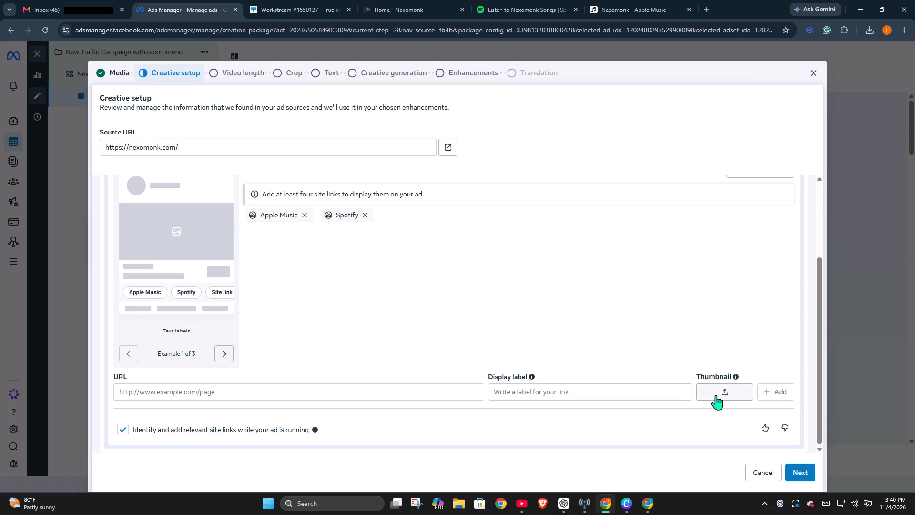
Close the Spotify page and copy the address of the YouTube Music page linked from nexomonk.com.
{"action": "left_click", "coordinate": [422, 10]}
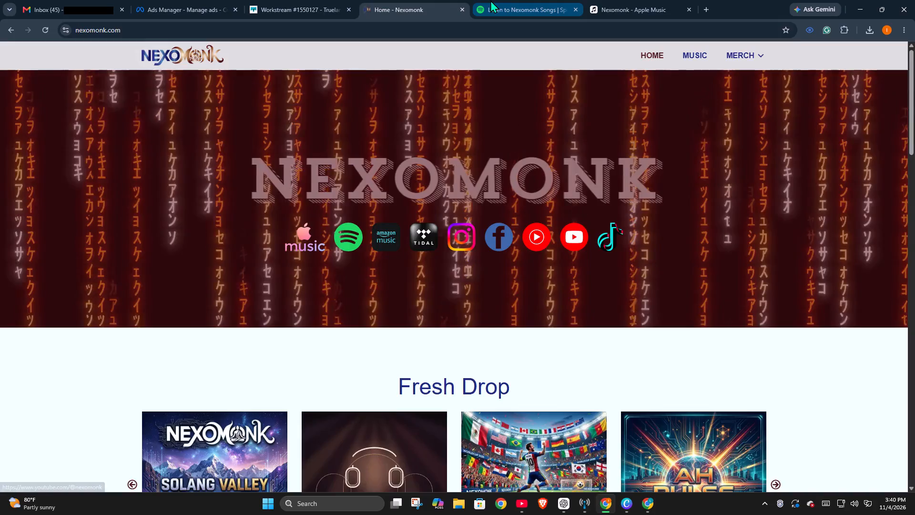
{"action": "left_click", "coordinate": [490, 0]}
{"action": "left_click", "coordinate": [577, 6]}
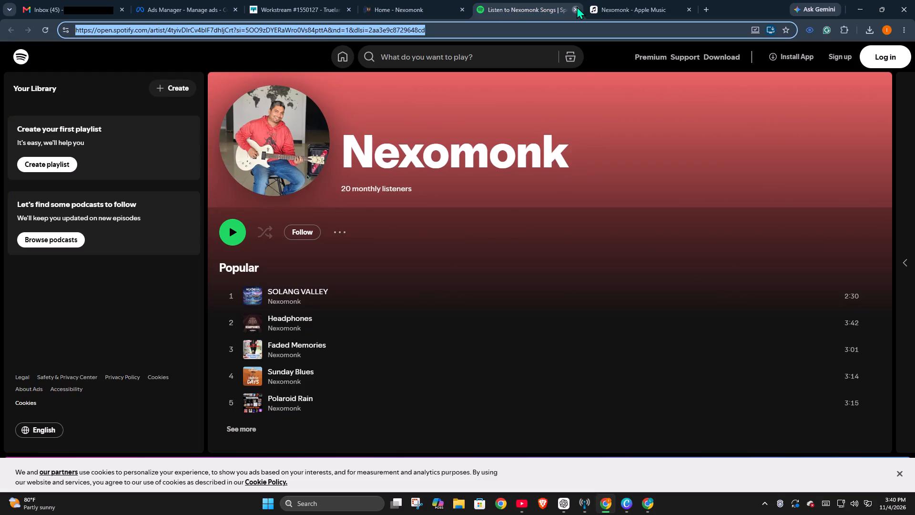
{"action": "left_click", "coordinate": [407, 6]}
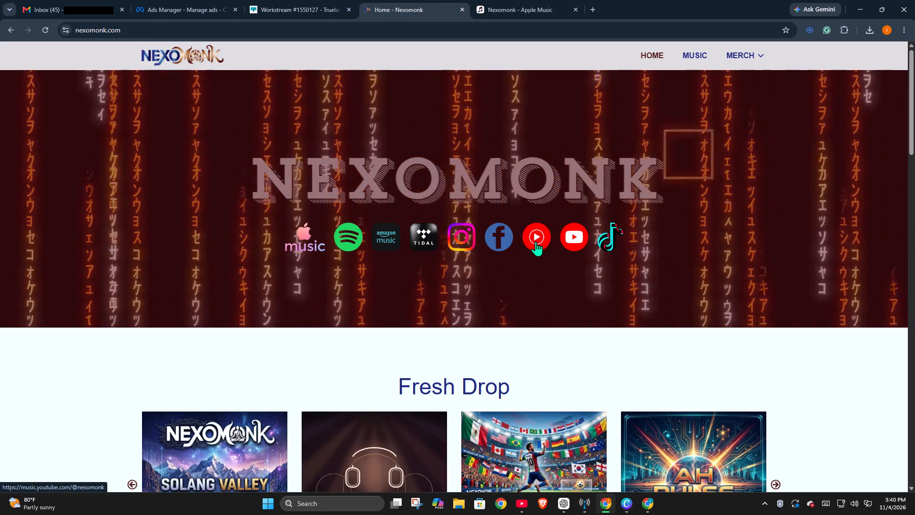
{"action": "left_click", "coordinate": [536, 241]}
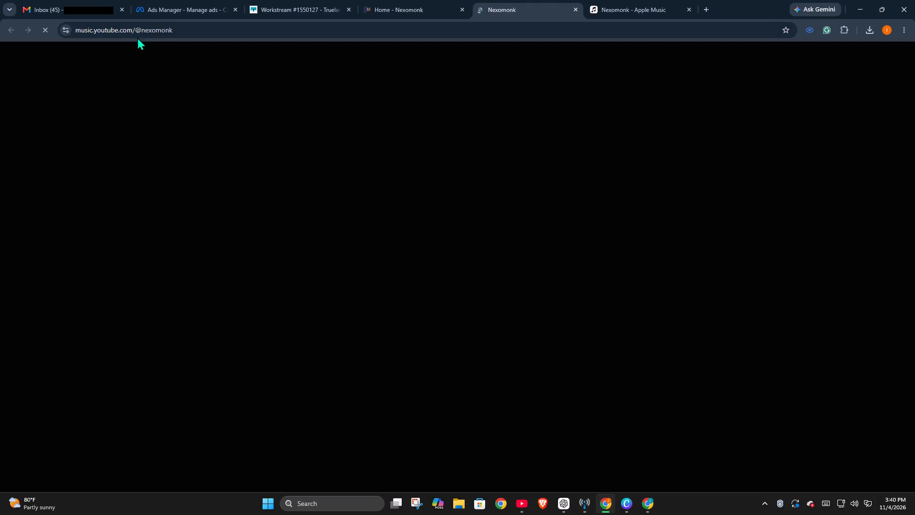
{"action": "left_click", "coordinate": [122, 31]}
{"action": "left_click", "coordinate": [122, 31]}
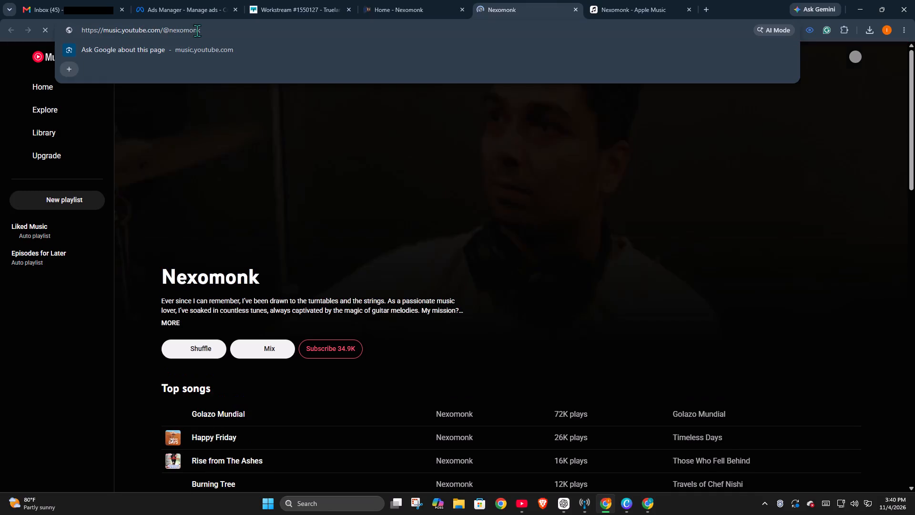
{"action": "left_click_drag", "start_coordinate": [204, 28], "coordinate": [77, 32]}
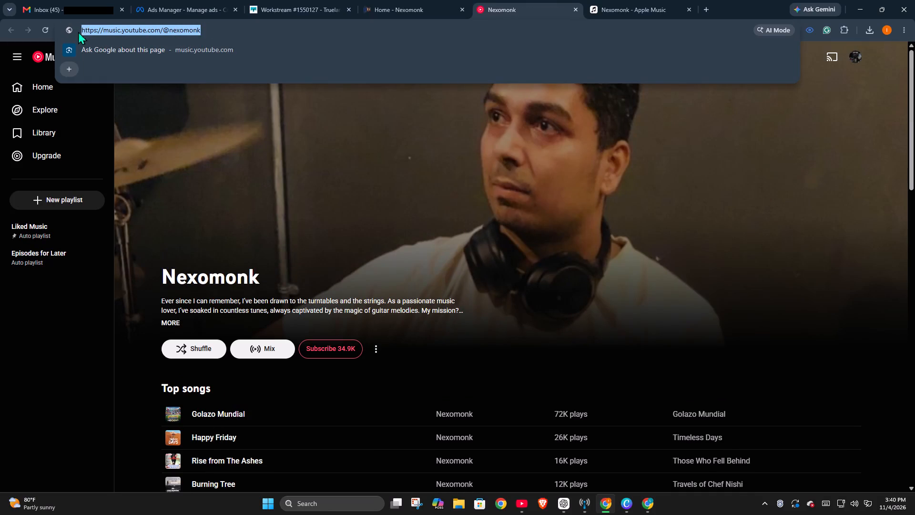
{"action": "right_click", "coordinate": [109, 29]}
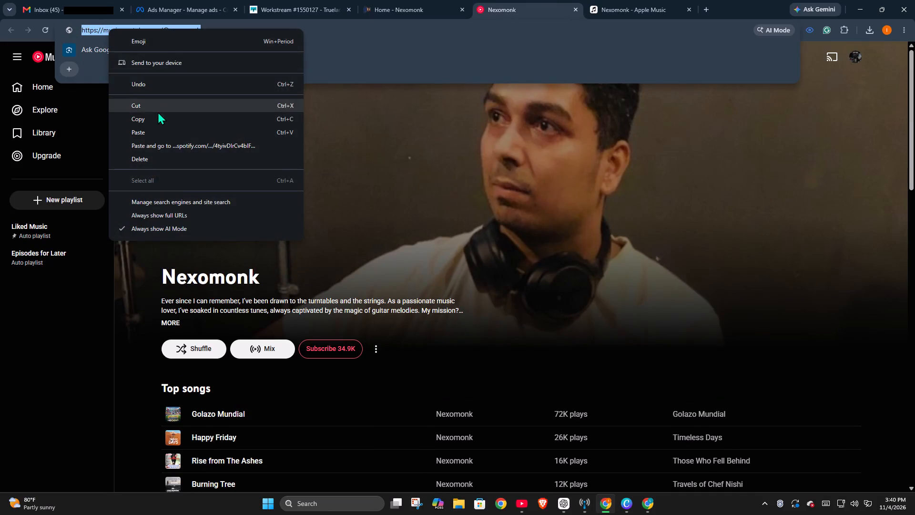
{"action": "left_click", "coordinate": [155, 115]}
{"action": "left_click", "coordinate": [311, 4]}
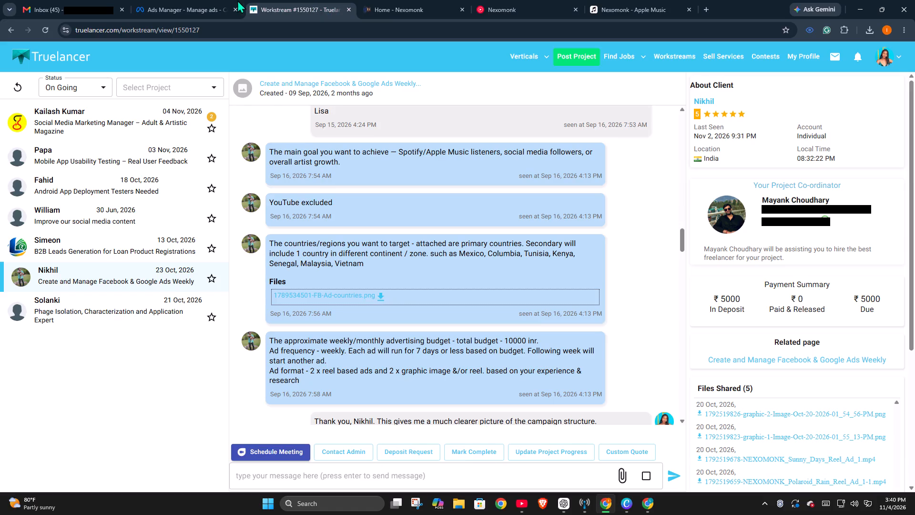
{"action": "left_click", "coordinate": [185, 3]}
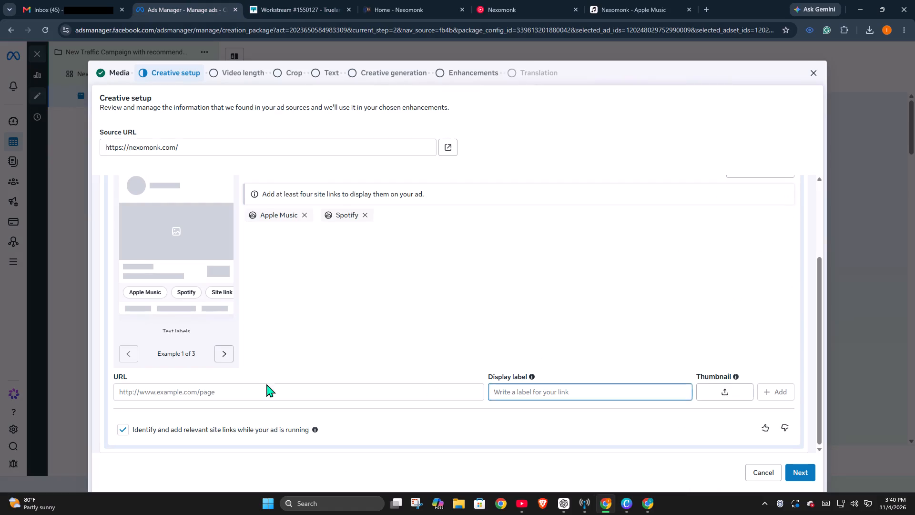
{"action": "left_click", "coordinate": [146, 393]}
{"action": "right_click", "coordinate": [147, 391]}
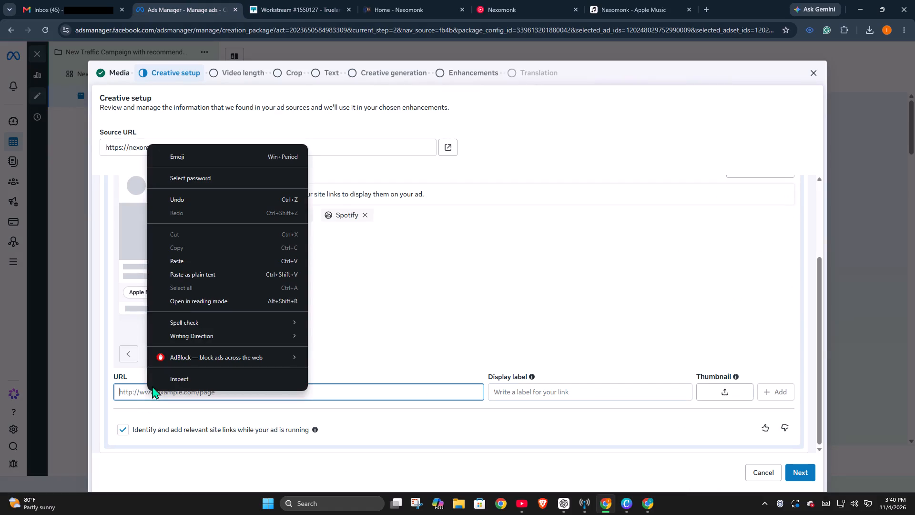
{"action": "left_click", "coordinate": [187, 262]}
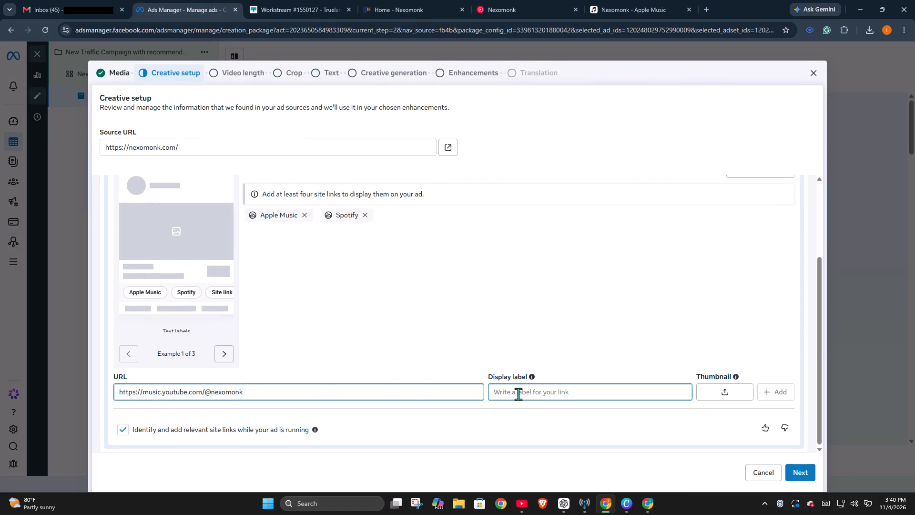
{"action": "left_click", "coordinate": [519, 392]}
{"action": "type", "text": "Youtube"}
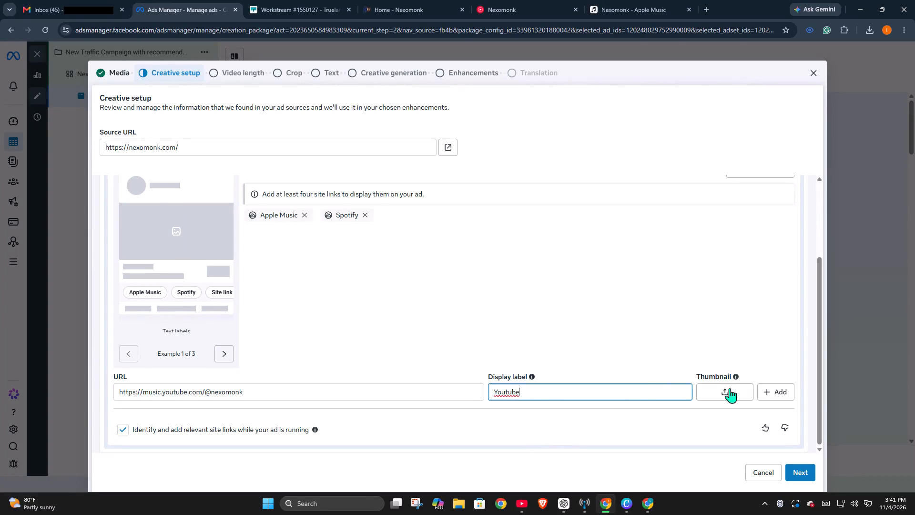
{"action": "left_click", "coordinate": [783, 393]}
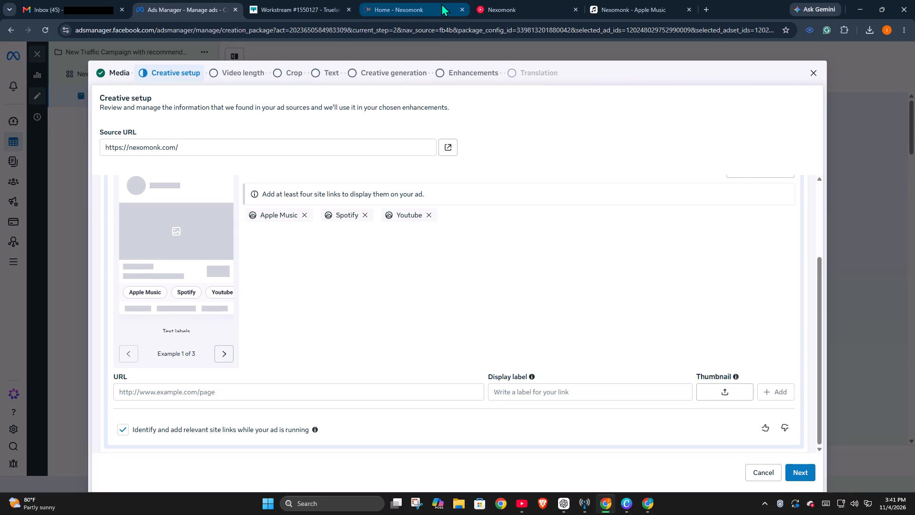
Close the YouTube Music page and return to the nexomonk.com home page.
{"action": "left_click", "coordinate": [501, 0]}
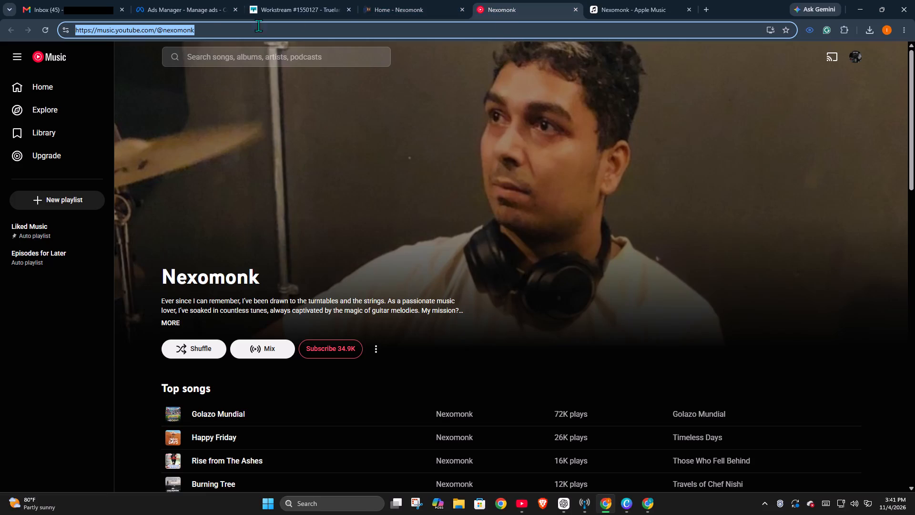
{"action": "left_click", "coordinate": [403, 8]}
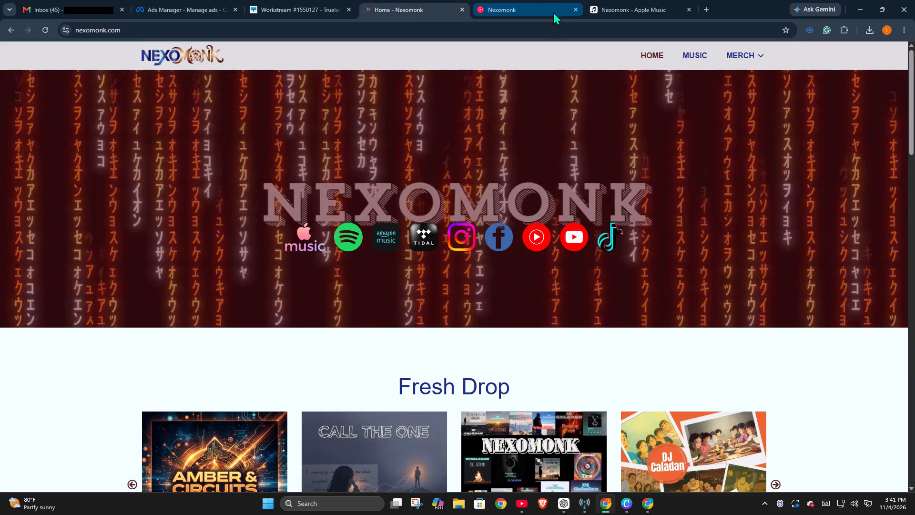
{"action": "left_click", "coordinate": [542, 10]}
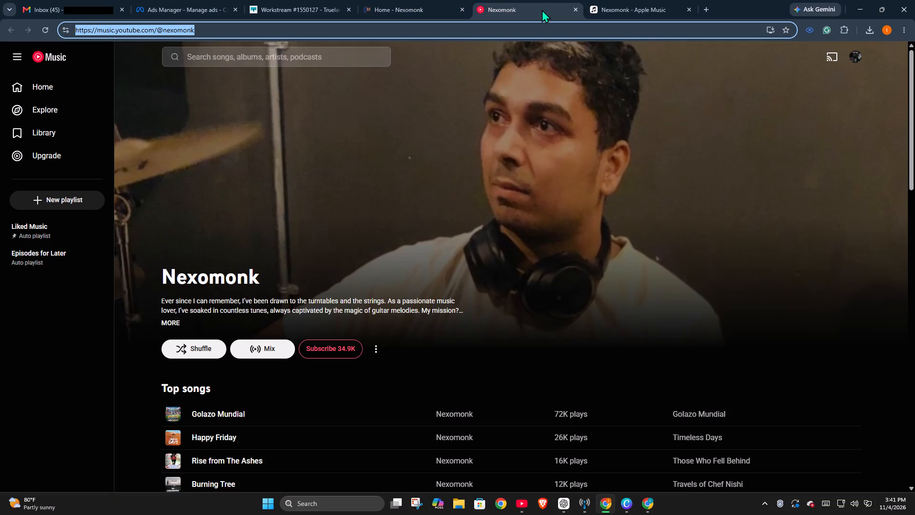
{"action": "left_click", "coordinate": [579, 8]}
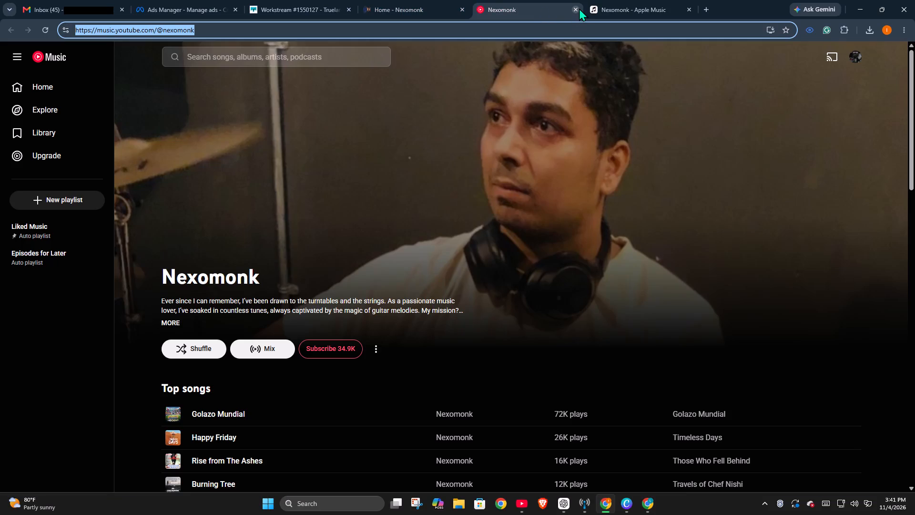
{"action": "left_click", "coordinate": [579, 8]}
{"action": "left_click", "coordinate": [437, 0]}
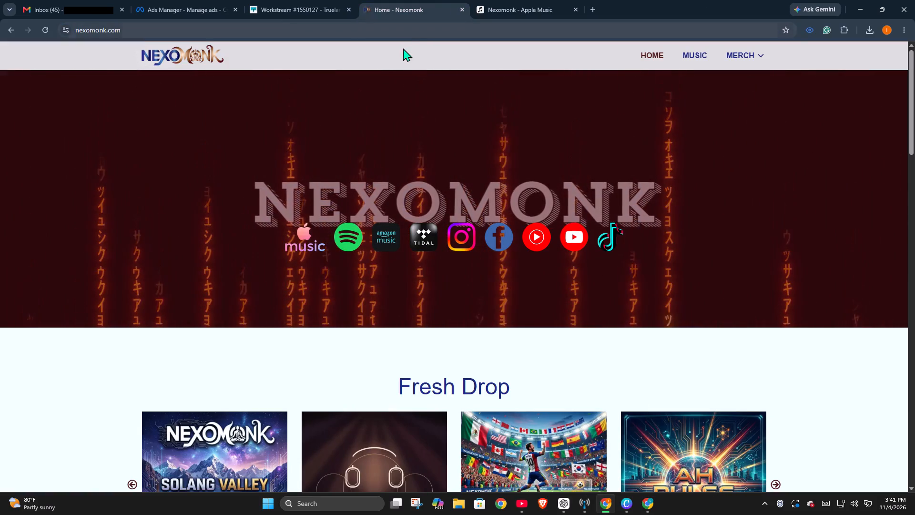
Open the Instagram profile linked from the nexomonk.com home page and copy its full address.
{"action": "left_click", "coordinate": [288, 6]}
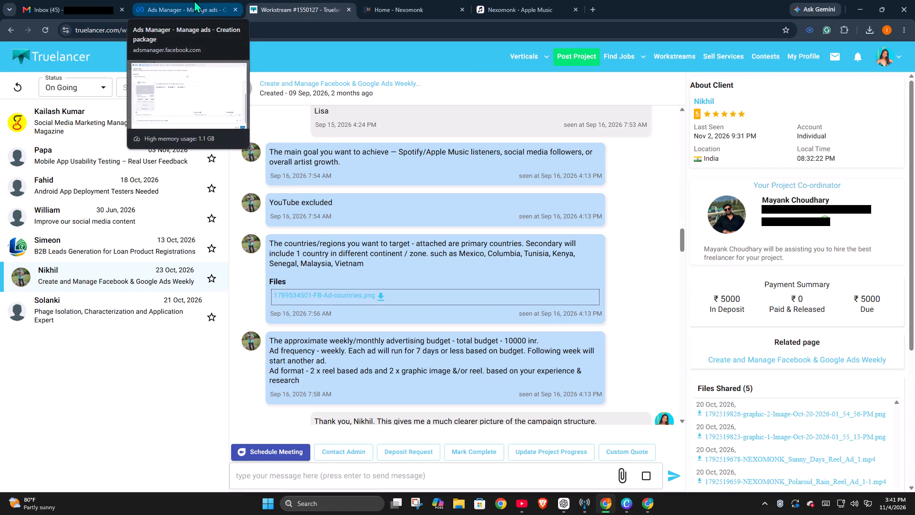
{"action": "left_click", "coordinate": [502, 1]}
{"action": "left_click", "coordinate": [400, 5]}
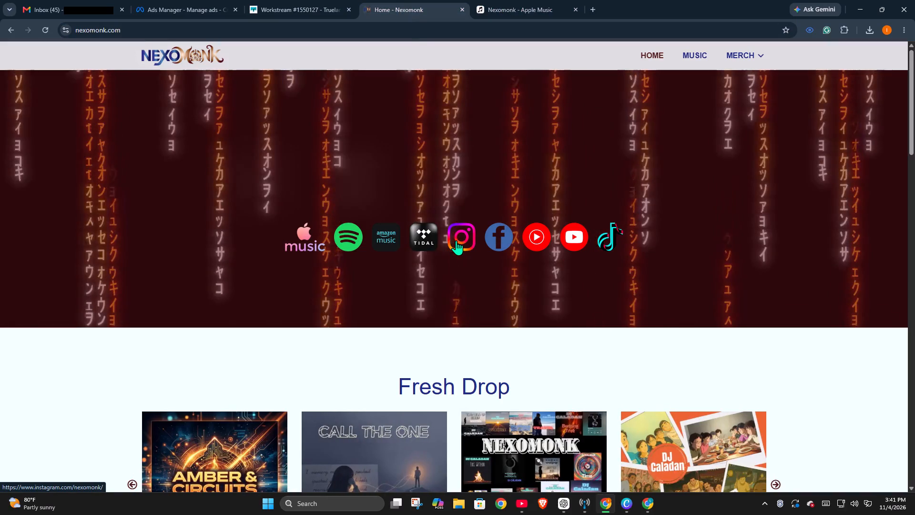
{"action": "left_click", "coordinate": [456, 240]}
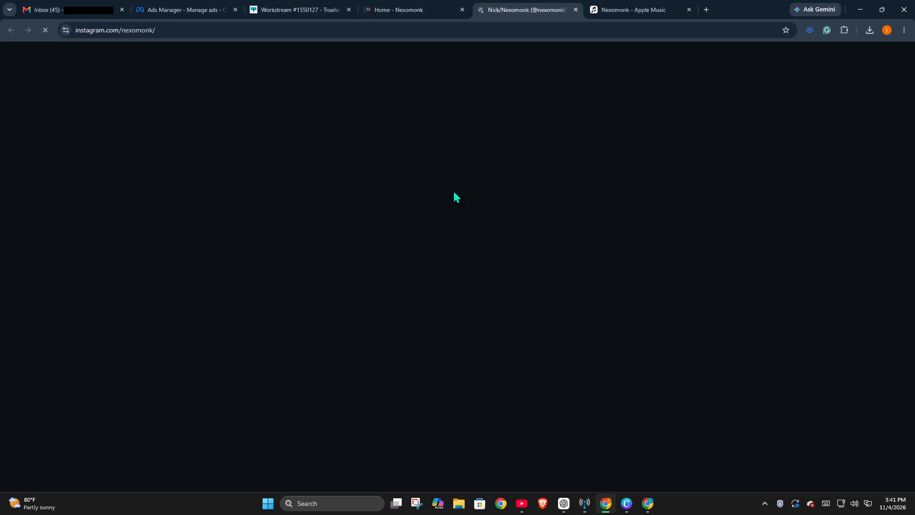
{"action": "left_click", "coordinate": [126, 31]}
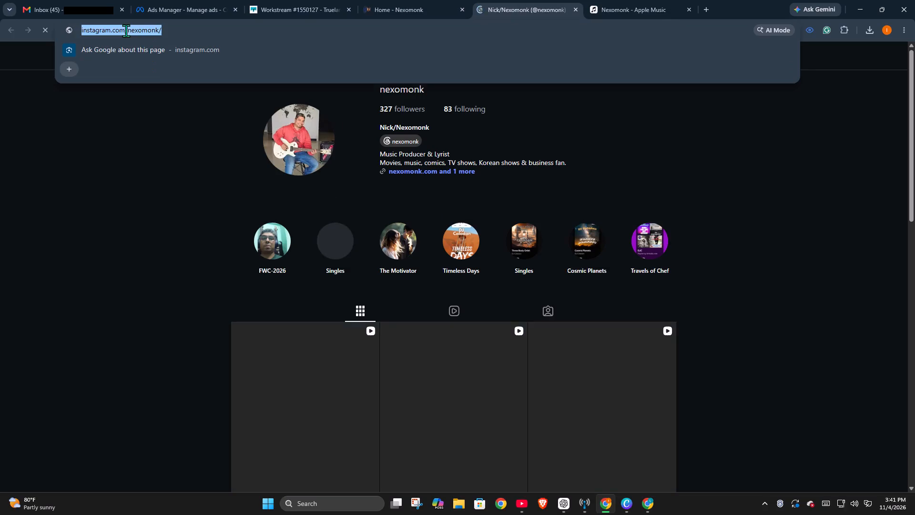
{"action": "left_click", "coordinate": [126, 31]}
{"action": "left_click_drag", "start_coordinate": [207, 31], "coordinate": [84, 26]}
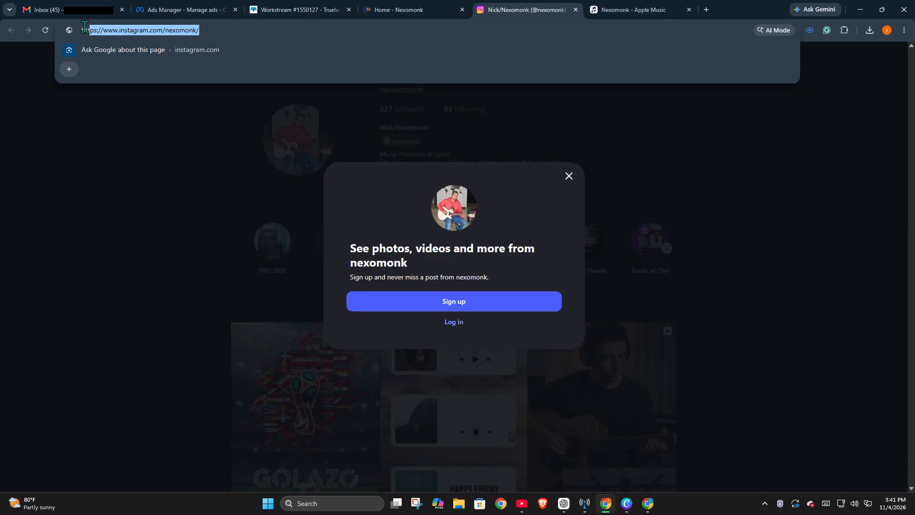
{"action": "left_click_drag", "start_coordinate": [84, 26], "coordinate": [79, 26]}
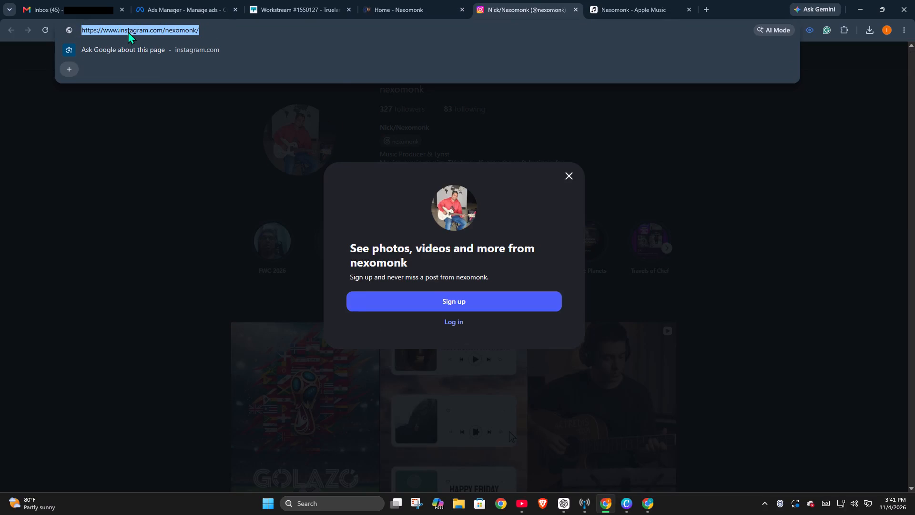
{"action": "right_click", "coordinate": [128, 31]}
{"action": "left_click", "coordinate": [161, 121]}
Back in Ads Manager, fill in a site link with the copied Instagram address and display label "Instagram", and continue to the media crop stage.
{"action": "left_click", "coordinate": [189, 1]}
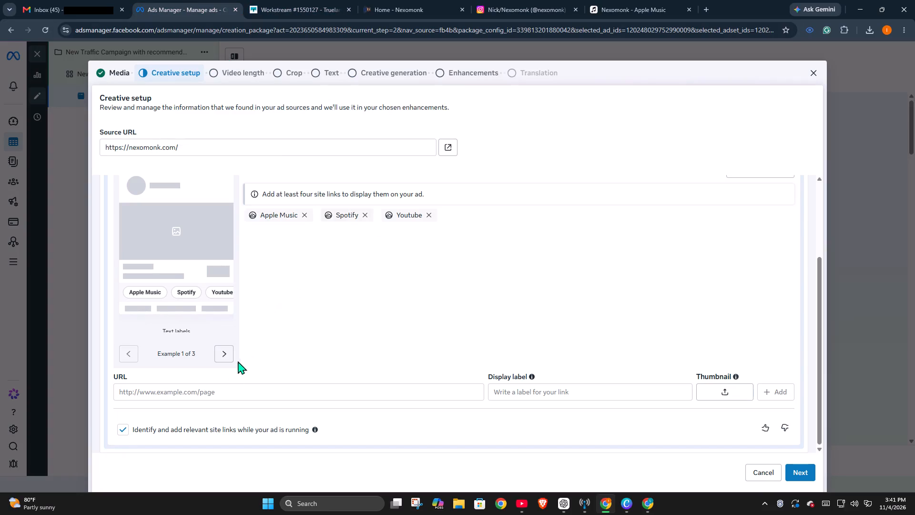
{"action": "left_click", "coordinate": [205, 391]}
{"action": "right_click", "coordinate": [205, 391]}
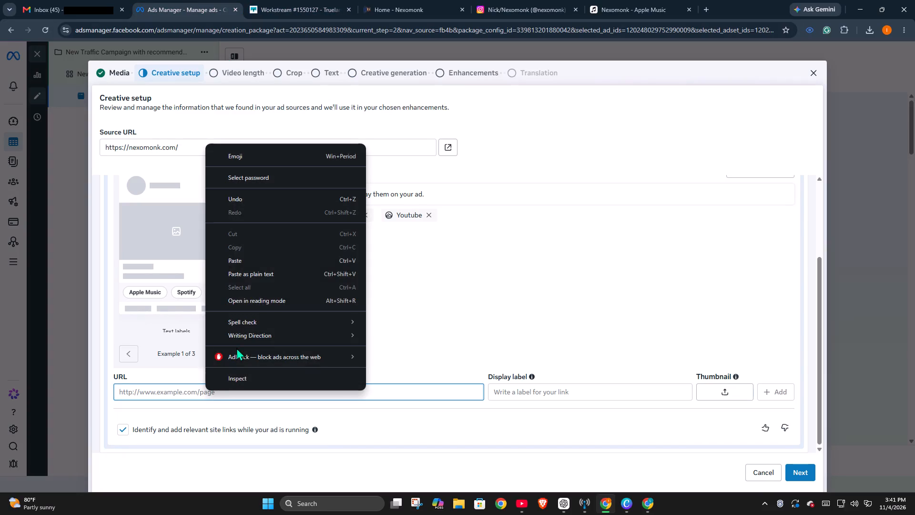
{"action": "left_click", "coordinate": [258, 256]}
{"action": "left_click", "coordinate": [513, 391]}
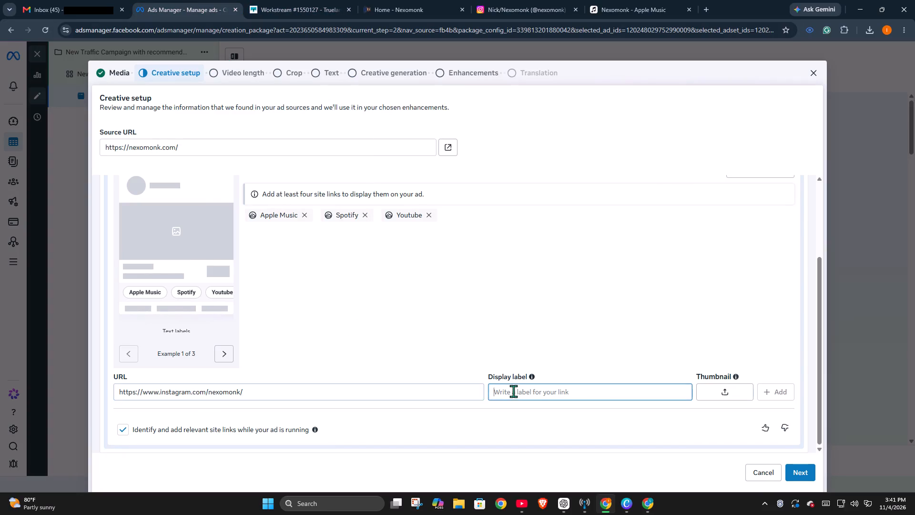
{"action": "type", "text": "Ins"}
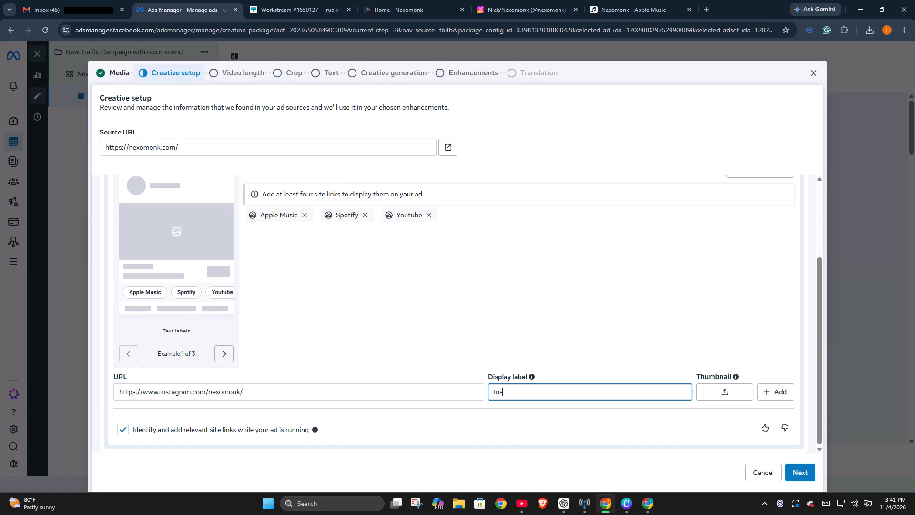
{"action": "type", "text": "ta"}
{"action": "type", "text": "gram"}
{"action": "scroll", "coordinate": [377, 313], "scroll_direction": "up", "scroll_amount": 6}
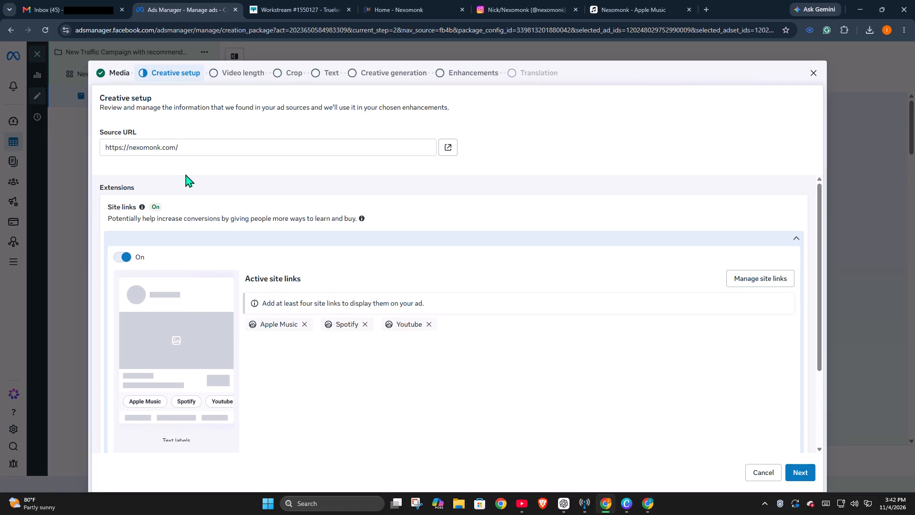
{"action": "scroll", "coordinate": [315, 224], "scroll_direction": "down", "scroll_amount": 5}
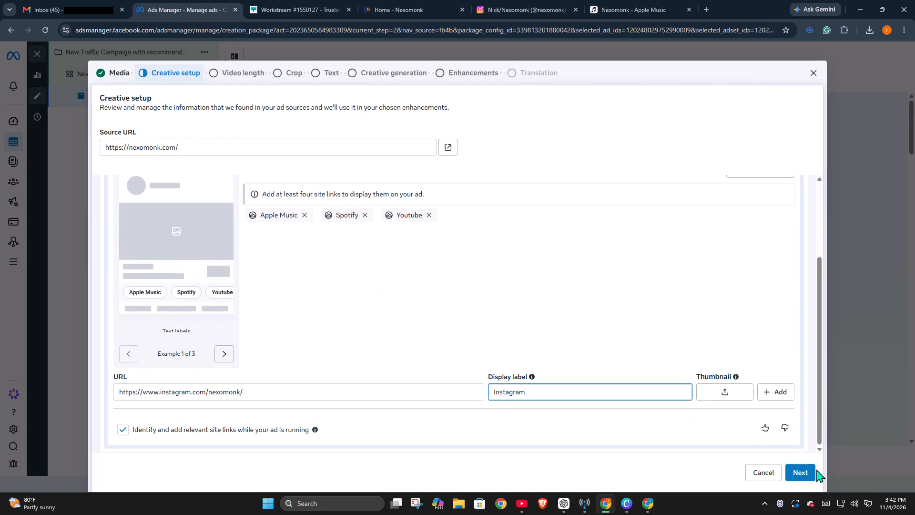
{"action": "left_click", "coordinate": [804, 474]}
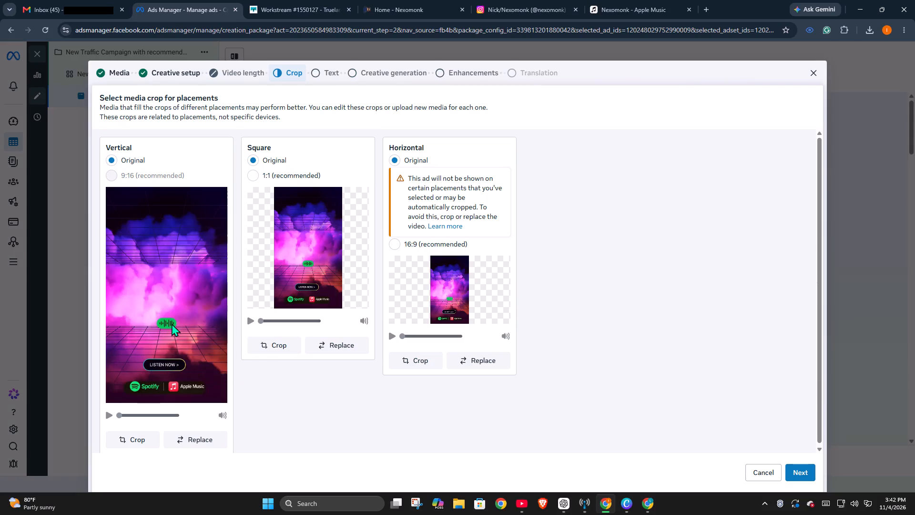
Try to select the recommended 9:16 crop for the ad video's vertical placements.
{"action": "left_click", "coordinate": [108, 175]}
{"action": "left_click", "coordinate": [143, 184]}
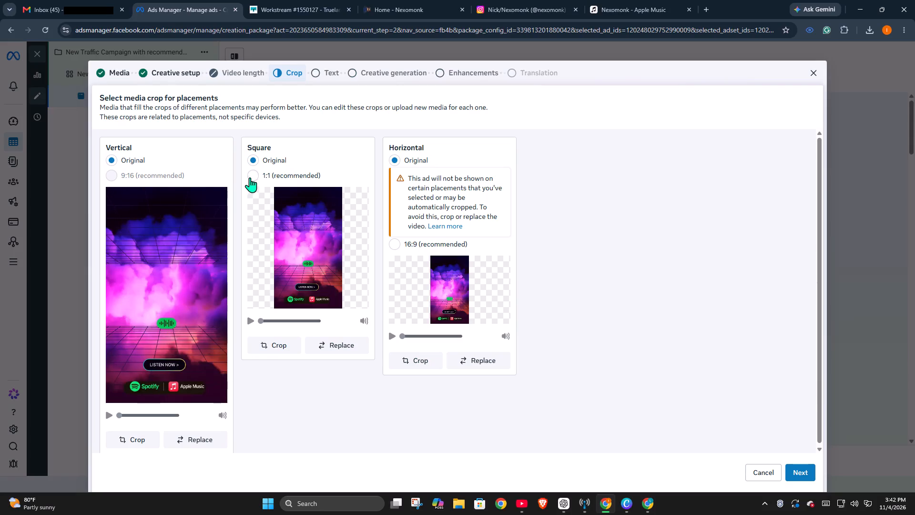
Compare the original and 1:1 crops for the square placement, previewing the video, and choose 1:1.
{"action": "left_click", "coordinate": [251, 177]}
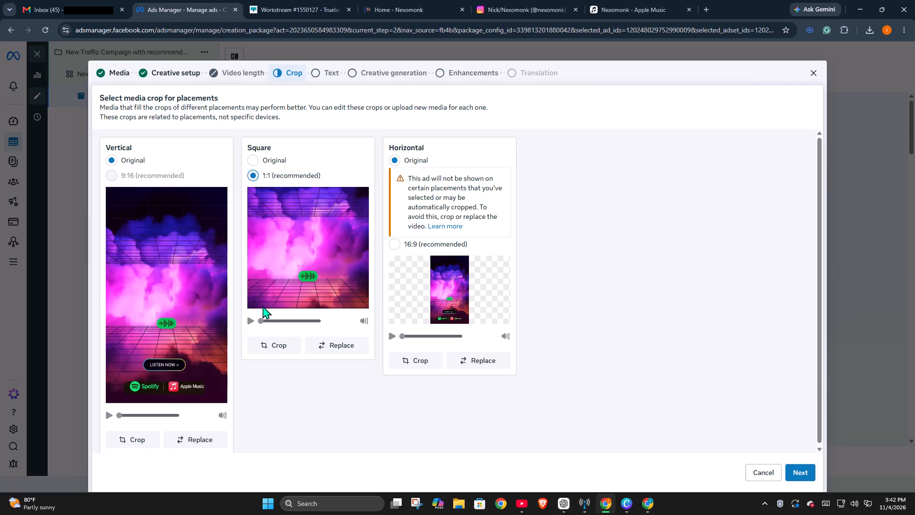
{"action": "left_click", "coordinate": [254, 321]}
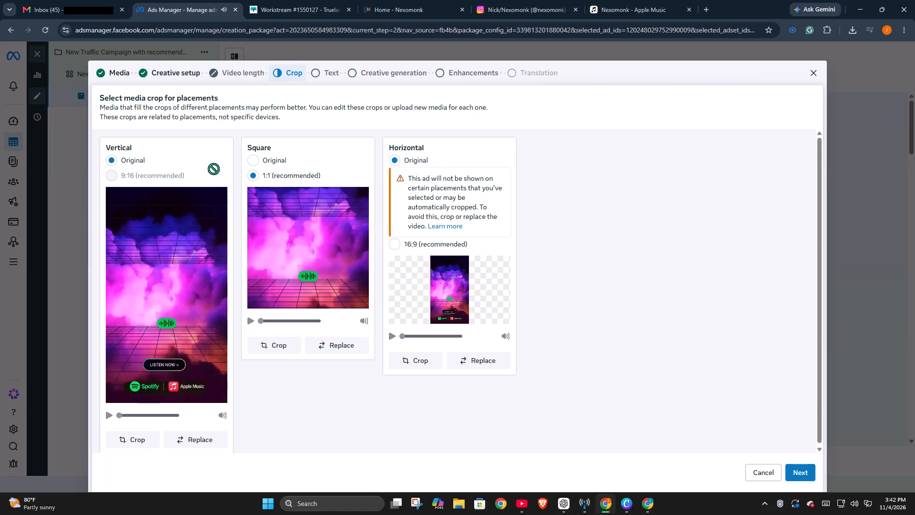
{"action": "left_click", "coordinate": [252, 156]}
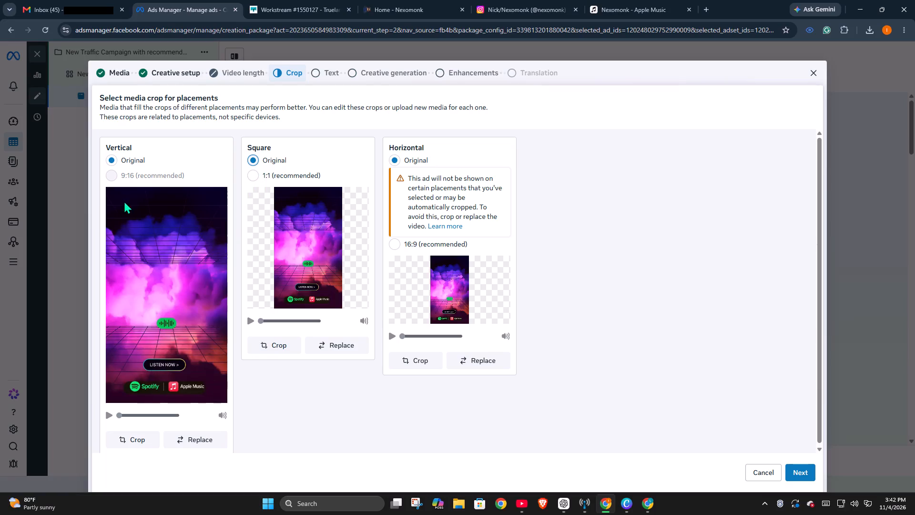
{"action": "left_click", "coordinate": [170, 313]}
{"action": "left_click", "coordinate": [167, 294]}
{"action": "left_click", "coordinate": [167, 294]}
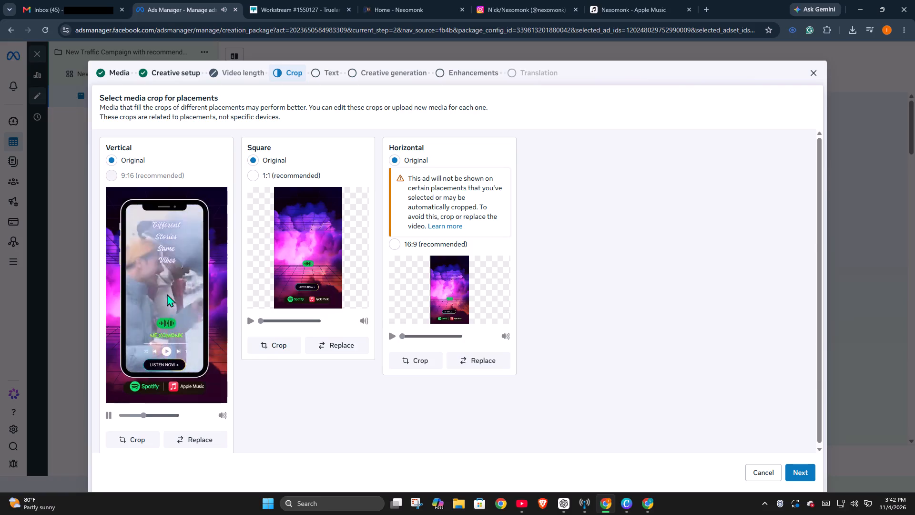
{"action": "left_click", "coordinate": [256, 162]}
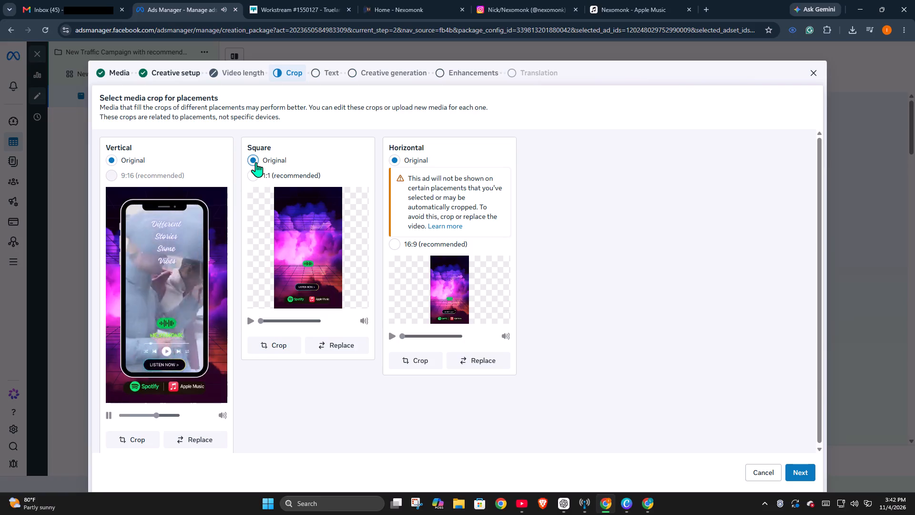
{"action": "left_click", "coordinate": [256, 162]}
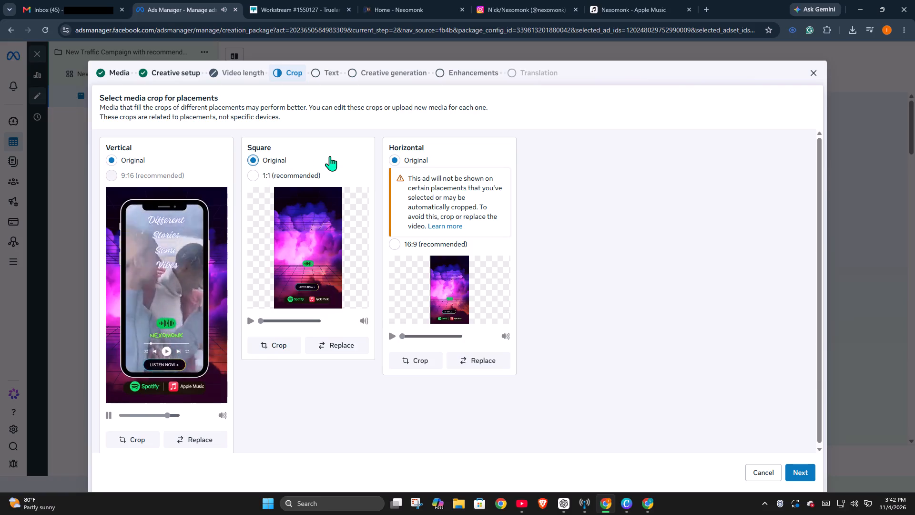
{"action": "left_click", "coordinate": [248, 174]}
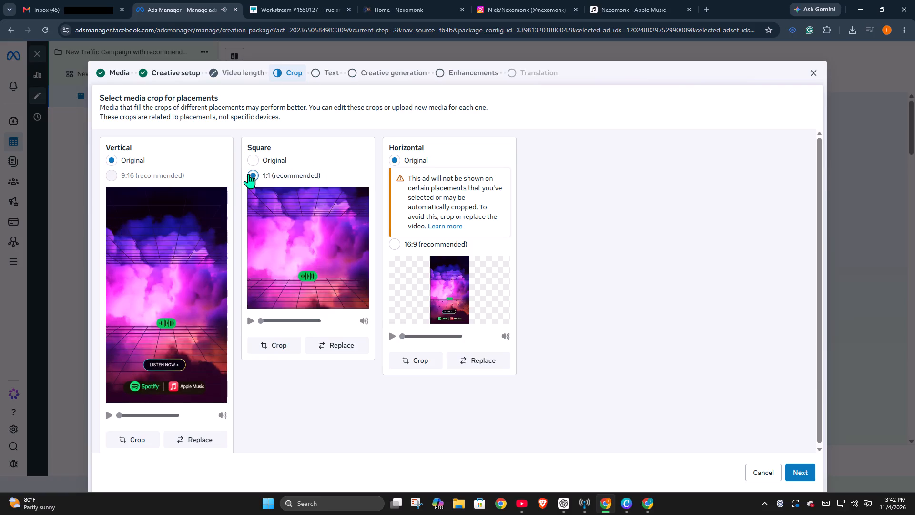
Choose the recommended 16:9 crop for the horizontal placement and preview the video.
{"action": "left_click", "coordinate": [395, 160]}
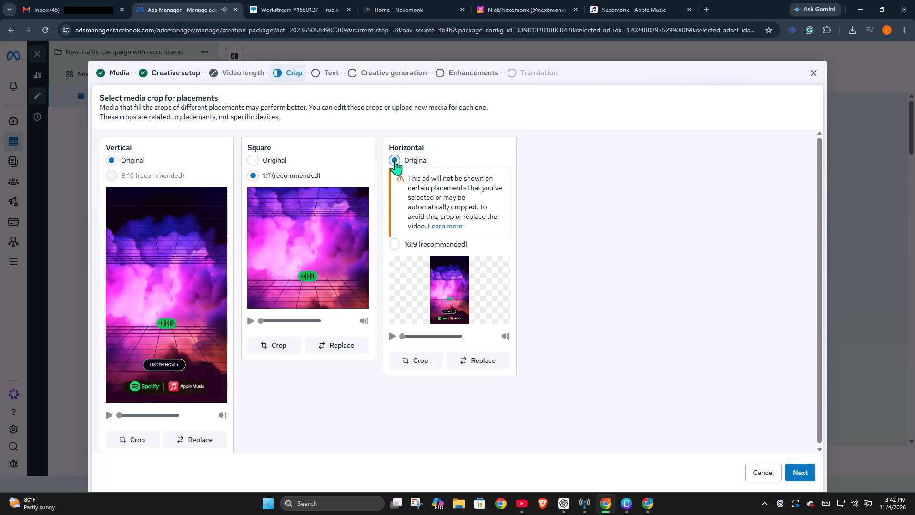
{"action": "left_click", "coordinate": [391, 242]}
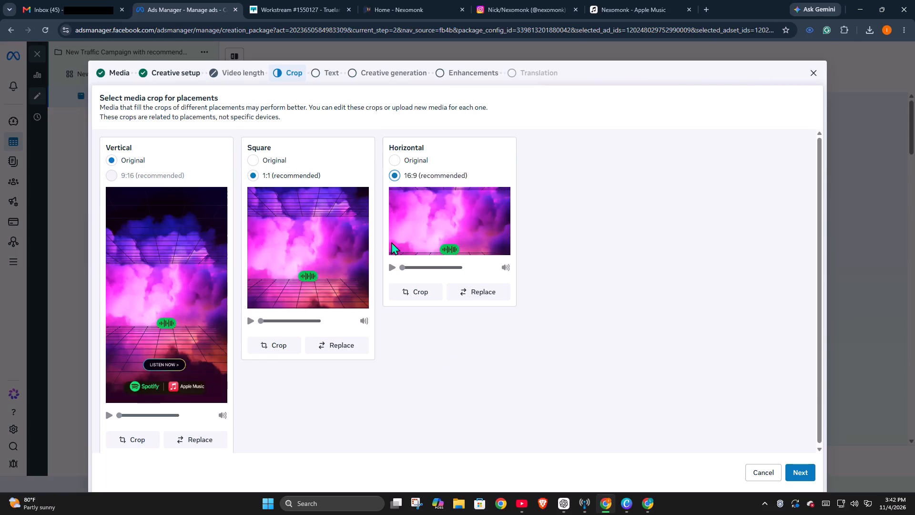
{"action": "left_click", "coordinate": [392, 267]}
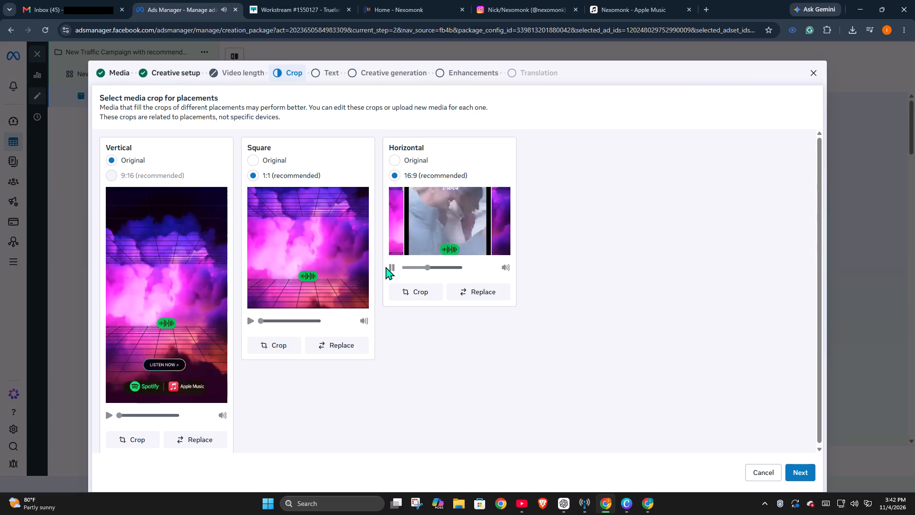
Replace the horizontal placement's media by uploading the "polaroid rains" MP4 from Downloads and save the selection.
{"action": "left_click", "coordinate": [469, 290]}
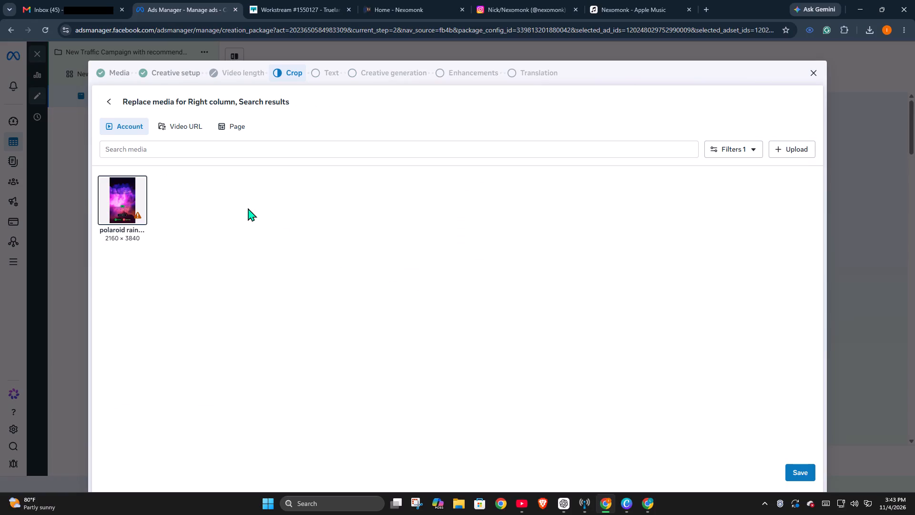
{"action": "left_click", "coordinate": [123, 206]}
{"action": "left_click", "coordinate": [134, 213]}
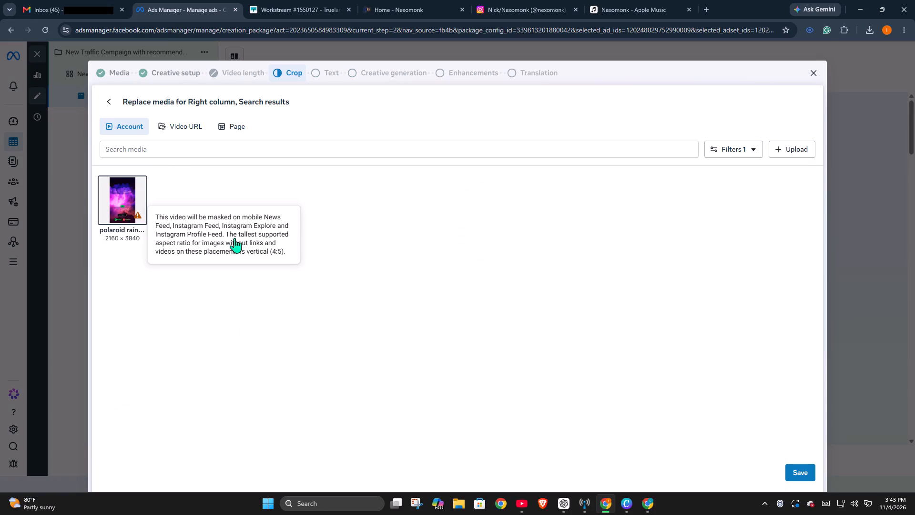
{"action": "scroll", "coordinate": [606, 369], "scroll_direction": "down", "scroll_amount": 5}
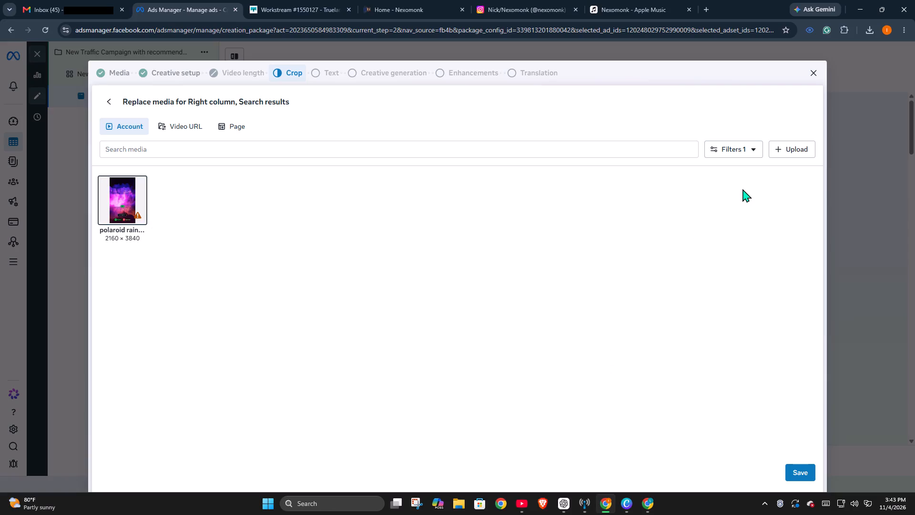
{"action": "left_click", "coordinate": [784, 151]}
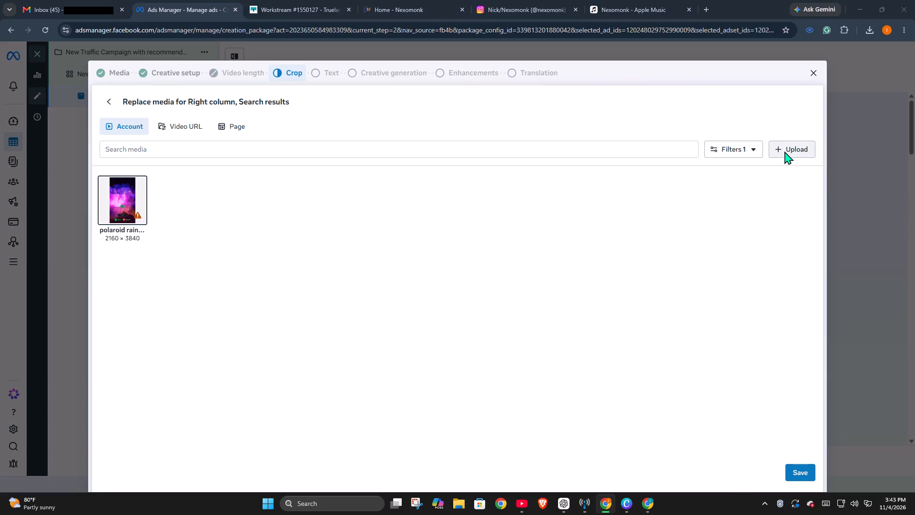
{"action": "left_click", "coordinate": [784, 151]}
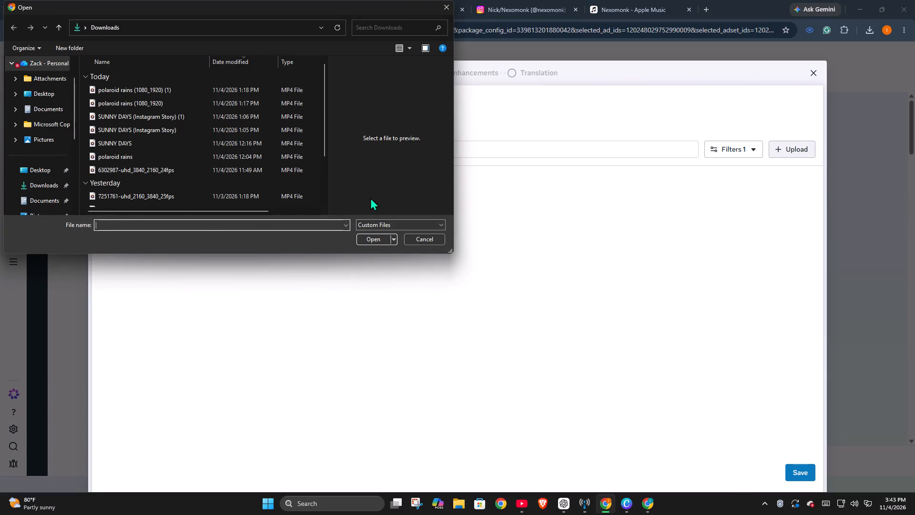
{"action": "double_click", "coordinate": [166, 158]}
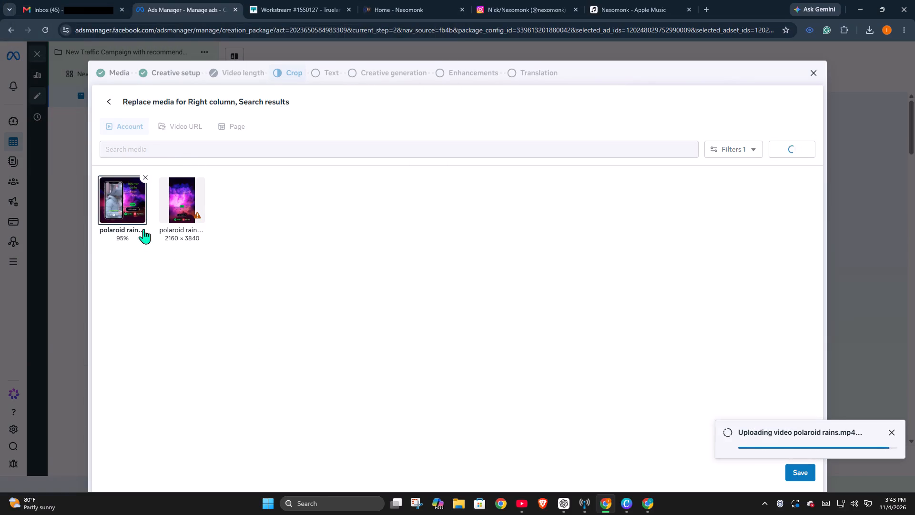
{"action": "left_click", "coordinate": [136, 217]}
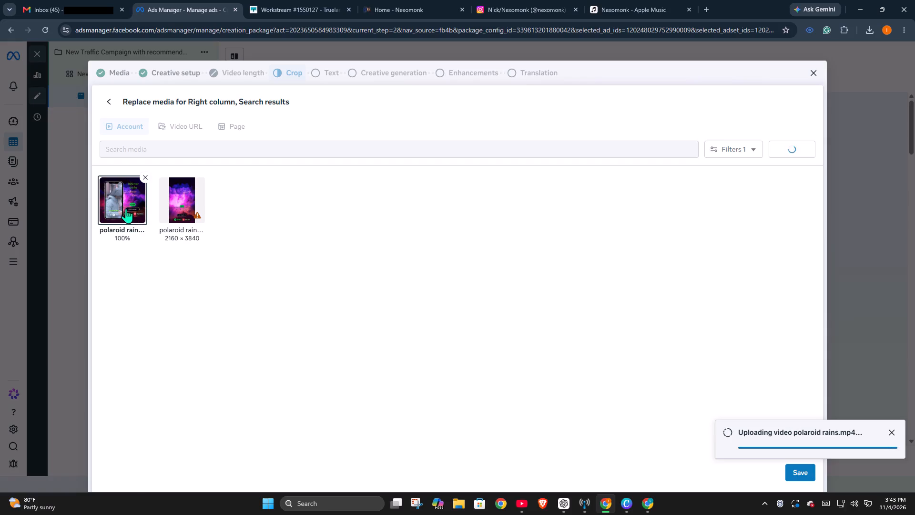
{"action": "left_click", "coordinate": [126, 208]}
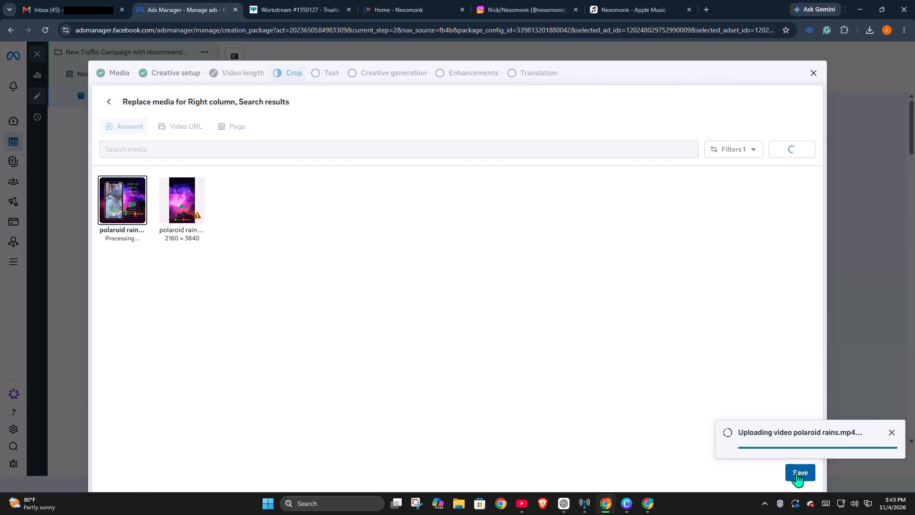
{"action": "left_click", "coordinate": [892, 432]}
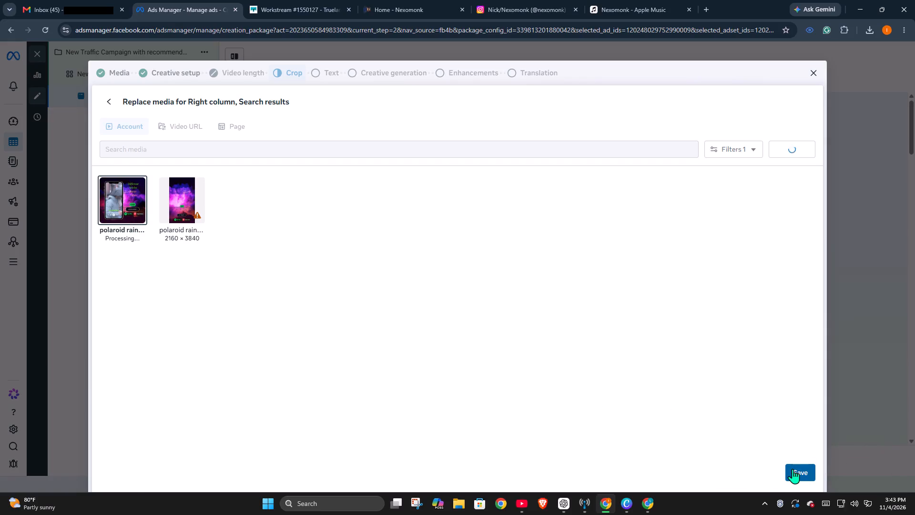
{"action": "left_click", "coordinate": [793, 469]}
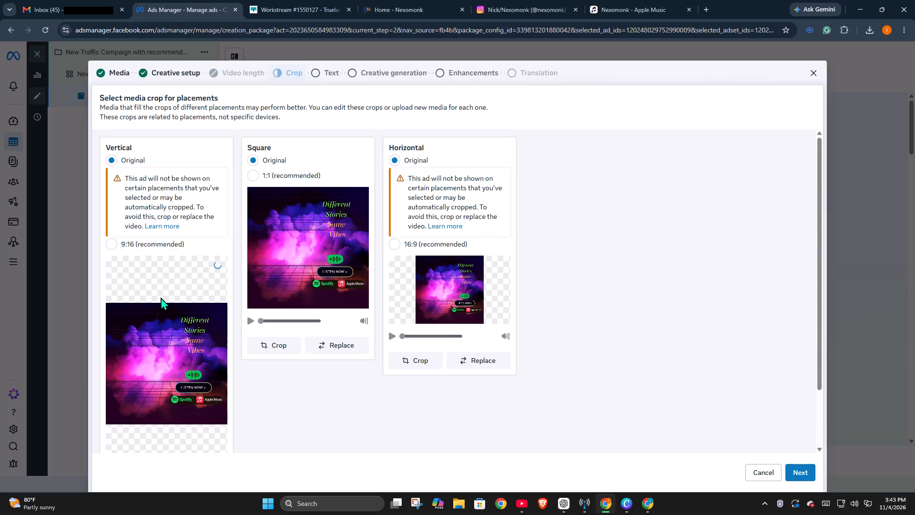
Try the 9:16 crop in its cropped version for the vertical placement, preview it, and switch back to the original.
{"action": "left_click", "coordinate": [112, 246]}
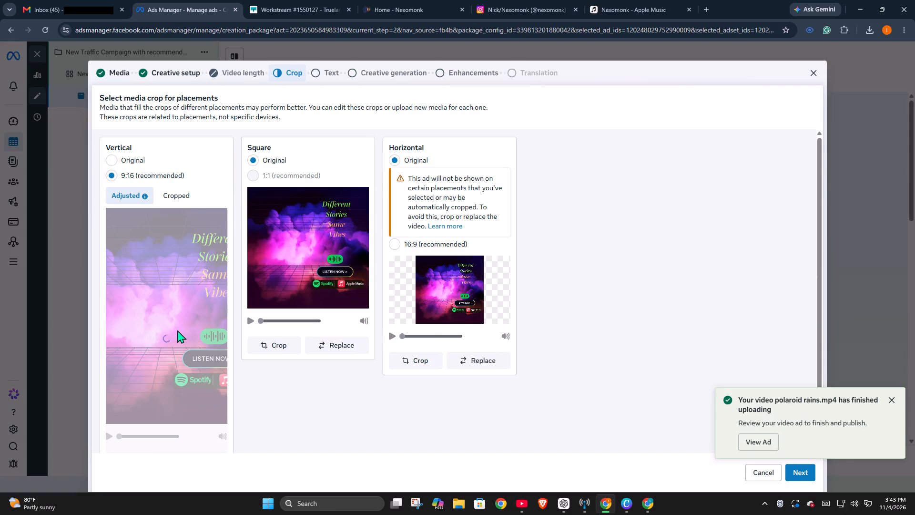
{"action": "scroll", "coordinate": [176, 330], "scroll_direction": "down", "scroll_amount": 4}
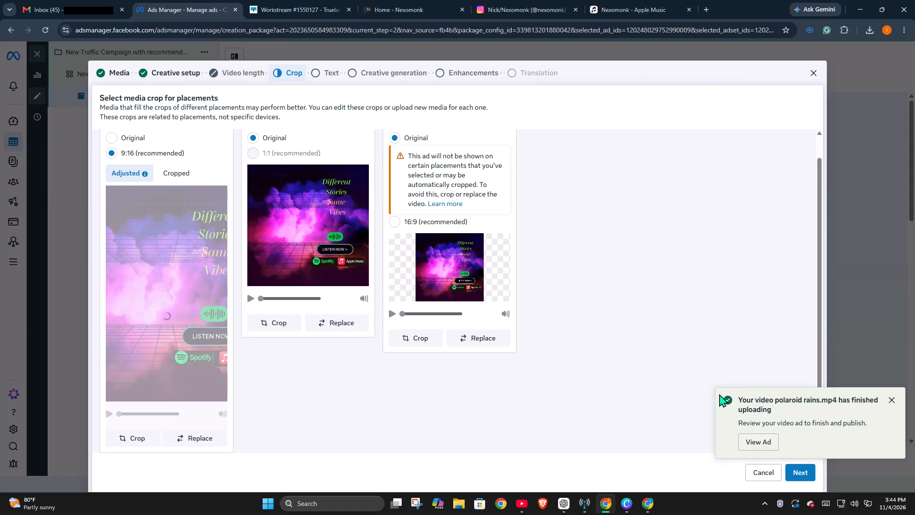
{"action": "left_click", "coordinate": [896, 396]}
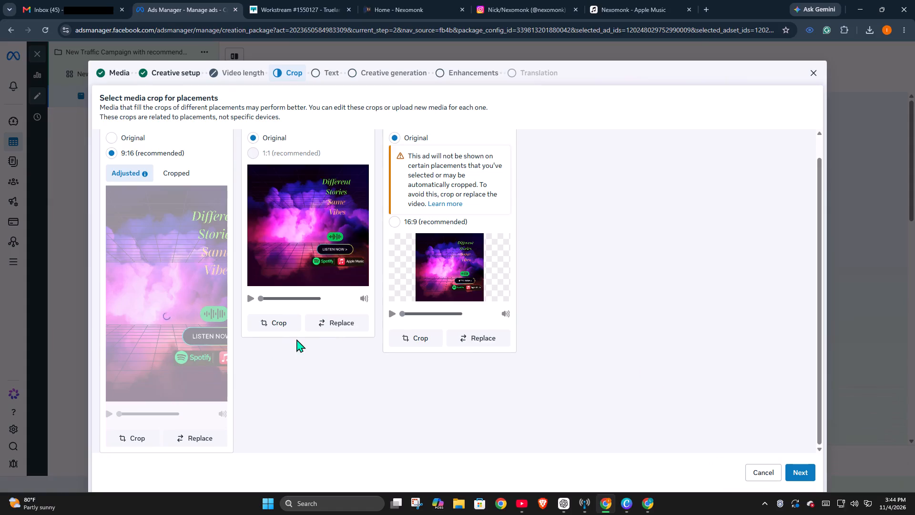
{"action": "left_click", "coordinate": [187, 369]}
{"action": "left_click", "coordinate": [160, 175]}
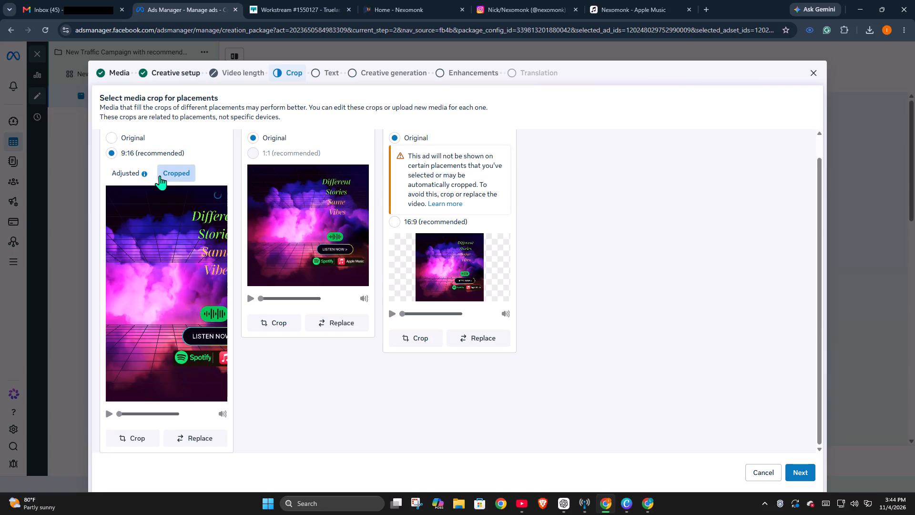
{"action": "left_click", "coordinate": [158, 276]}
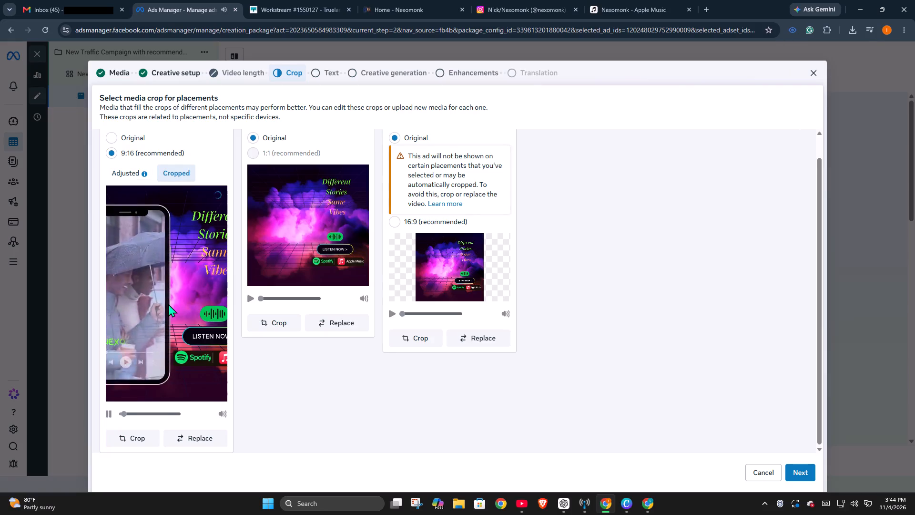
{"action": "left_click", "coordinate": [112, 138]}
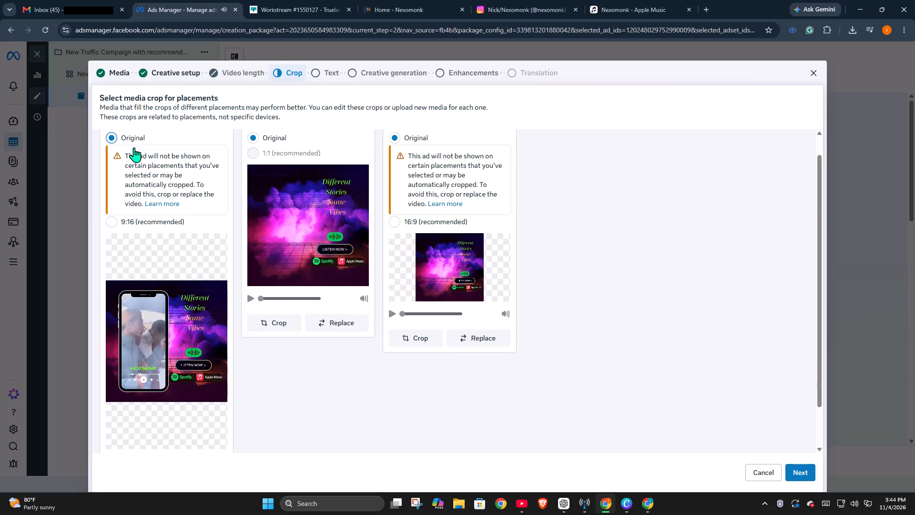
Choose the recommended 16:9 crop for the horizontal placement's new video and preview it.
{"action": "left_click", "coordinate": [252, 154]}
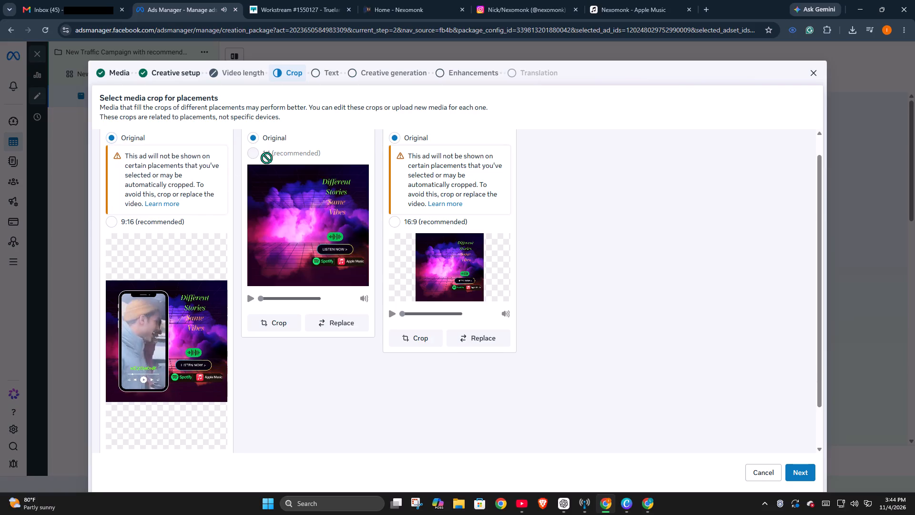
{"action": "left_click", "coordinate": [394, 223]}
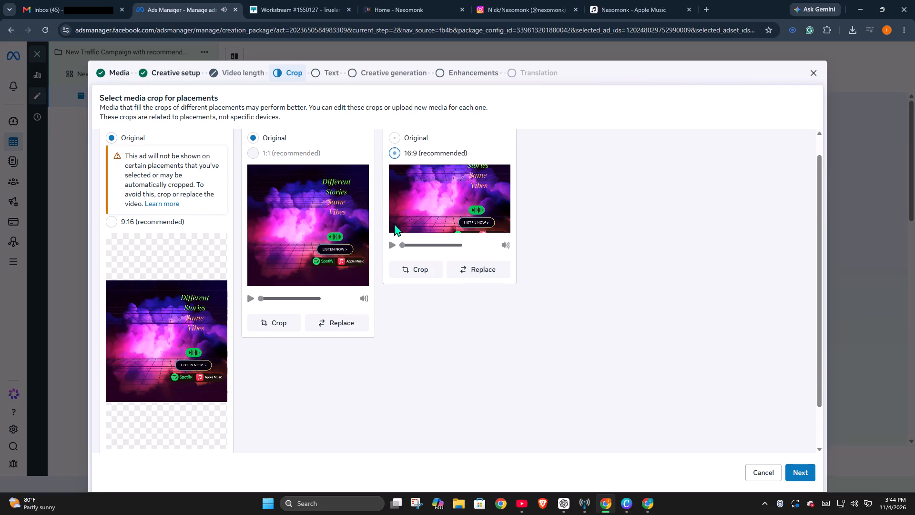
{"action": "left_click", "coordinate": [439, 216]}
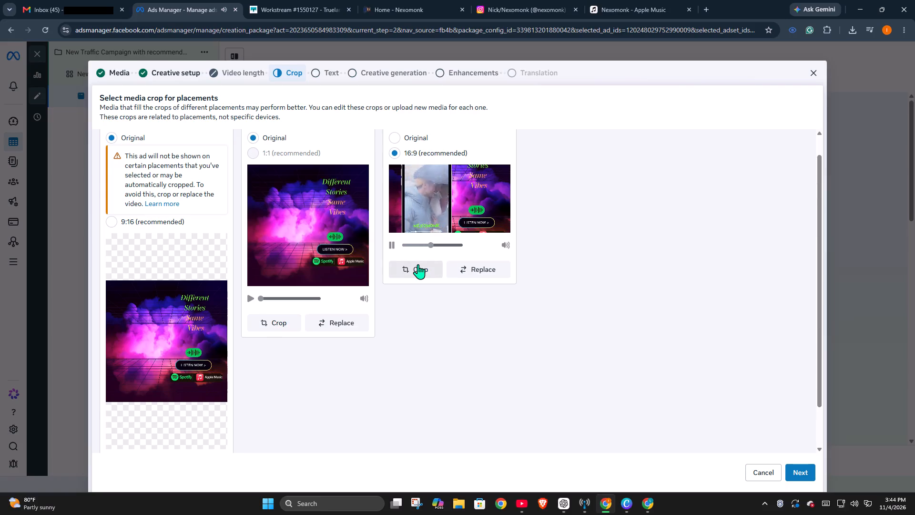
Switch the ad's media to the 2160 × 3840 polaroid rains video and continue to the creative setup.
{"action": "left_click", "coordinate": [109, 75]}
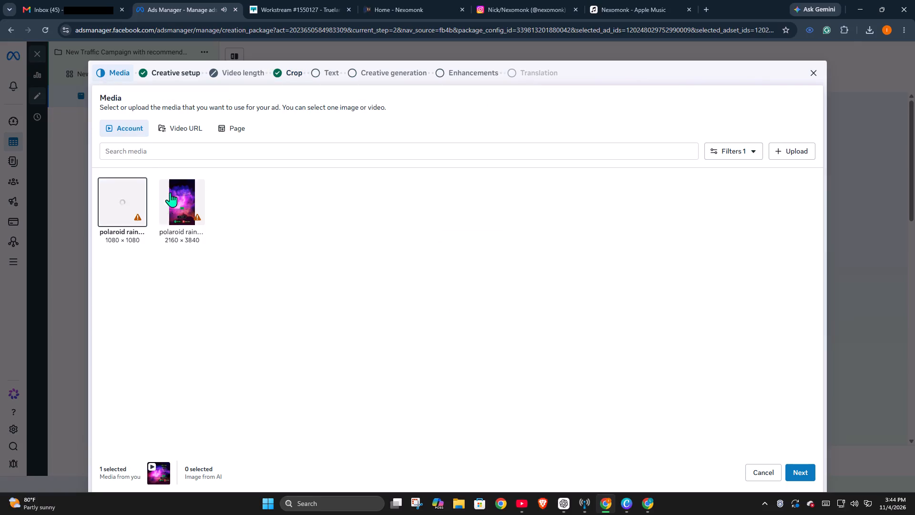
{"action": "left_click", "coordinate": [171, 207]}
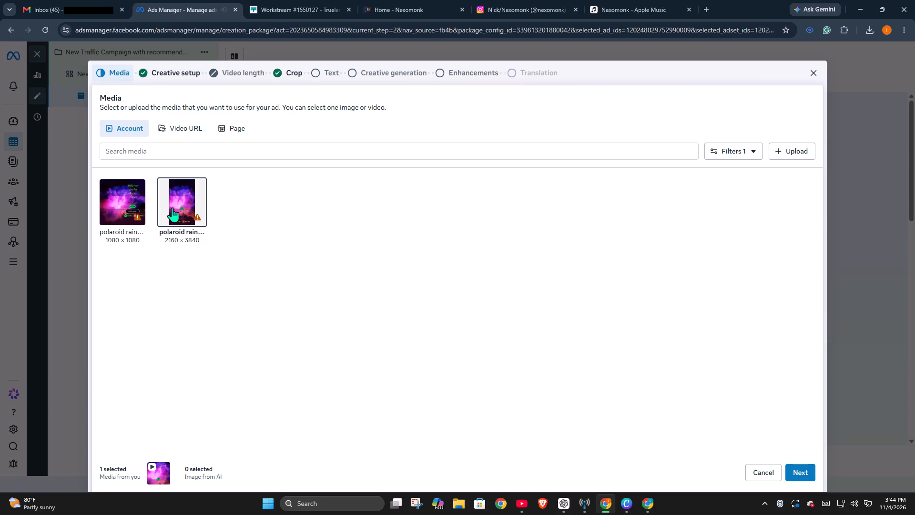
{"action": "left_click", "coordinate": [799, 475]}
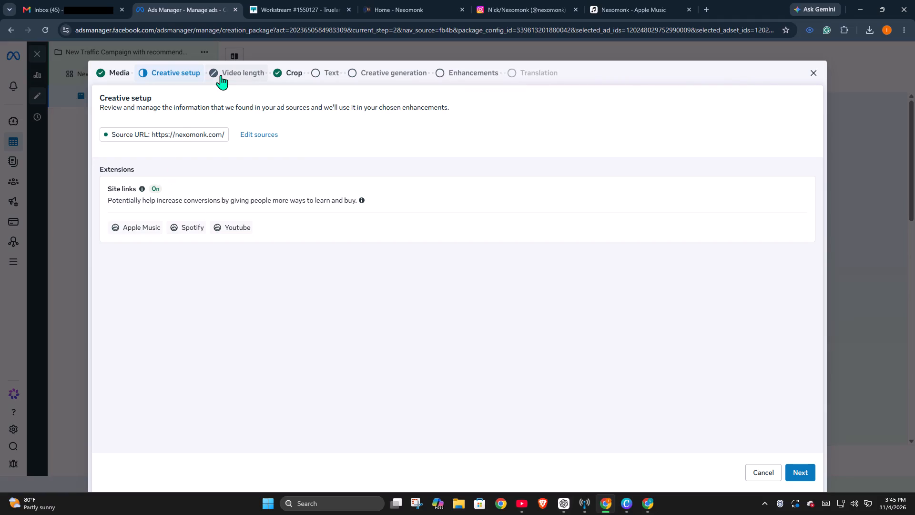
{"action": "left_click", "coordinate": [110, 77]}
{"action": "left_click", "coordinate": [242, 76]}
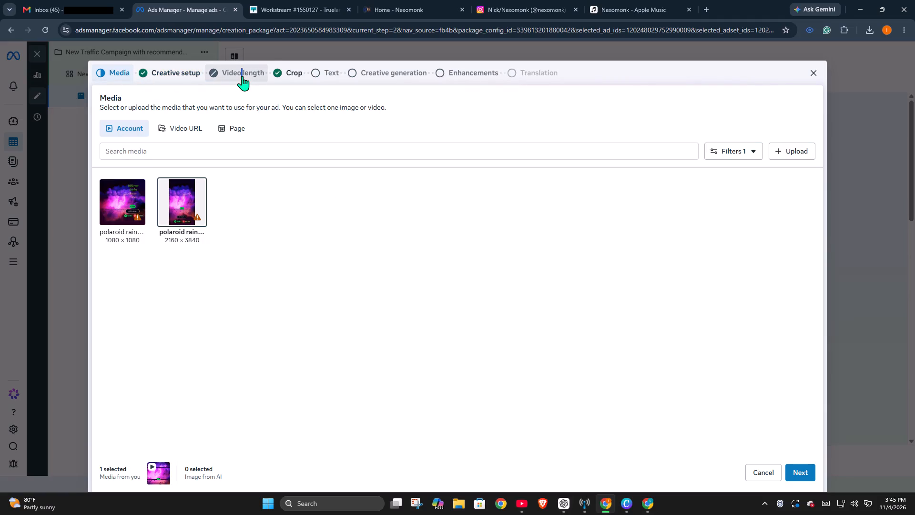
{"action": "left_click", "coordinate": [244, 76]}
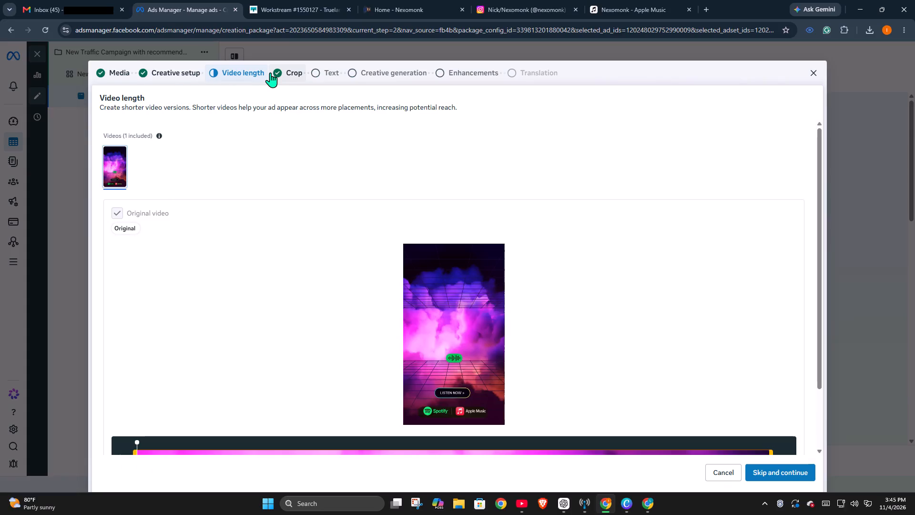
{"action": "left_click", "coordinate": [159, 77]}
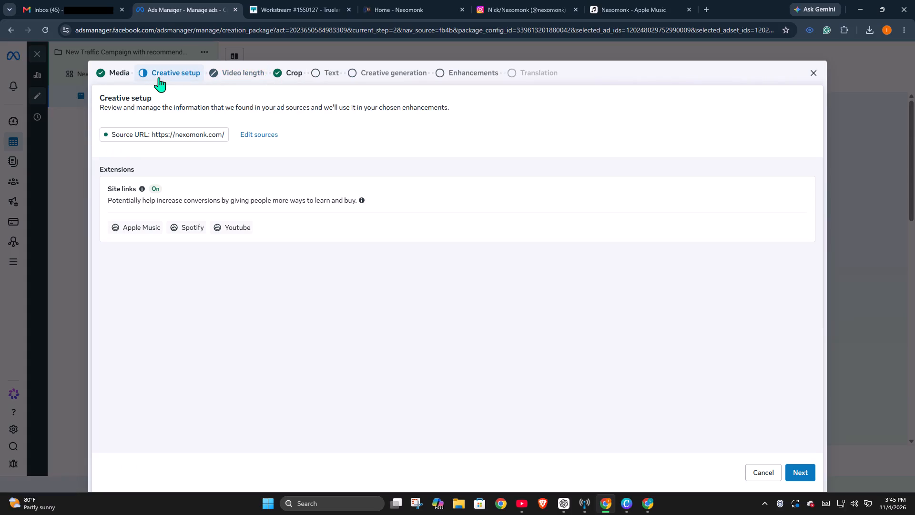
{"action": "left_click", "coordinate": [236, 74]}
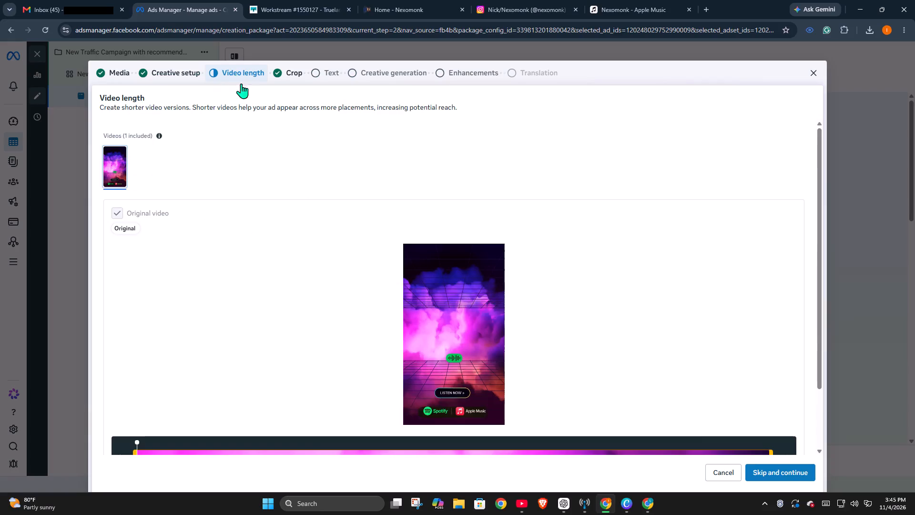
{"action": "left_click", "coordinate": [461, 348]}
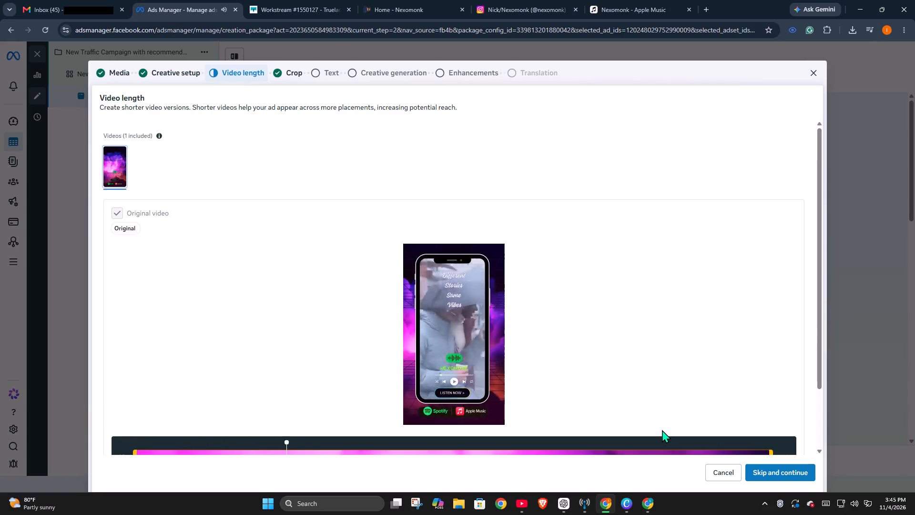
{"action": "left_click", "coordinate": [761, 472]}
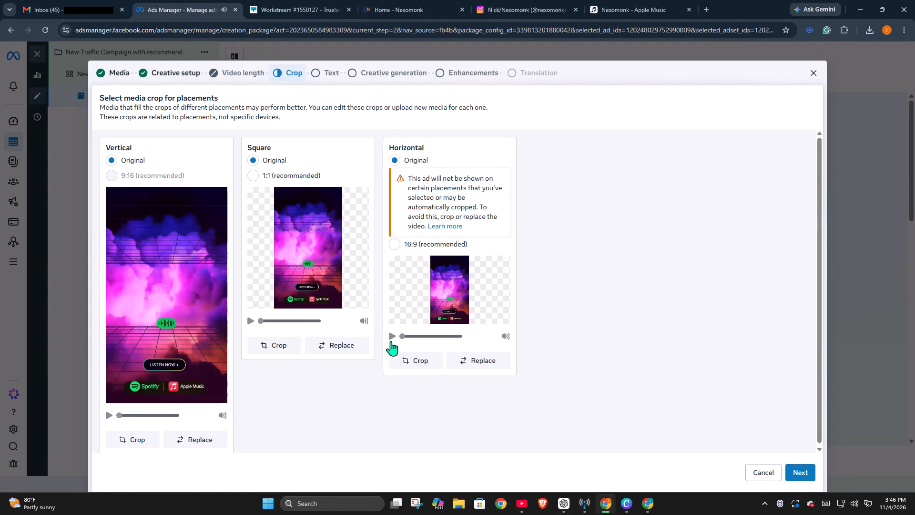
Preview the original video in the vertical, square and horizontal placements.
{"action": "left_click", "coordinate": [182, 309]}
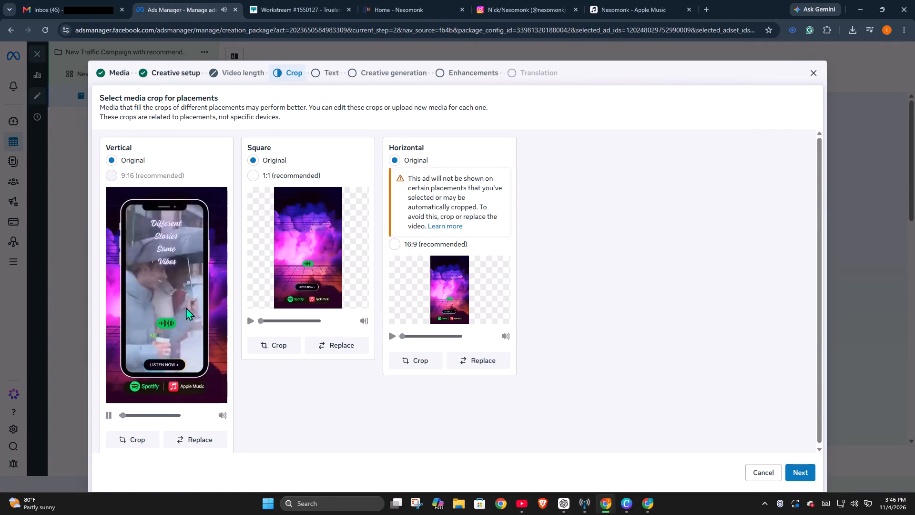
{"action": "left_click", "coordinate": [311, 262]}
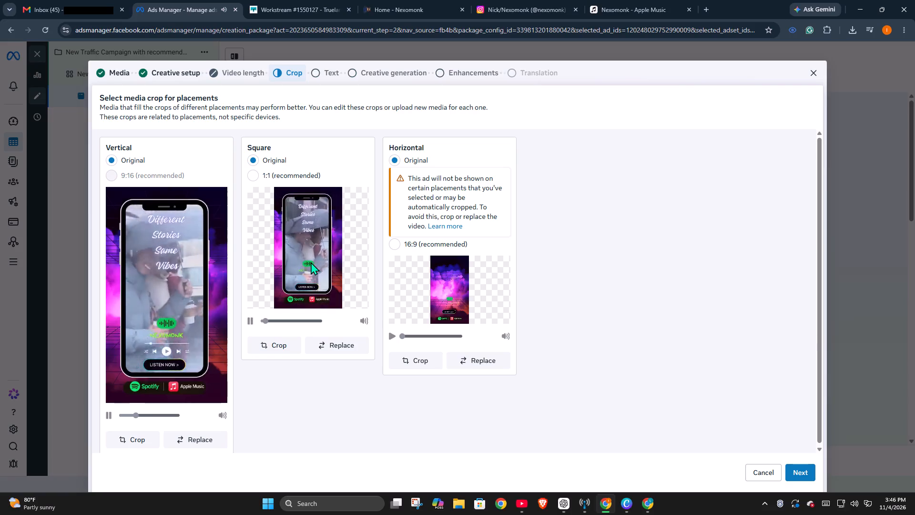
{"action": "left_click", "coordinate": [446, 291]}
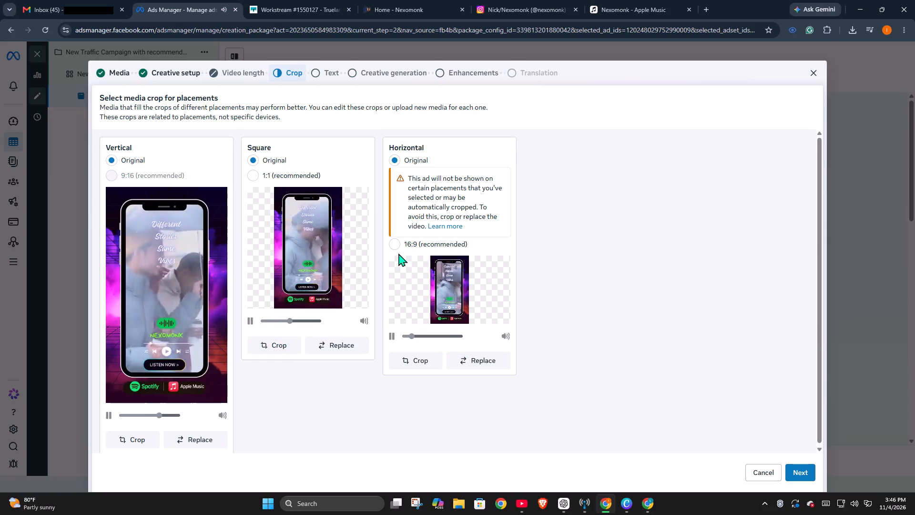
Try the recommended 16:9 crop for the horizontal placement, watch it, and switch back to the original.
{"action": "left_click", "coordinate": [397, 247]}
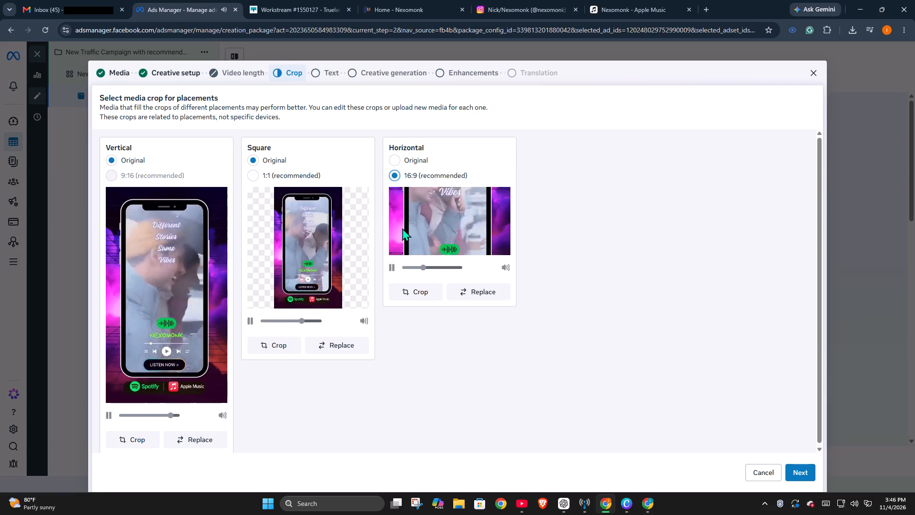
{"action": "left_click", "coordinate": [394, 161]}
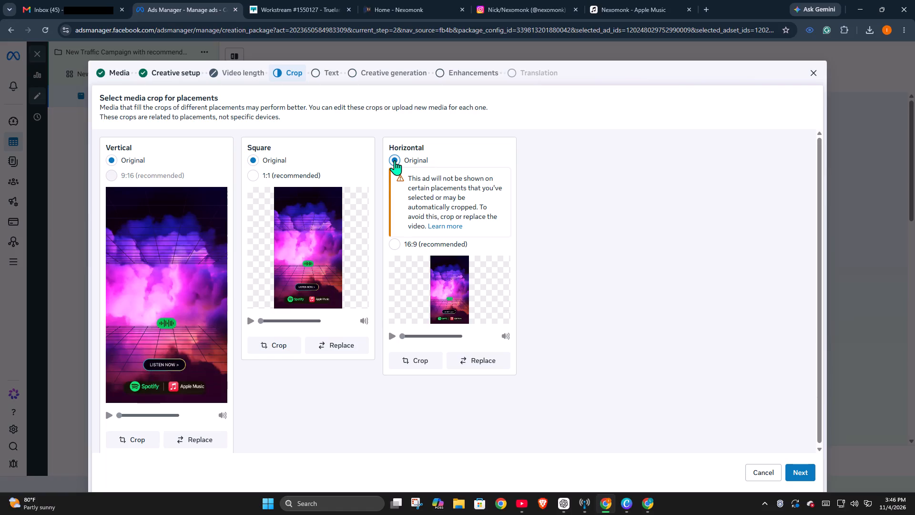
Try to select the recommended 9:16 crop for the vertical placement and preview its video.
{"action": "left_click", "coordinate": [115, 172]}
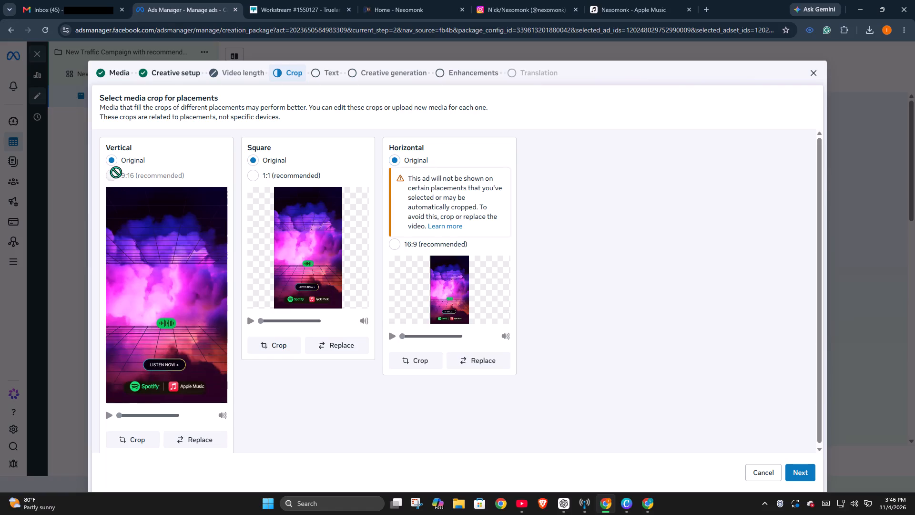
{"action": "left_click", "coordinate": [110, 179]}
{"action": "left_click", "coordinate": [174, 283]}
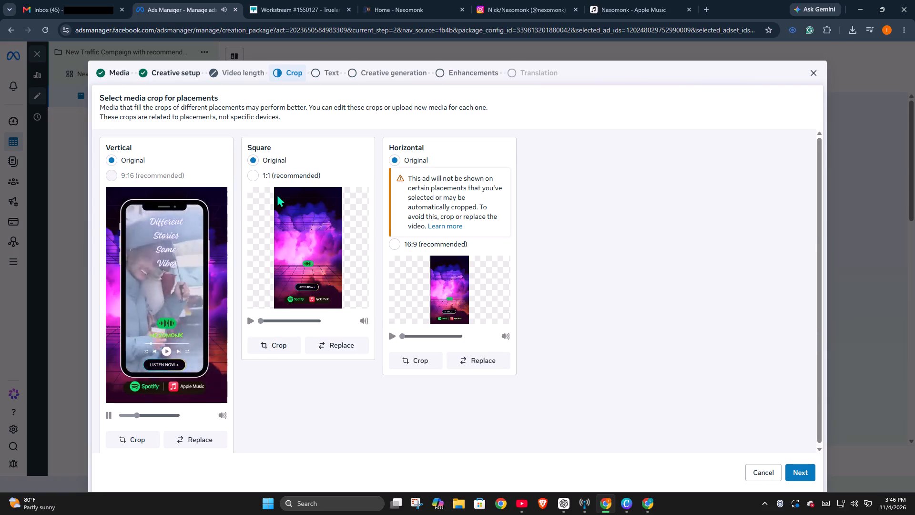
Choose the recommended 1:1 crop for the square placement and preview the cropped video.
{"action": "left_click", "coordinate": [269, 176]}
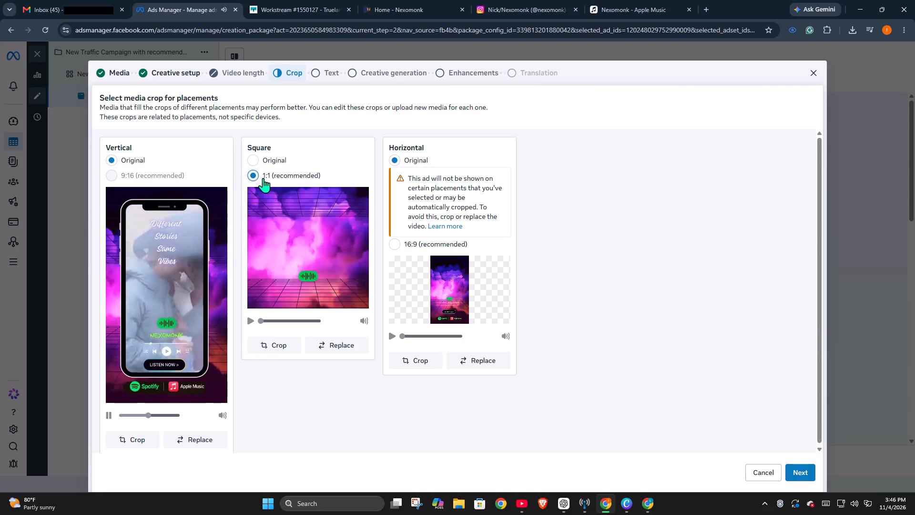
{"action": "left_click", "coordinate": [303, 230]}
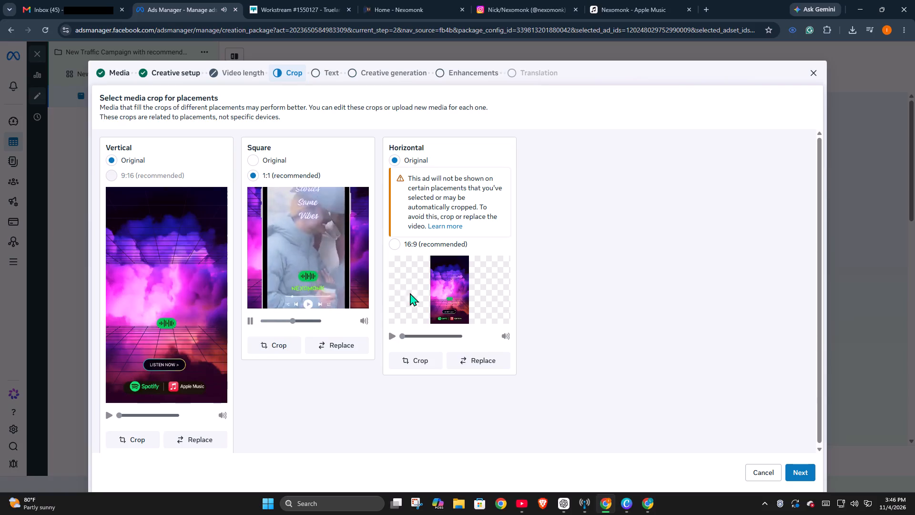
Choose the recommended 16:9 crop for the horizontal placement and preview the cropped video.
{"action": "left_click", "coordinate": [396, 238]}
{"action": "left_click", "coordinate": [441, 227]}
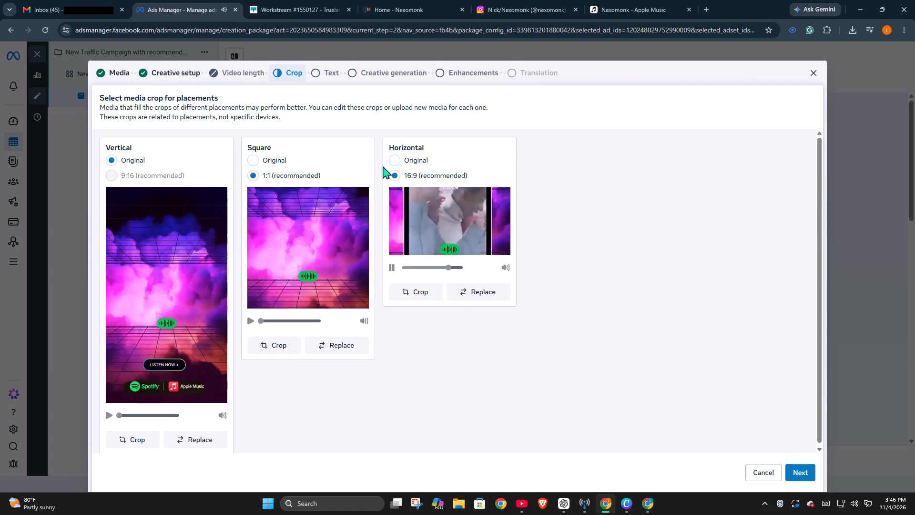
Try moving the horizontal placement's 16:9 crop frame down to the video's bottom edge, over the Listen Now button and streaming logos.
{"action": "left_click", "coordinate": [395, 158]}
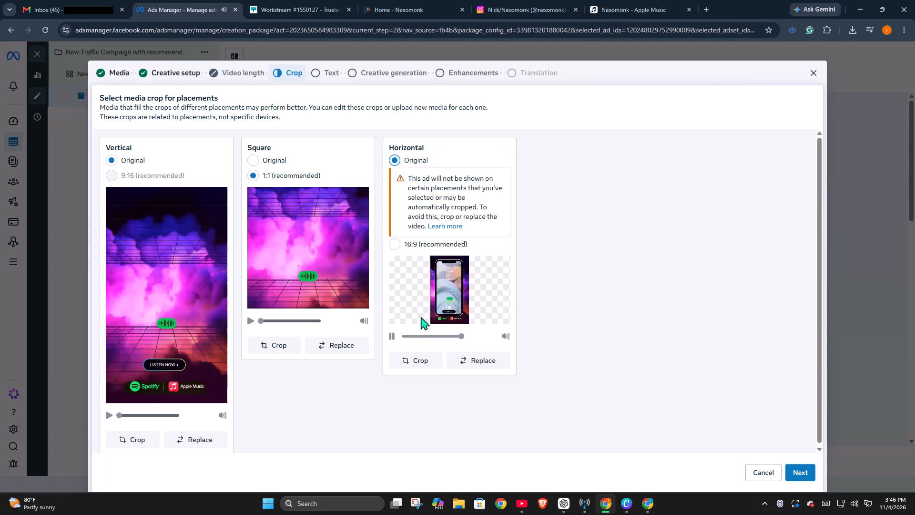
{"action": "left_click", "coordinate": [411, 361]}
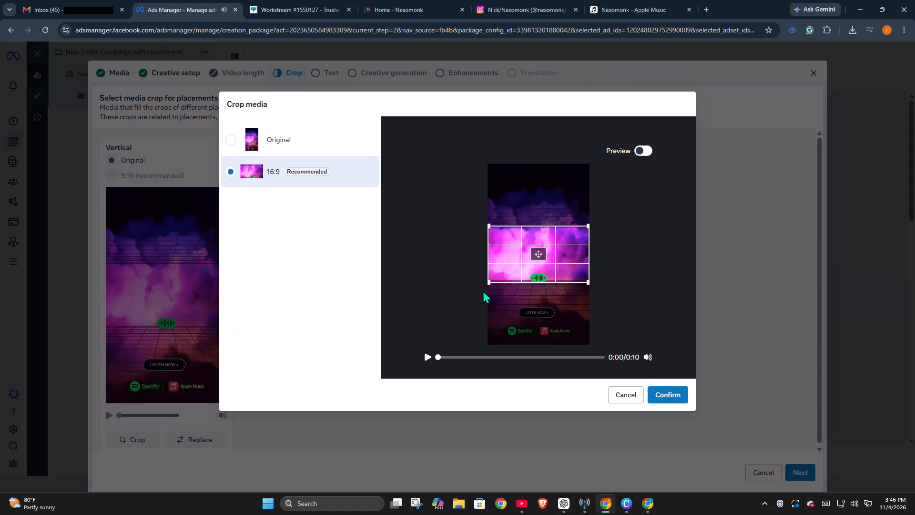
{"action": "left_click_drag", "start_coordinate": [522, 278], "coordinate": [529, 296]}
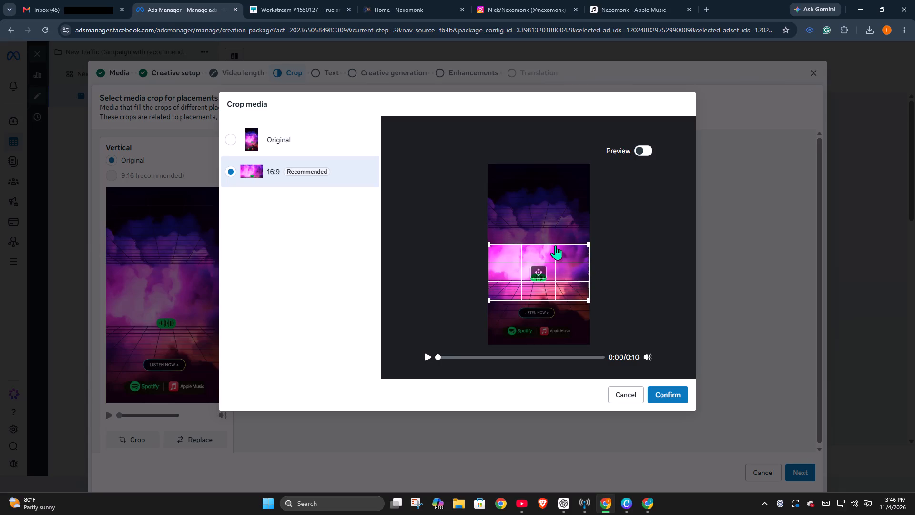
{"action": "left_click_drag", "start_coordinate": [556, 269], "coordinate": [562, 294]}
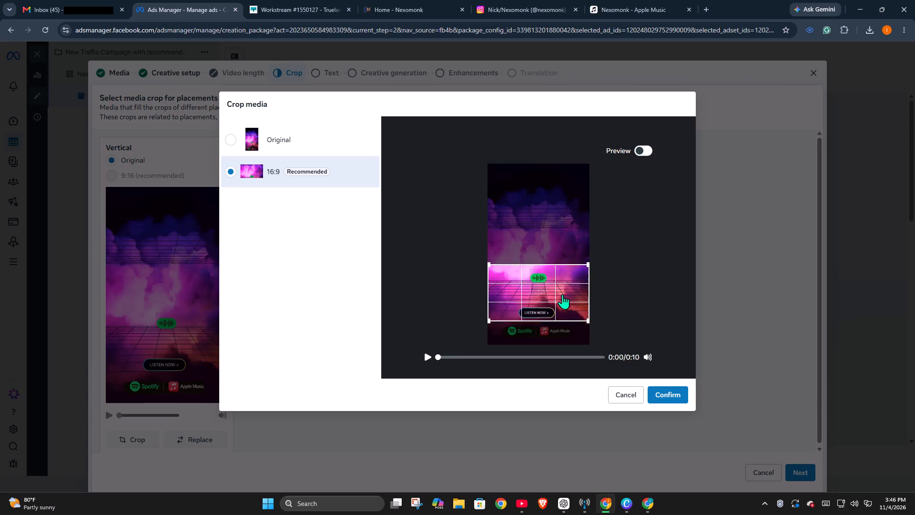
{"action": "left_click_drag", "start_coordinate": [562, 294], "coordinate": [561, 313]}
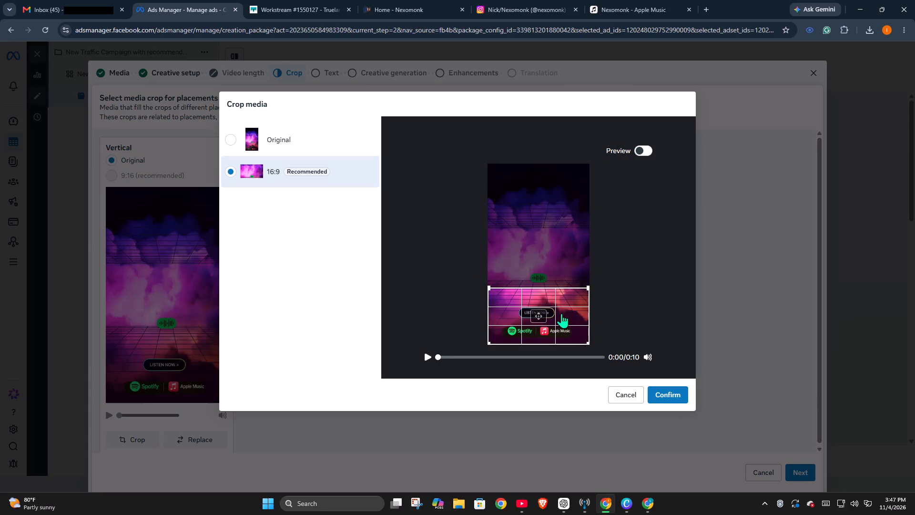
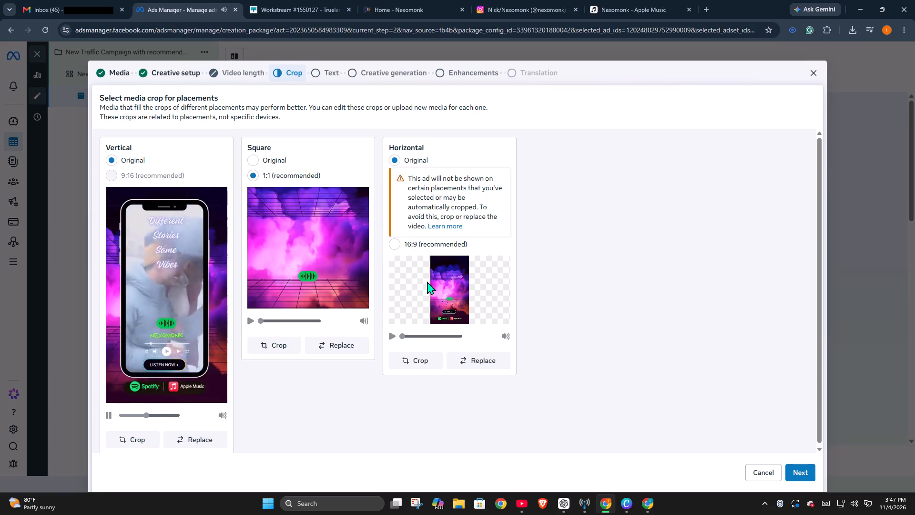
Replace the horizontal placement's video with the 1080 × 1080 polaroid rains version and choose its recommended 16:9 crop.
{"action": "left_click", "coordinate": [458, 359]}
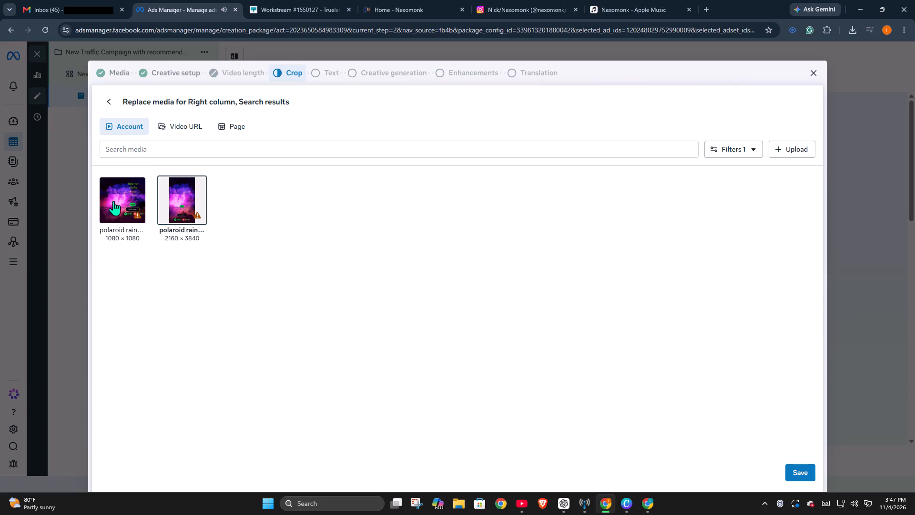
{"action": "left_click", "coordinate": [113, 200]}
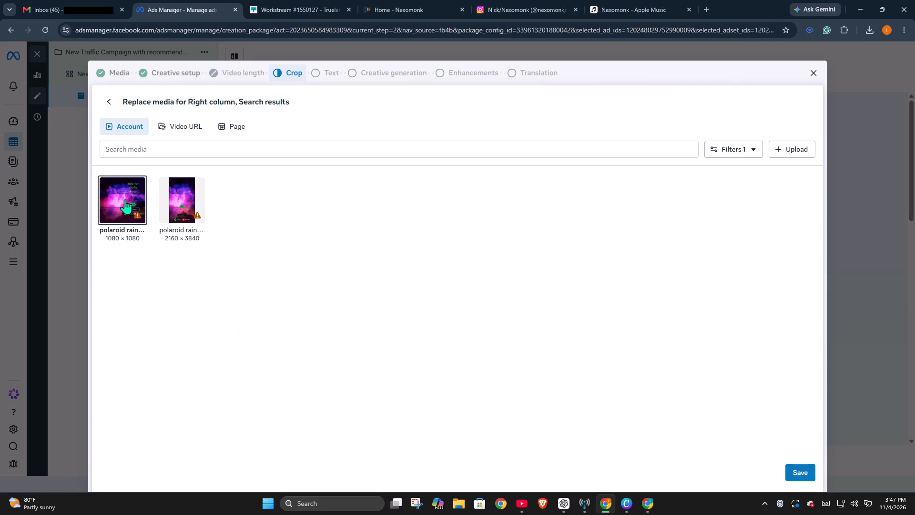
{"action": "left_click", "coordinate": [797, 475]}
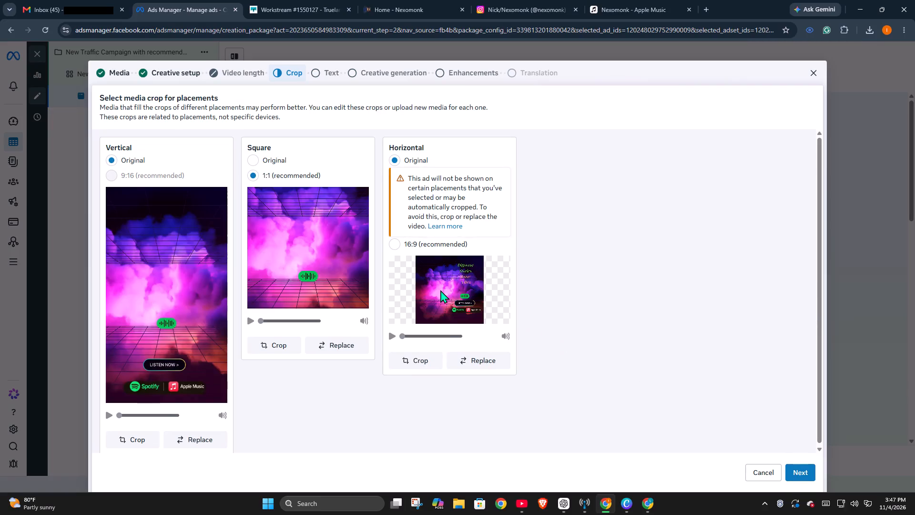
{"action": "left_click", "coordinate": [440, 290]}
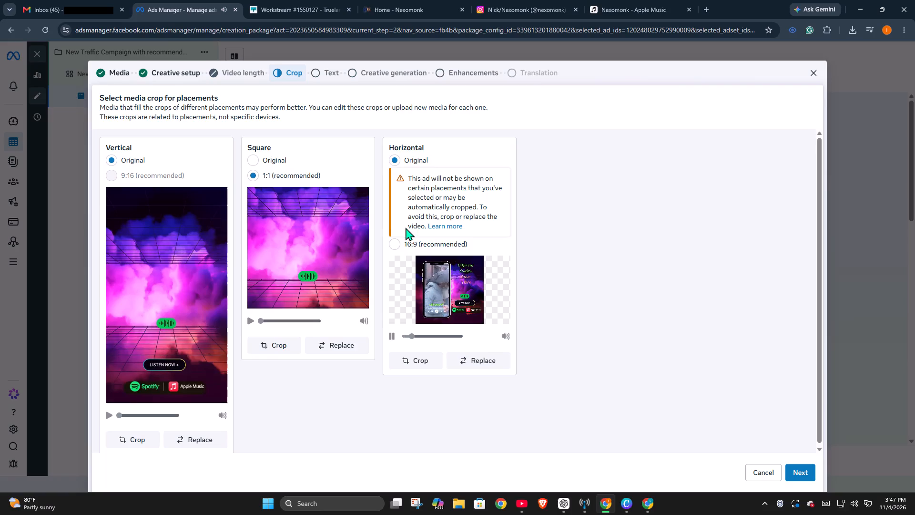
{"action": "left_click", "coordinate": [395, 239]}
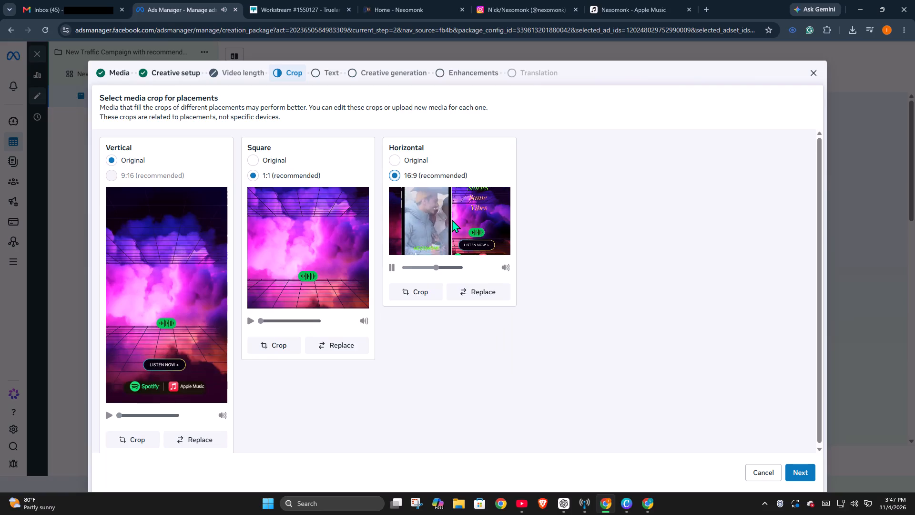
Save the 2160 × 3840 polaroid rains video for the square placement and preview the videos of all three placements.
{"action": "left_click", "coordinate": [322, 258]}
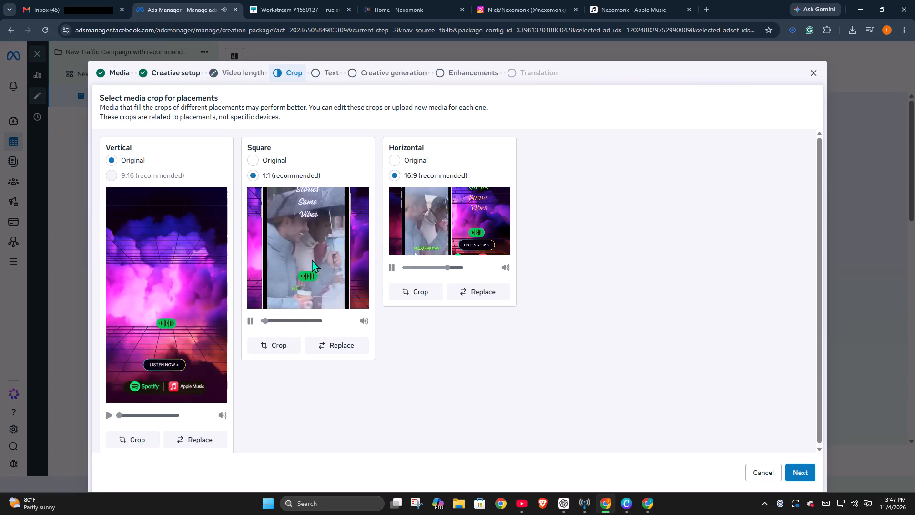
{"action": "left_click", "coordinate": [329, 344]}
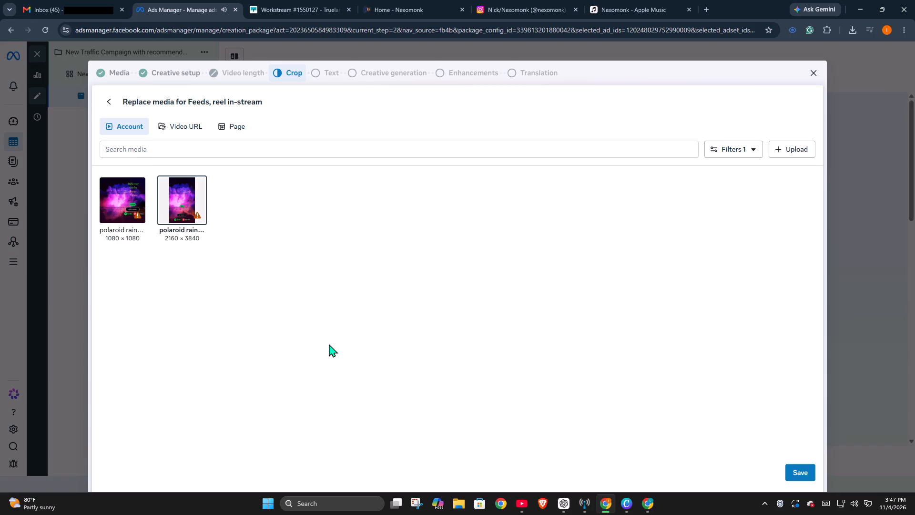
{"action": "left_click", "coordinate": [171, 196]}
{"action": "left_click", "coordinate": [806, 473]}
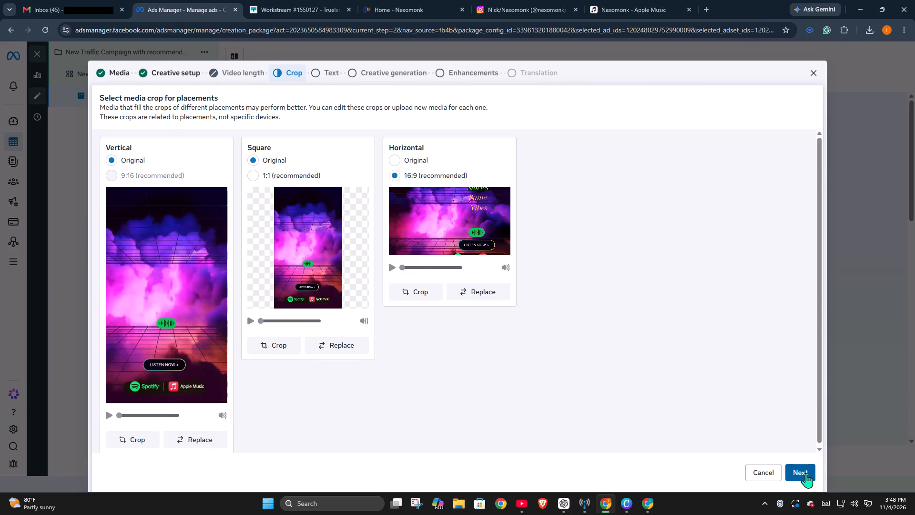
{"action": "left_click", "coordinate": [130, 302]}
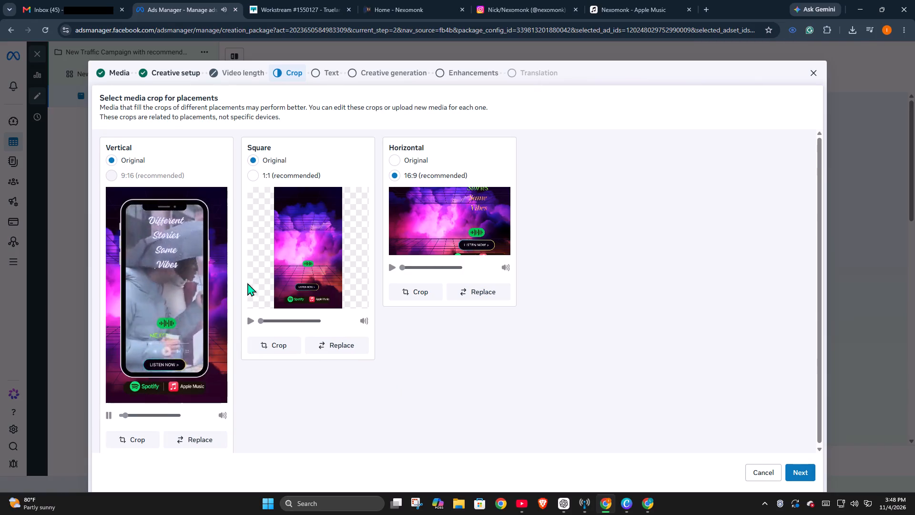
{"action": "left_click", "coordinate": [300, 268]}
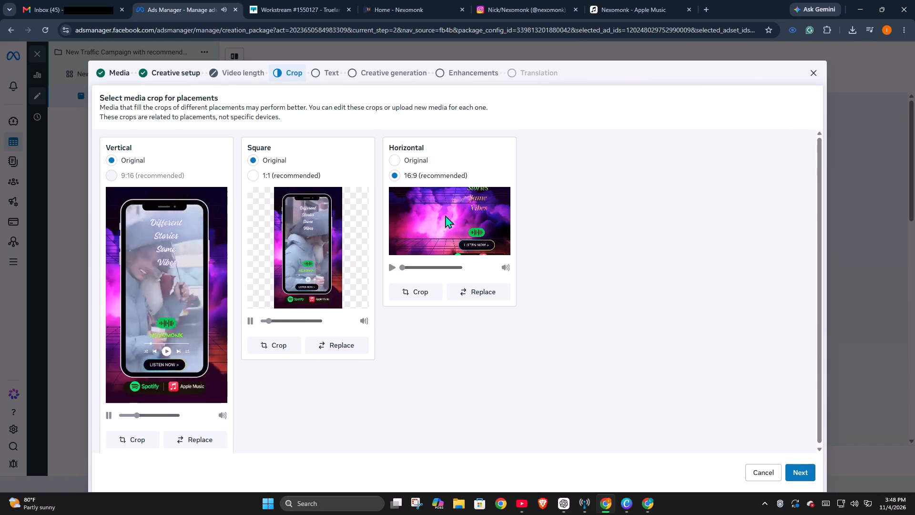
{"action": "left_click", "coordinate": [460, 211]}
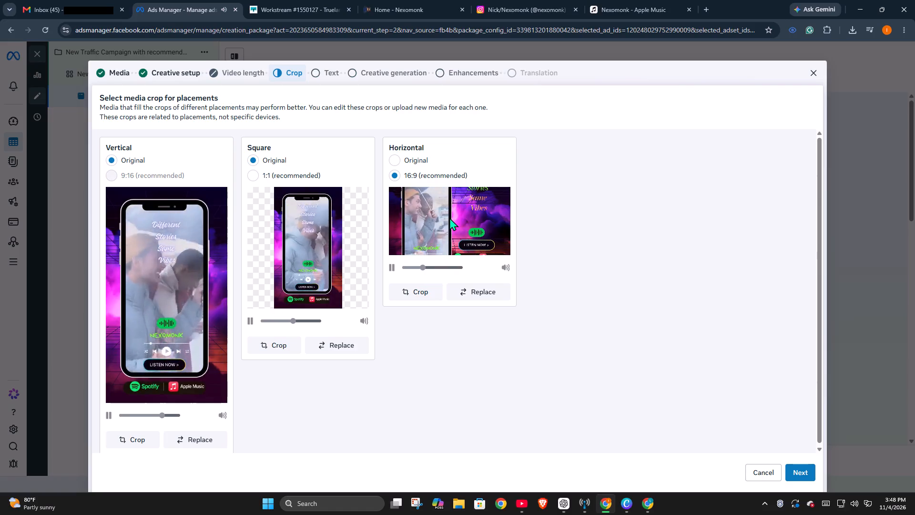
Replace the square placement's video with the 1080 × 1080 polaroid rains version, preview it and try the recommended 1:1 crop.
{"action": "left_click", "coordinate": [331, 344]}
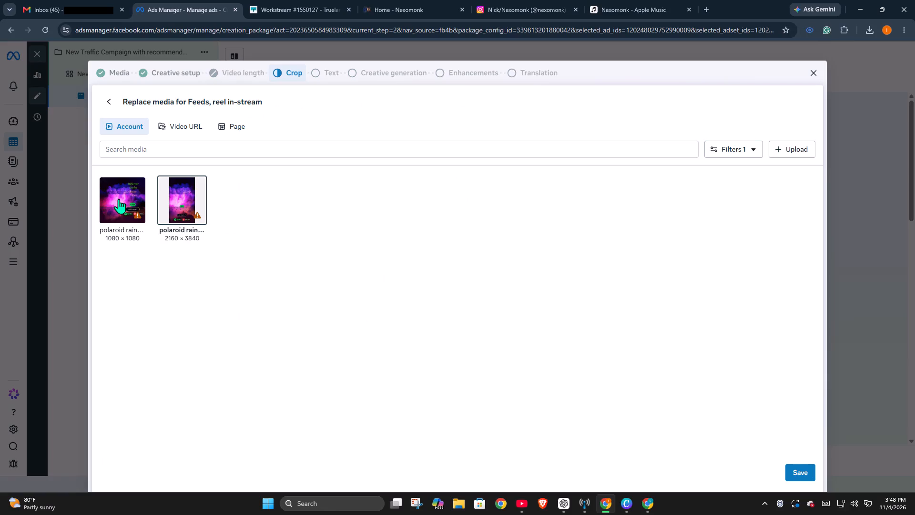
{"action": "left_click", "coordinate": [119, 199]}
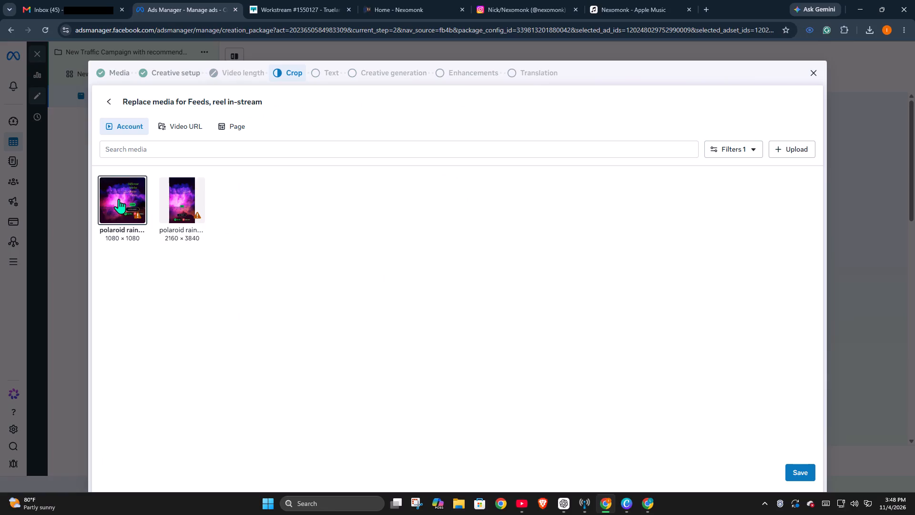
{"action": "left_click", "coordinate": [794, 476]}
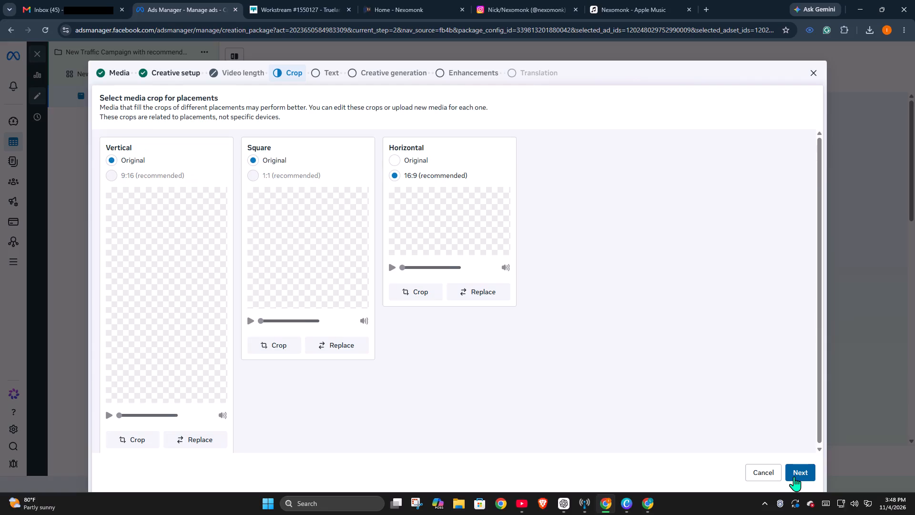
{"action": "left_click", "coordinate": [191, 282]}
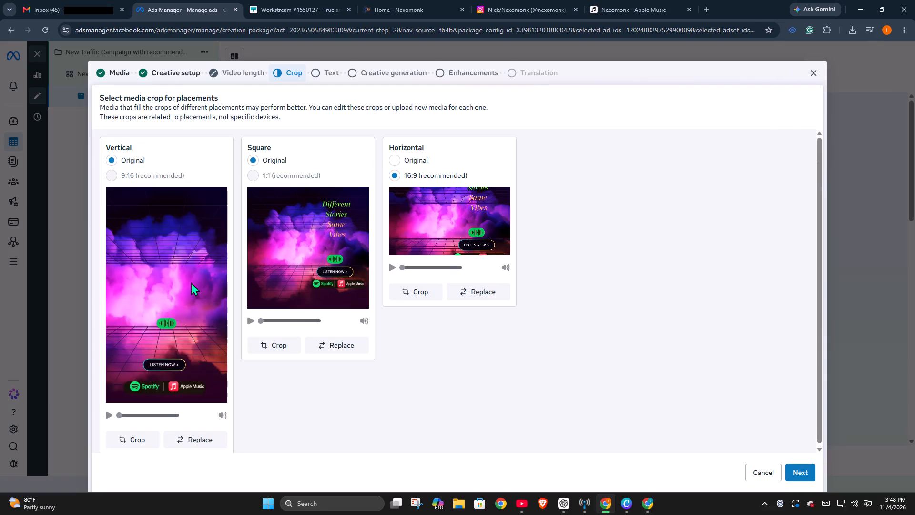
{"action": "left_click", "coordinate": [298, 251]}
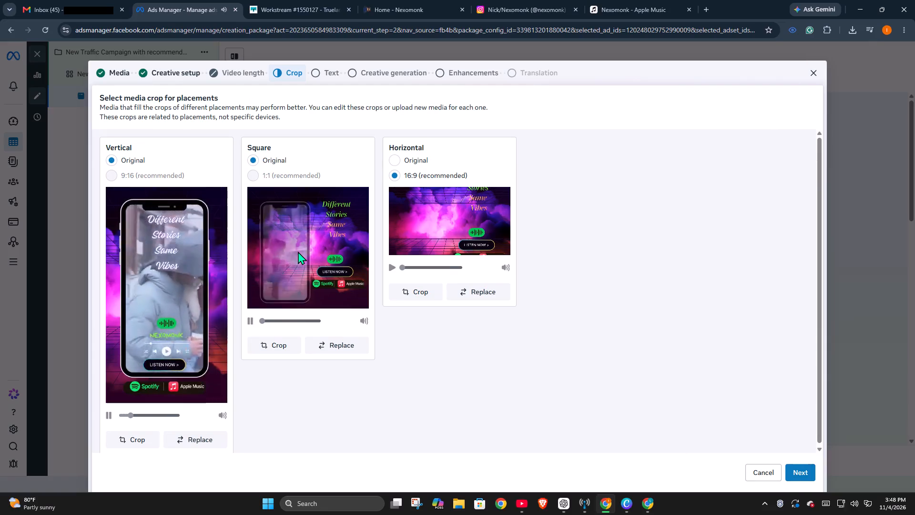
{"action": "left_click", "coordinate": [251, 174]}
{"action": "left_click", "coordinate": [285, 179]}
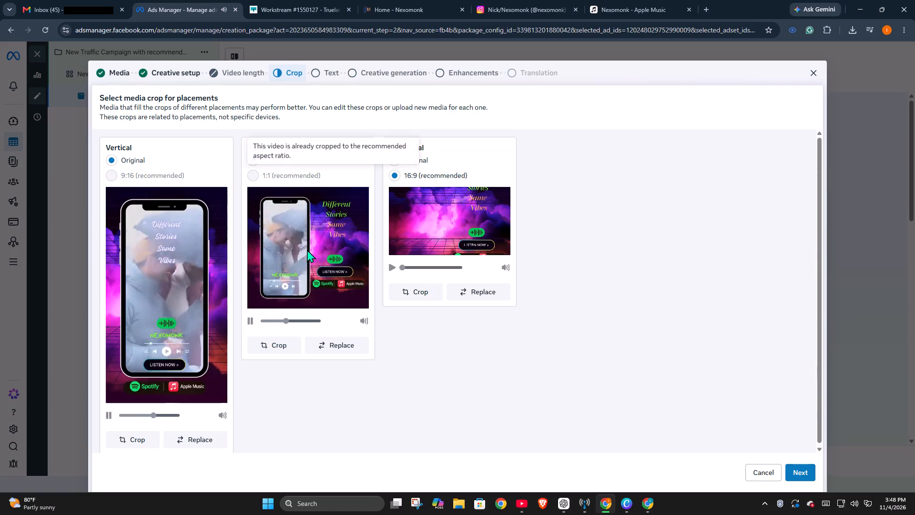
{"action": "left_click", "coordinate": [307, 249]}
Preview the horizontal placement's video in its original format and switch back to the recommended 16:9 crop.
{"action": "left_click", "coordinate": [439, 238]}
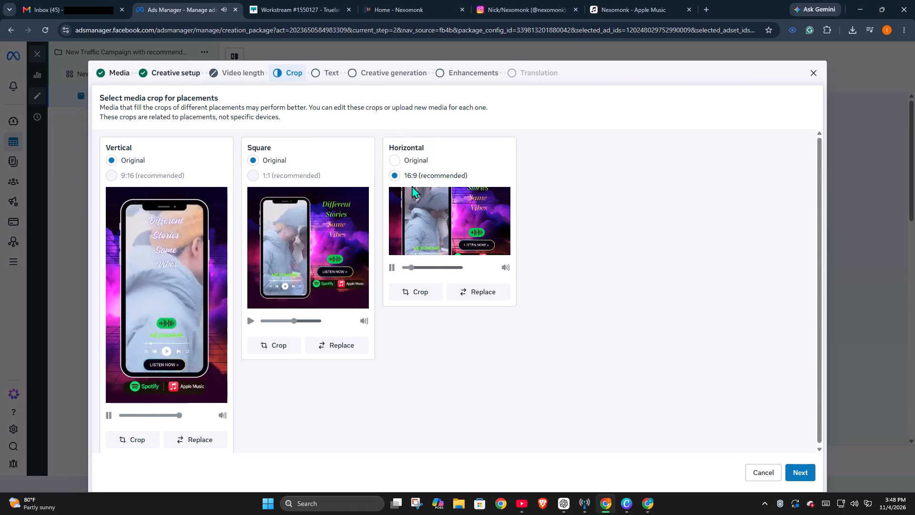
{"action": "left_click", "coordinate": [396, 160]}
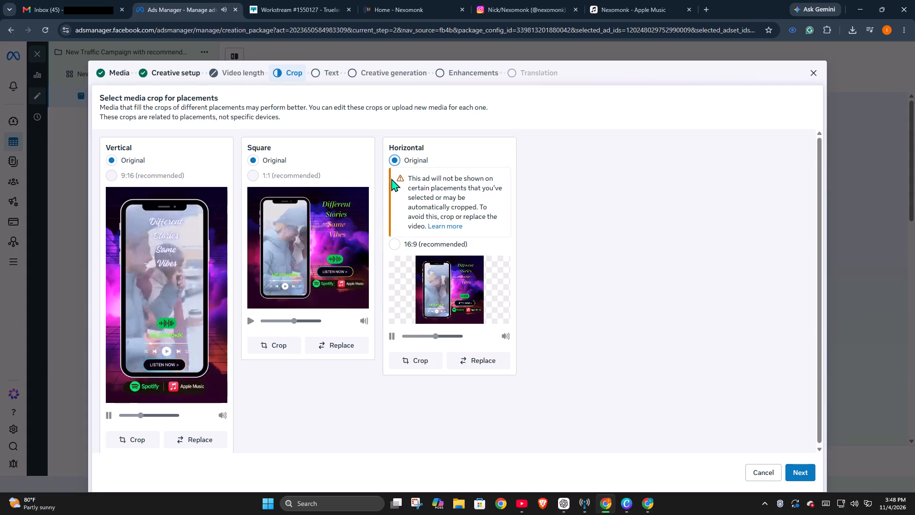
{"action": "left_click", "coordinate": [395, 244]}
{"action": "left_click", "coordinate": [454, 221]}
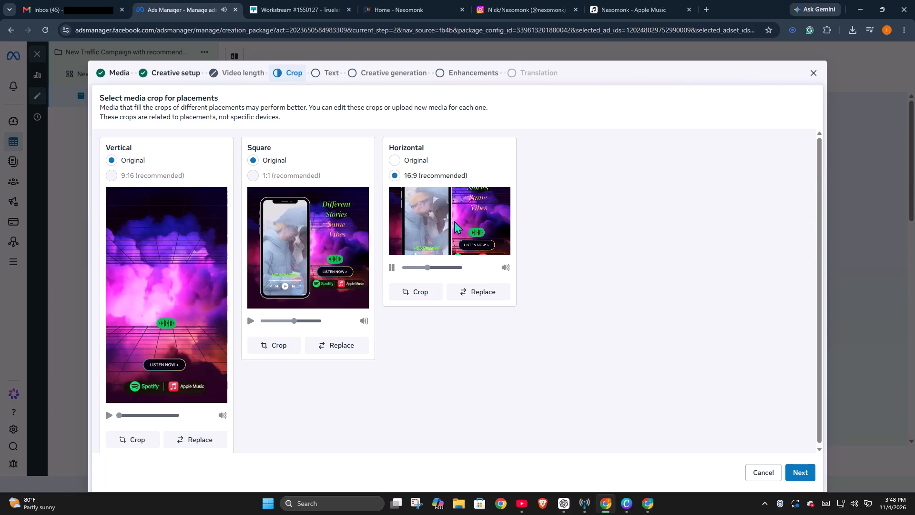
Preview the vertical placement's video, try its recommended 9:16 crop, and proceed to the ad text settings.
{"action": "left_click", "coordinate": [177, 305]}
{"action": "left_click", "coordinate": [163, 287]}
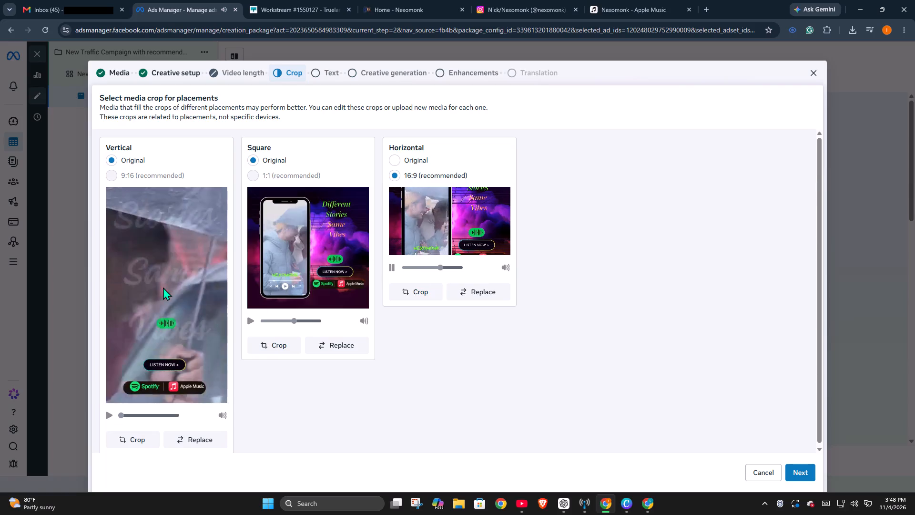
{"action": "left_click", "coordinate": [163, 287]}
{"action": "left_click", "coordinate": [114, 177]}
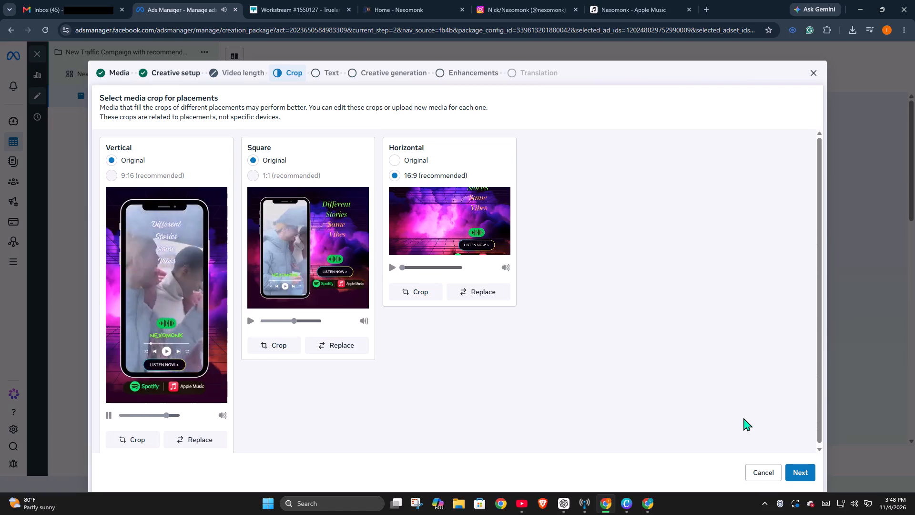
{"action": "left_click", "coordinate": [803, 471]}
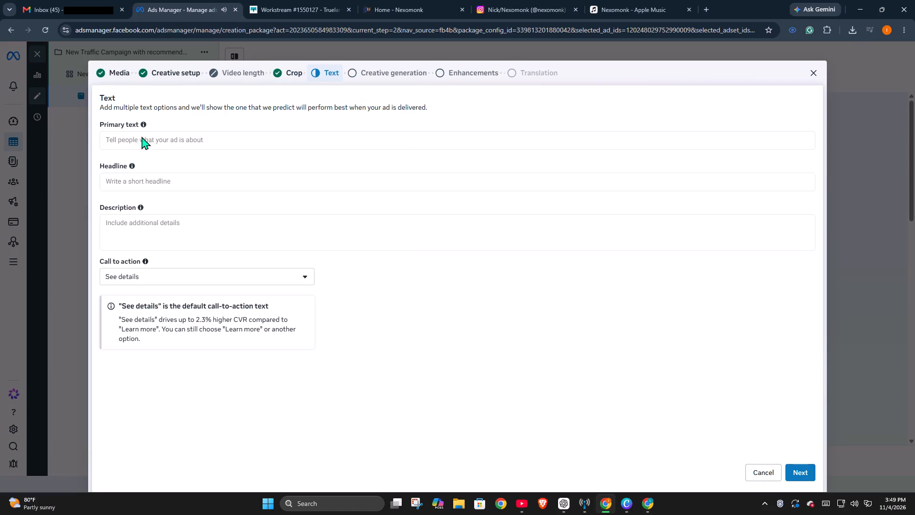
Look over the ad text fields, the creative generation images and the Advantage+ enhancements, returning to the text settings.
{"action": "left_click", "coordinate": [154, 138]}
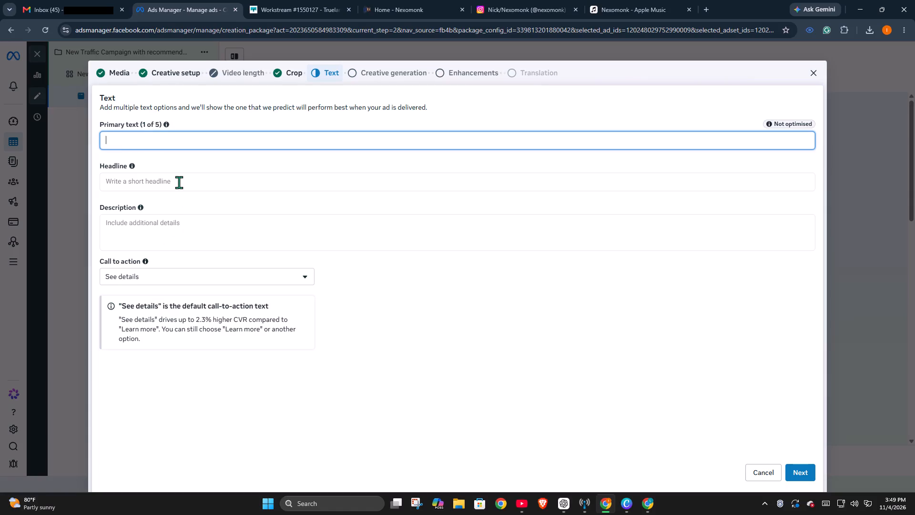
{"action": "left_click", "coordinate": [179, 182]}
{"action": "left_click", "coordinate": [166, 221]}
{"action": "left_click", "coordinate": [166, 221]}
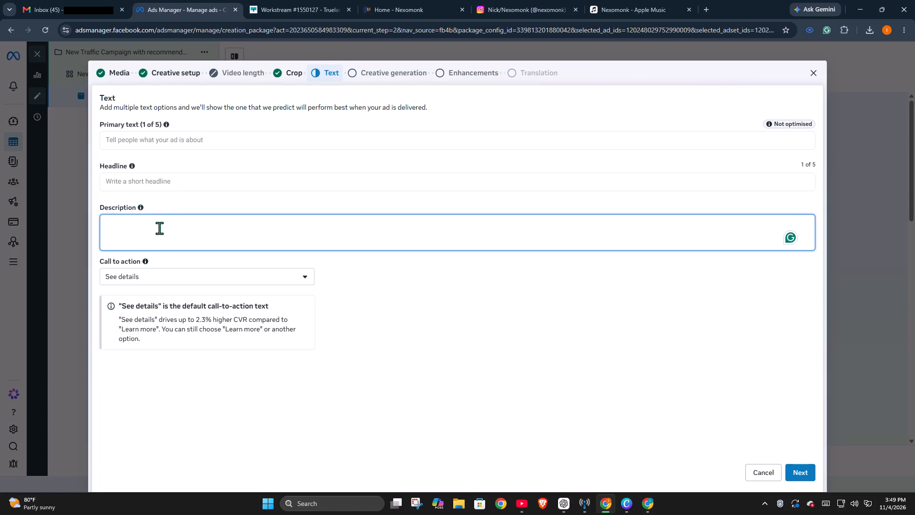
{"action": "left_click", "coordinate": [372, 78]}
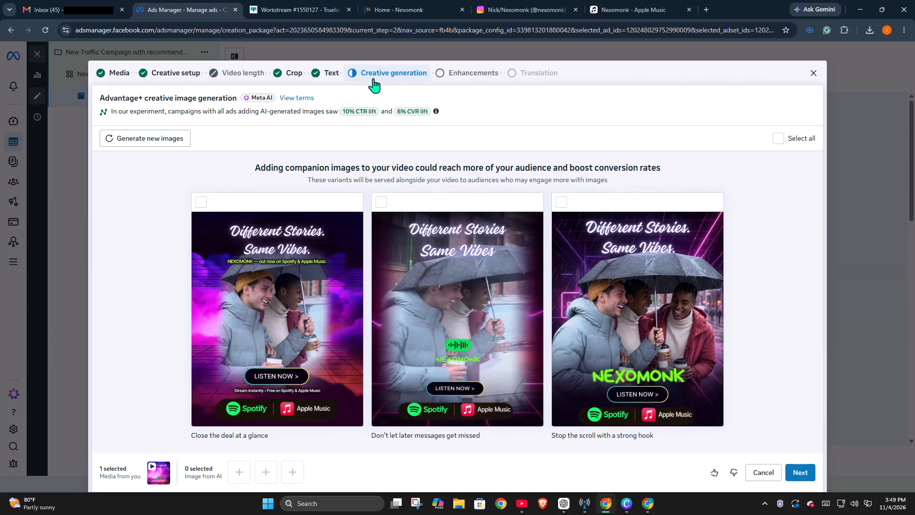
{"action": "left_click", "coordinate": [480, 74]}
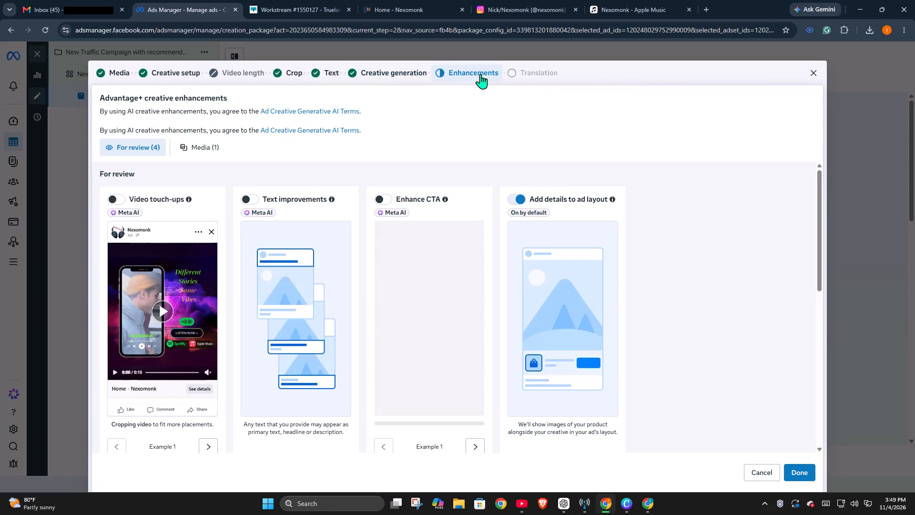
{"action": "left_click", "coordinate": [328, 69]}
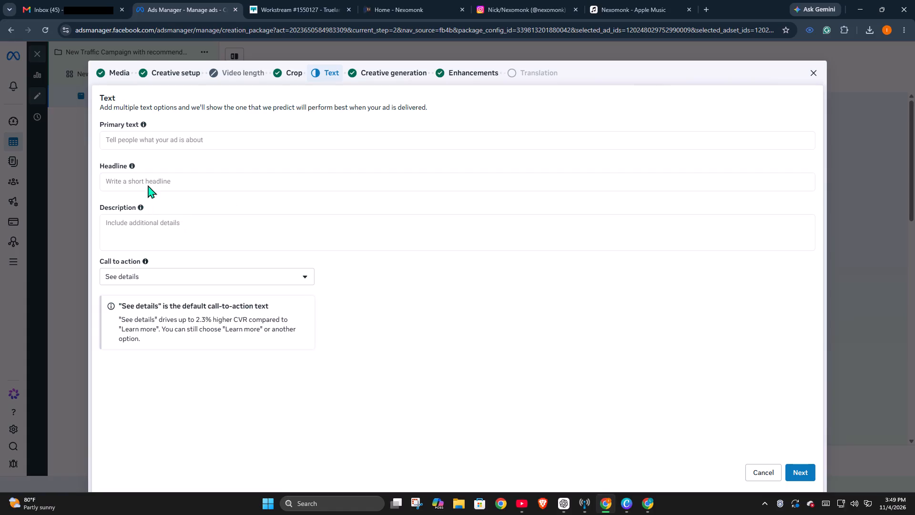
{"action": "left_click", "coordinate": [148, 183]}
{"action": "left_click_drag", "start_coordinate": [98, 95], "coordinate": [248, 312]}
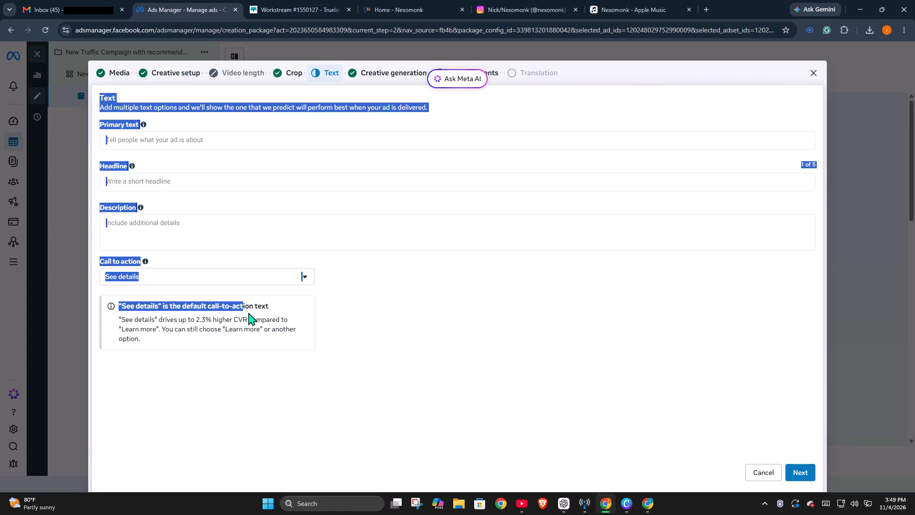
{"action": "left_click_drag", "start_coordinate": [248, 312], "coordinate": [304, 347]}
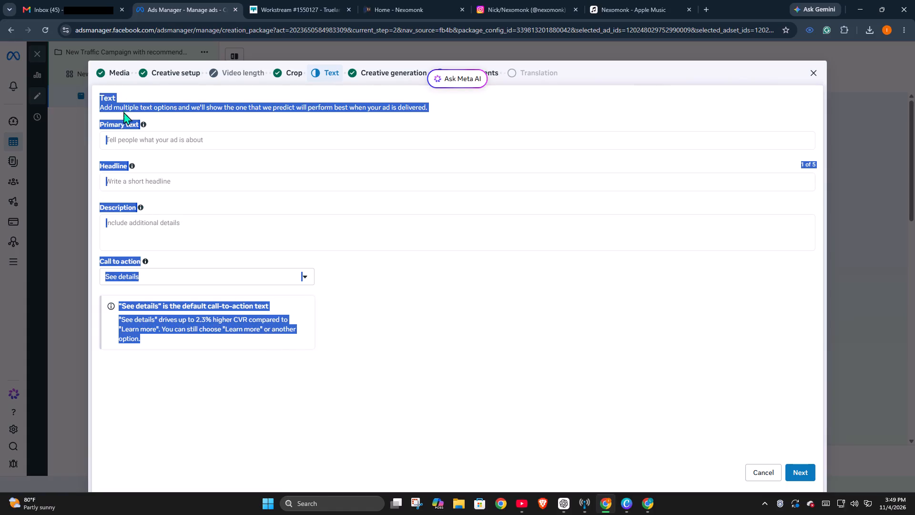
{"action": "right_click", "coordinate": [129, 103]}
{"action": "left_click", "coordinate": [157, 115]}
{"action": "left_click", "coordinate": [563, 506]}
{"action": "left_click", "coordinate": [437, 458]}
{"action": "right_click", "coordinate": [437, 458]}
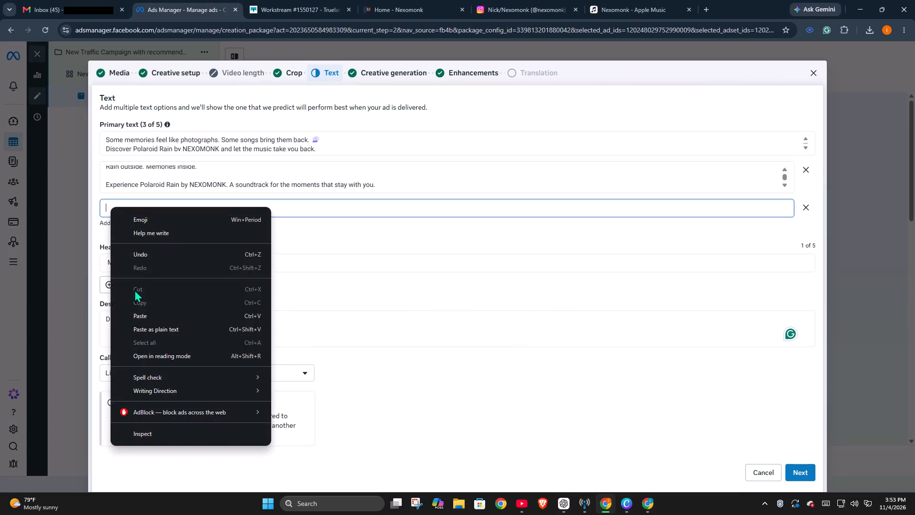
{"action": "left_click", "coordinate": [138, 314]}
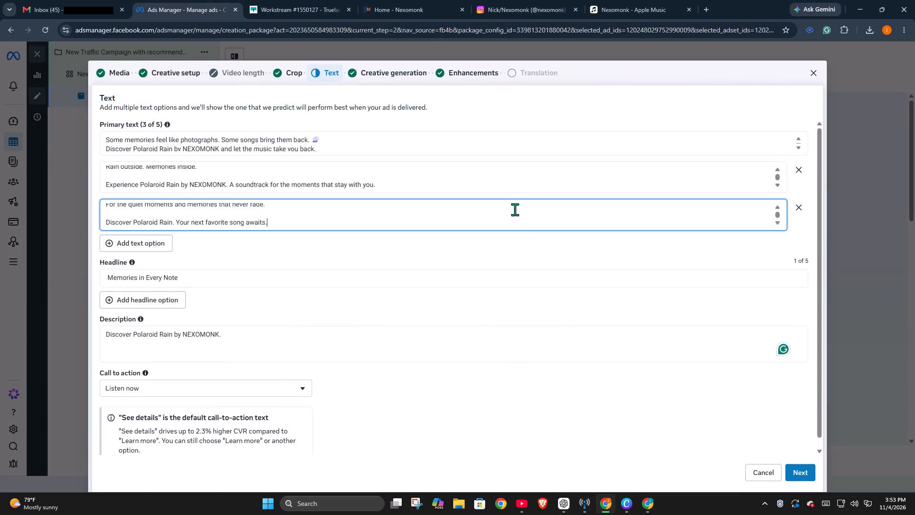
Review the primary texts, headline, description and call to action, and continue to the creative generation stage.
{"action": "left_click", "coordinate": [535, 249]}
{"action": "scroll", "coordinate": [690, 196], "scroll_direction": "up", "scroll_amount": 9}
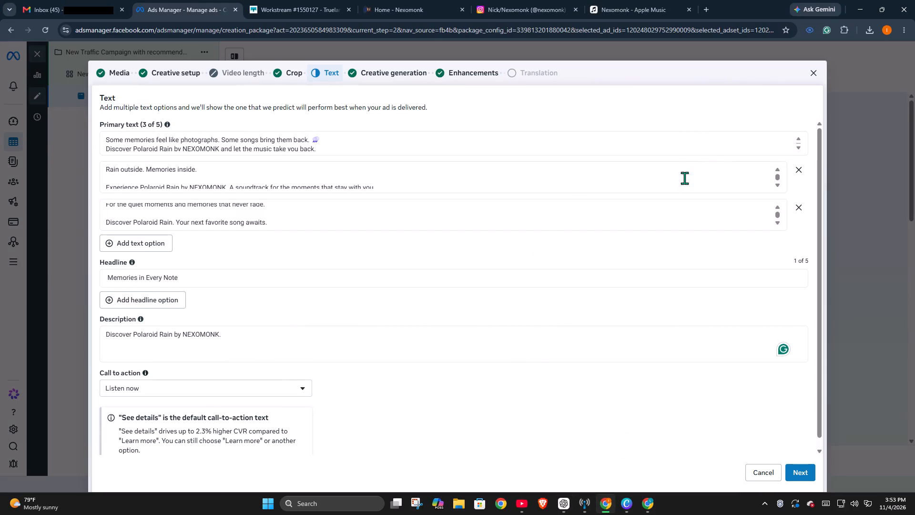
{"action": "scroll", "coordinate": [575, 200], "scroll_direction": "up", "scroll_amount": 5}
{"action": "scroll", "coordinate": [405, 146], "scroll_direction": "up", "scroll_amount": 3}
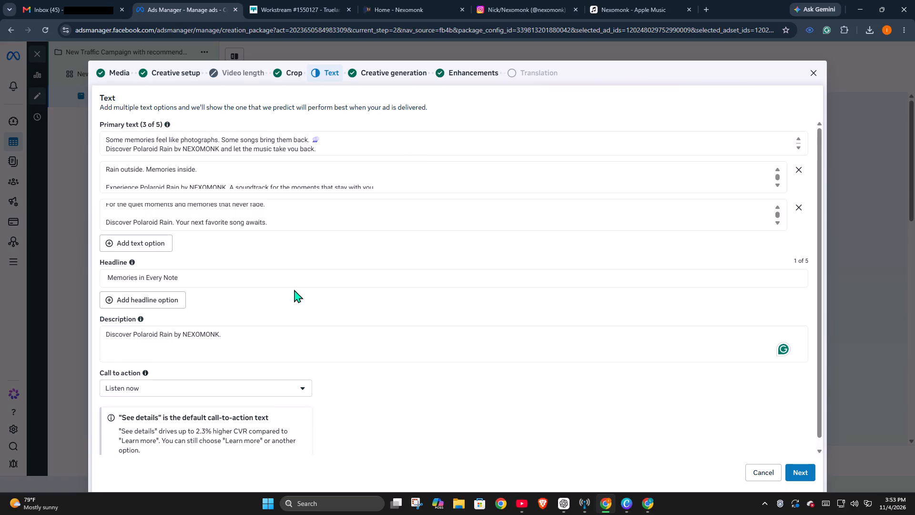
{"action": "scroll", "coordinate": [295, 308], "scroll_direction": "down", "scroll_amount": 3}
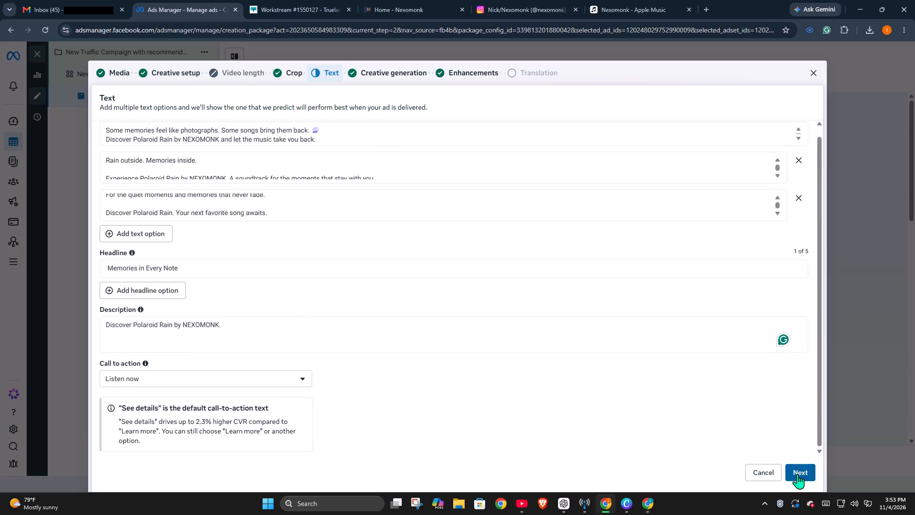
{"action": "left_click", "coordinate": [805, 471]}
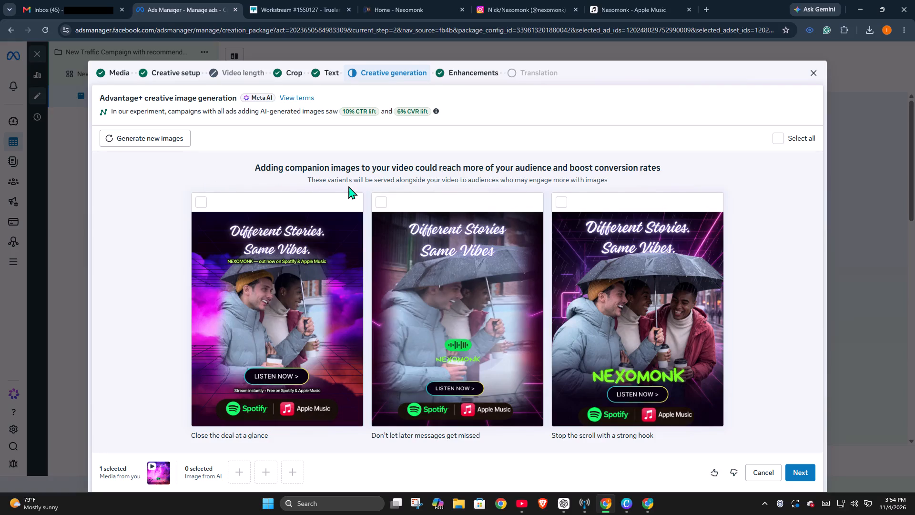
Select the AI-generated "Close the deal at a glance" companion image for the ad.
{"action": "left_click", "coordinate": [268, 245]}
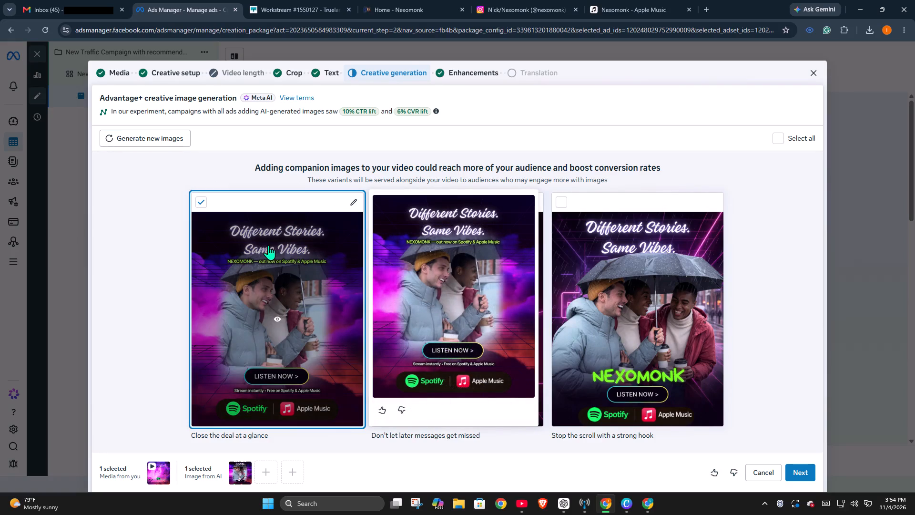
{"action": "left_click", "coordinate": [389, 267]}
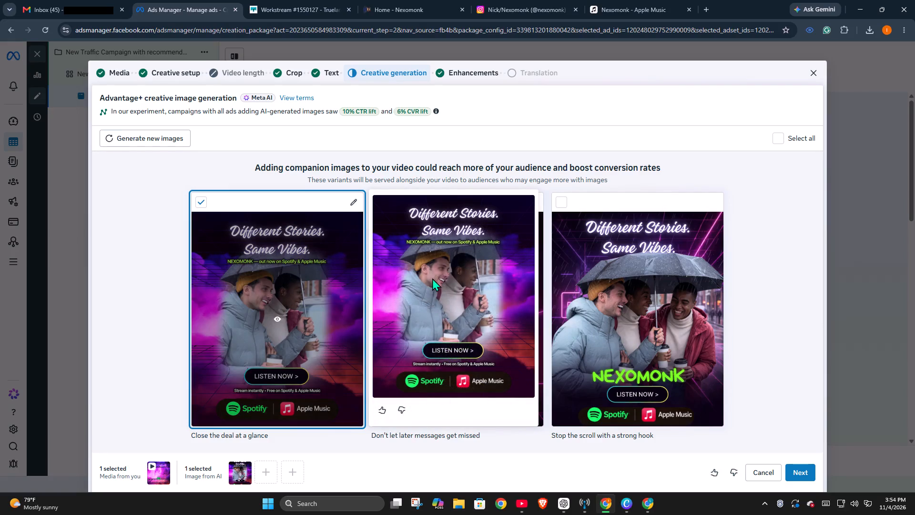
{"action": "left_click", "coordinate": [432, 278]}
{"action": "left_click", "coordinate": [432, 278]}
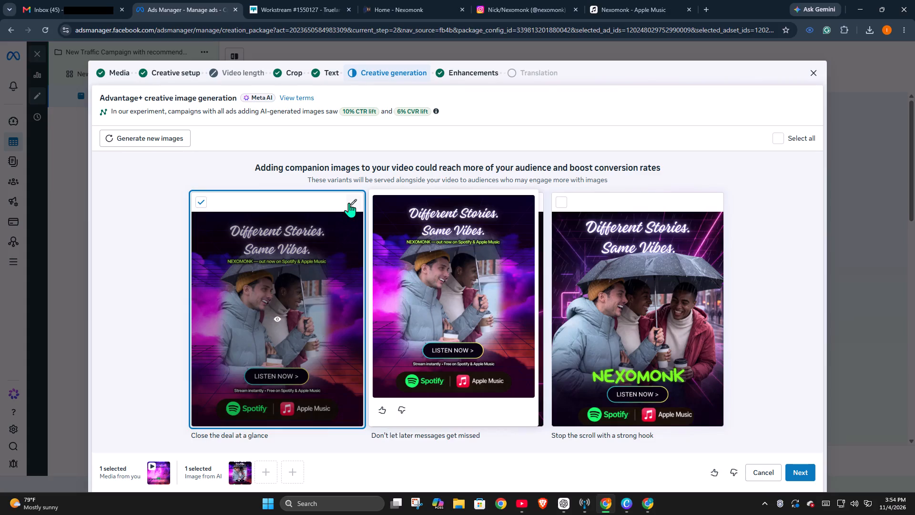
Check the image editing options for the "Close the deal at a glance" variant and return to the companion images.
{"action": "left_click", "coordinate": [349, 203]}
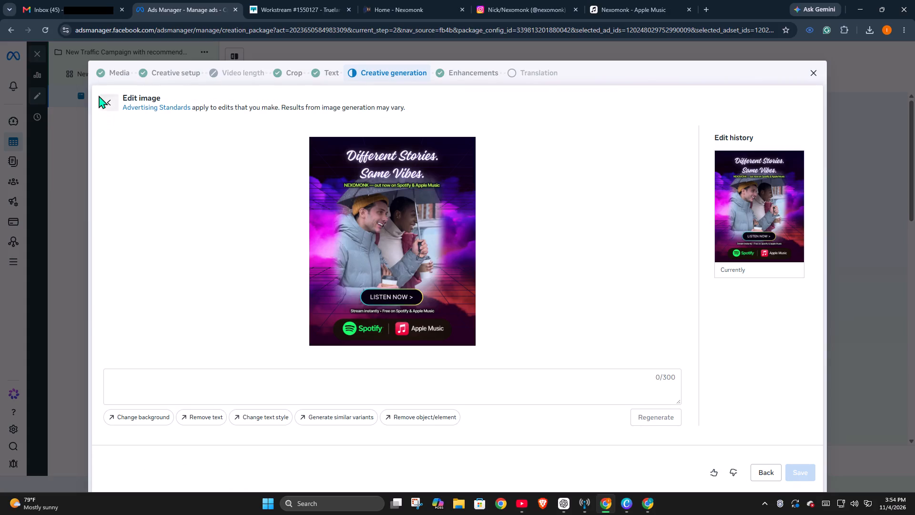
{"action": "left_click", "coordinate": [109, 103]}
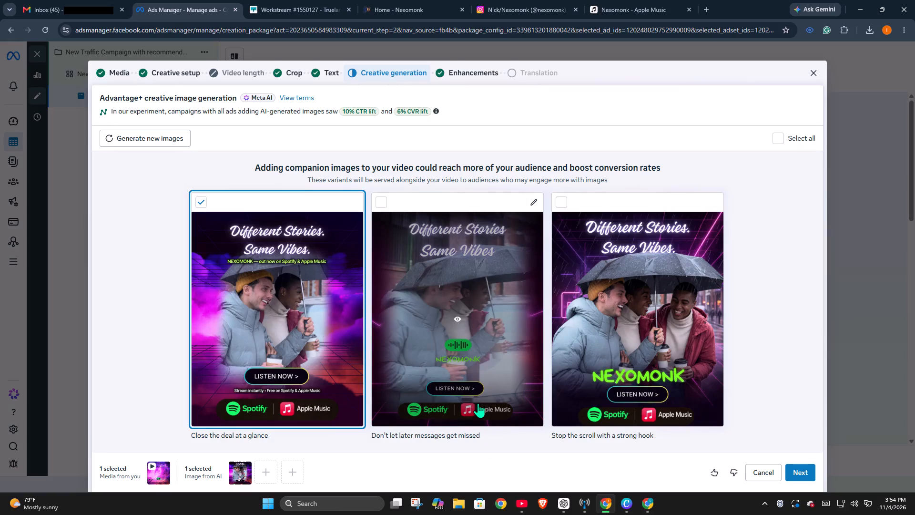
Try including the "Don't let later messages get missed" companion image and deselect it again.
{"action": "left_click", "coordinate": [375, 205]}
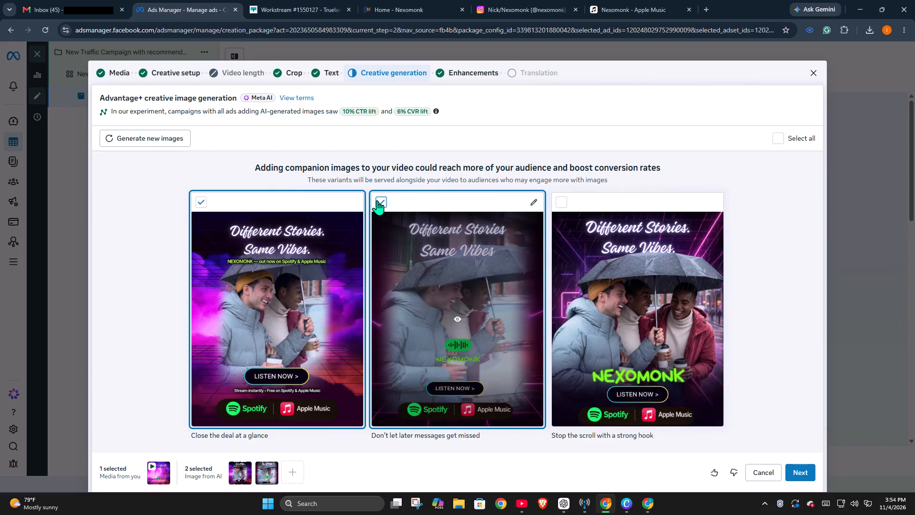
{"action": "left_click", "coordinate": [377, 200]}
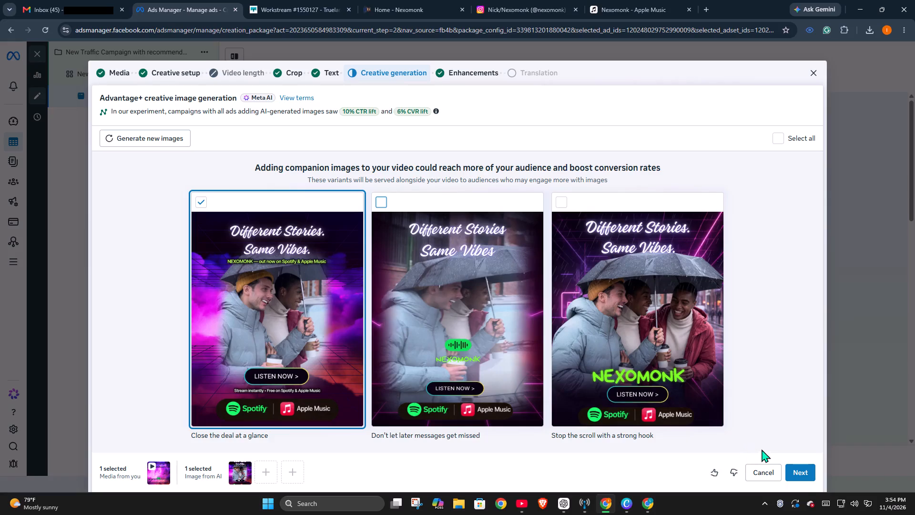
Continue past creative generation with the chosen companion image and complete the creative setup.
{"action": "left_click", "coordinate": [803, 472]}
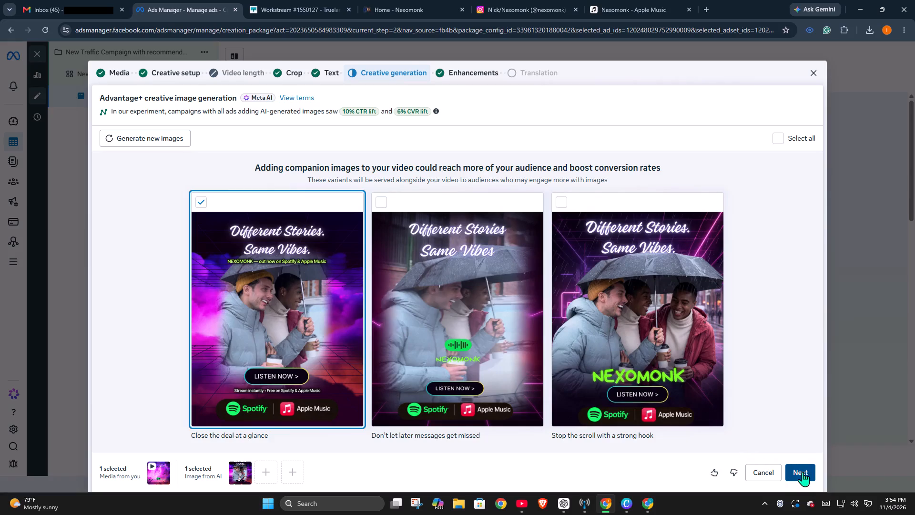
{"action": "left_click", "coordinate": [803, 472]}
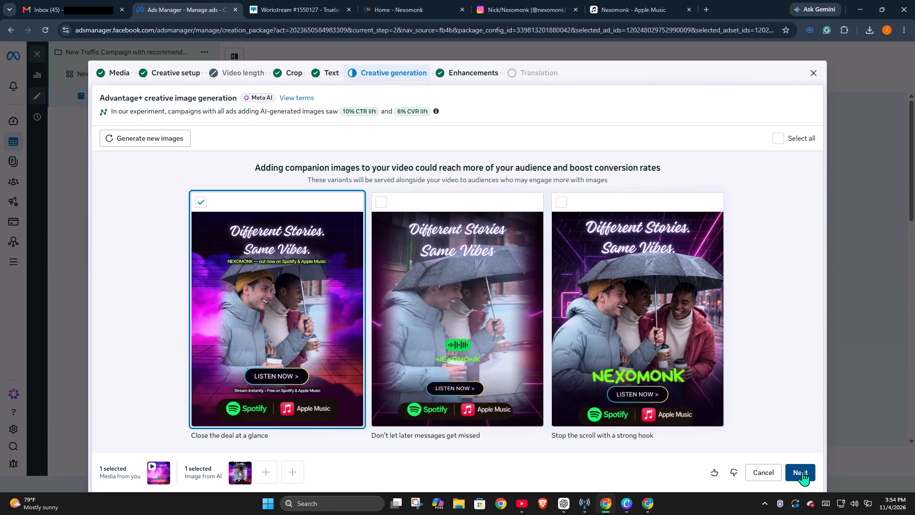
{"action": "left_click", "coordinate": [802, 474]}
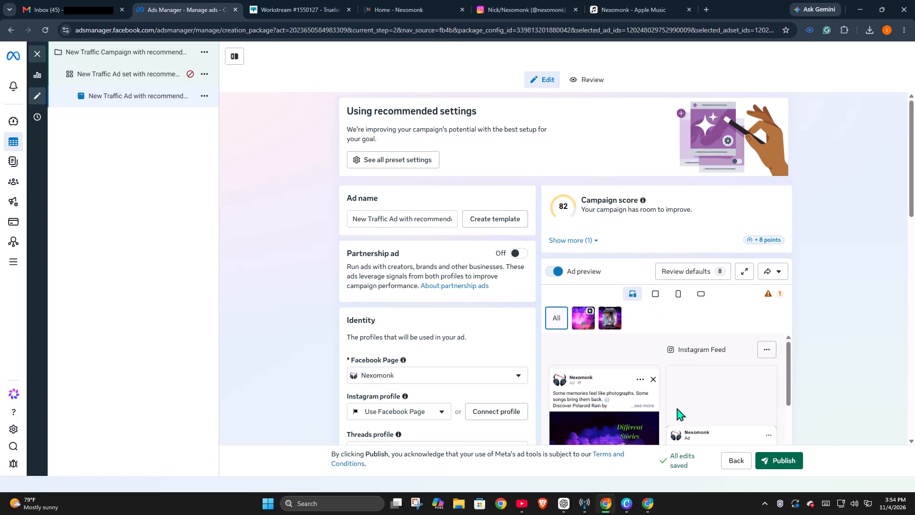
Review the Facebook and Instagram feed and story previews of the ad and play the video in the Facebook Feed preview.
{"action": "scroll", "coordinate": [677, 408], "scroll_direction": "down", "scroll_amount": 2}
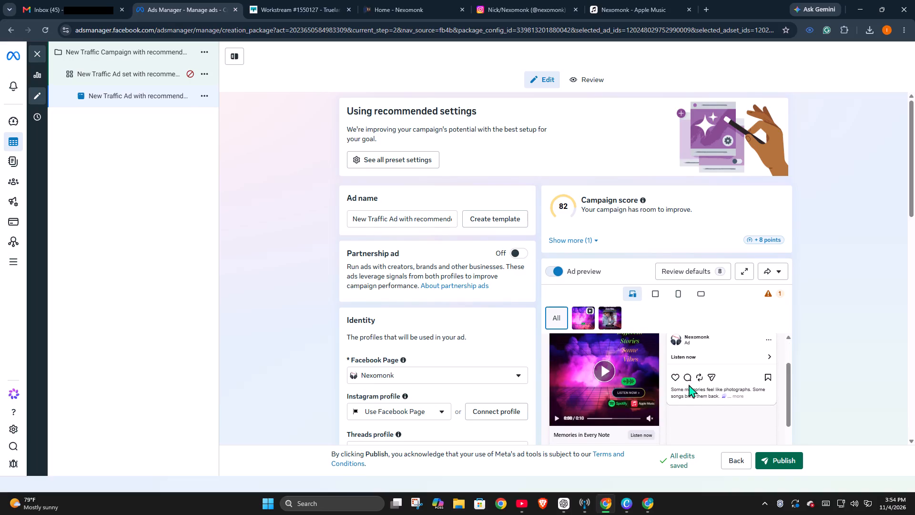
{"action": "scroll", "coordinate": [692, 385], "scroll_direction": "up", "scroll_amount": 2}
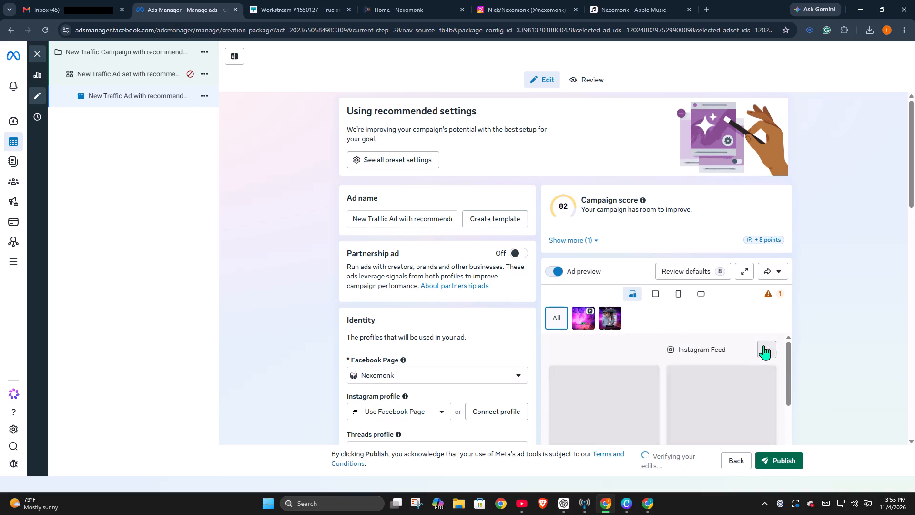
{"action": "scroll", "coordinate": [705, 364], "scroll_direction": "down", "scroll_amount": 1}
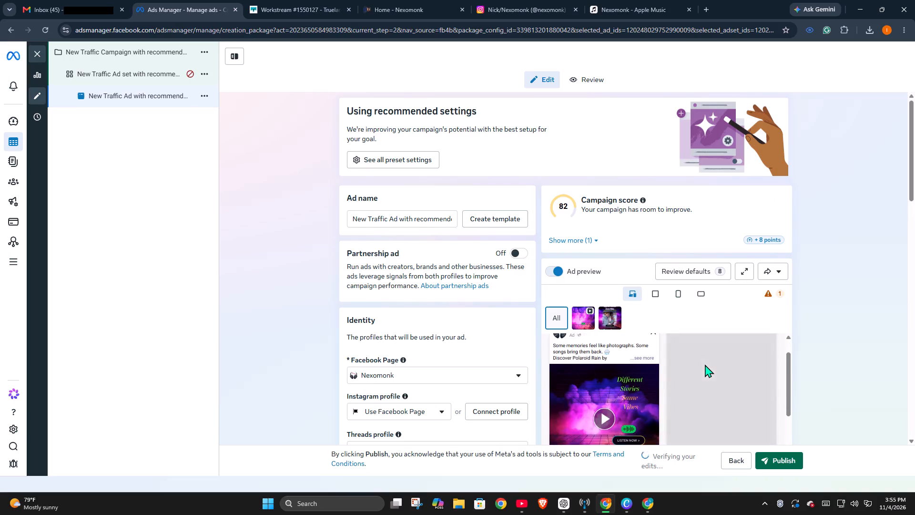
{"action": "scroll", "coordinate": [834, 321], "scroll_direction": "down", "scroll_amount": 2}
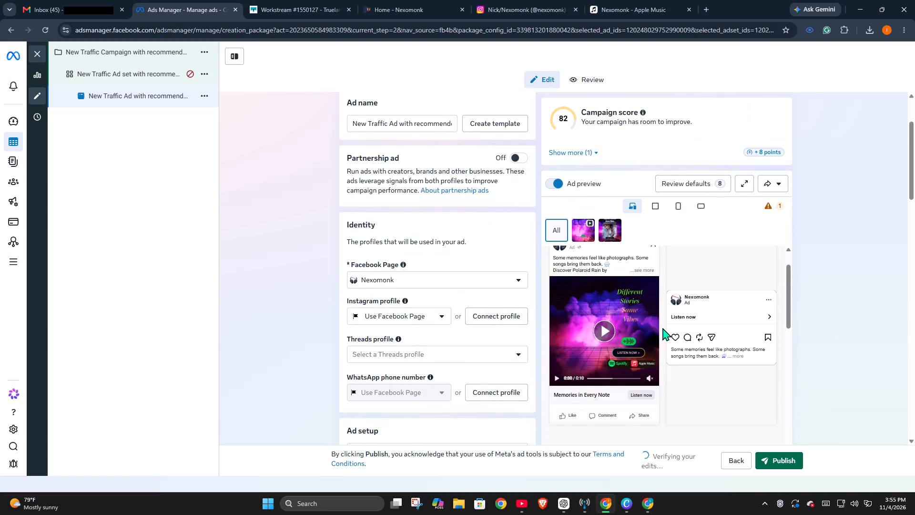
{"action": "scroll", "coordinate": [662, 329], "scroll_direction": "up", "scroll_amount": 1}
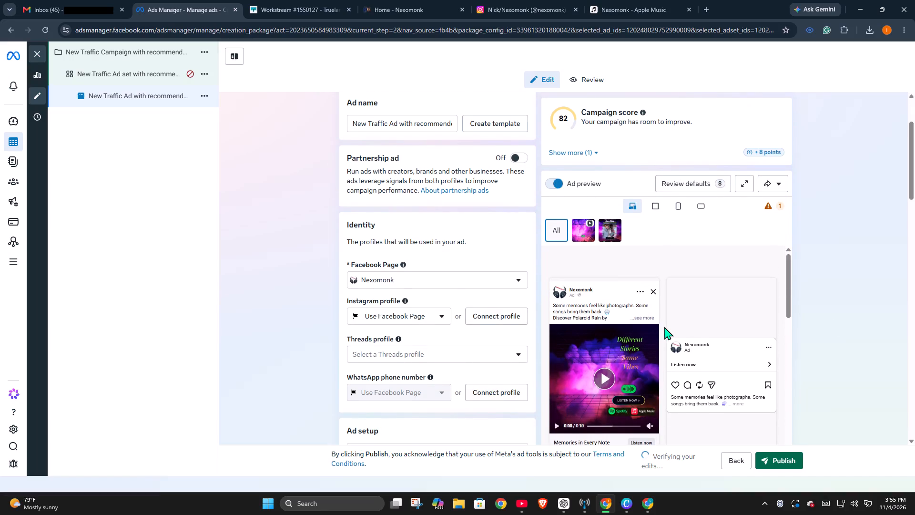
{"action": "scroll", "coordinate": [606, 361], "scroll_direction": "up", "scroll_amount": 1}
{"action": "scroll", "coordinate": [606, 361], "scroll_direction": "down", "scroll_amount": 1}
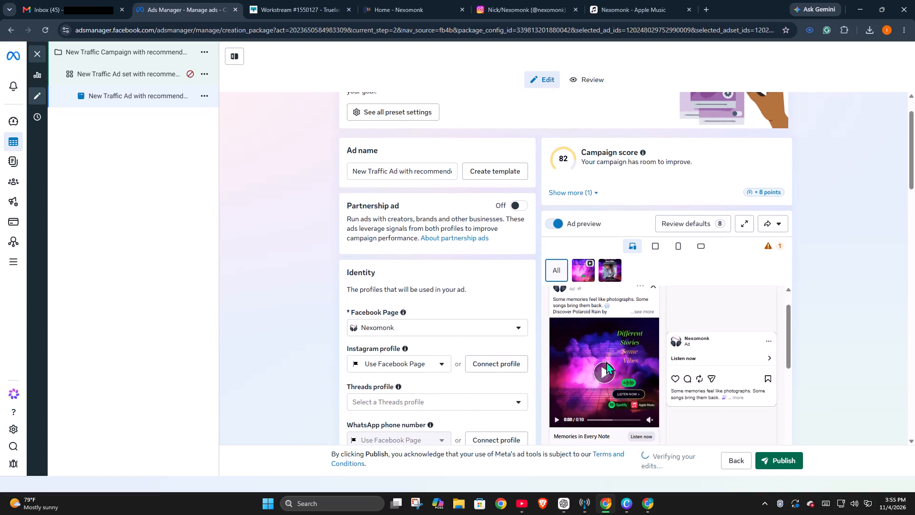
{"action": "left_click", "coordinate": [603, 364]}
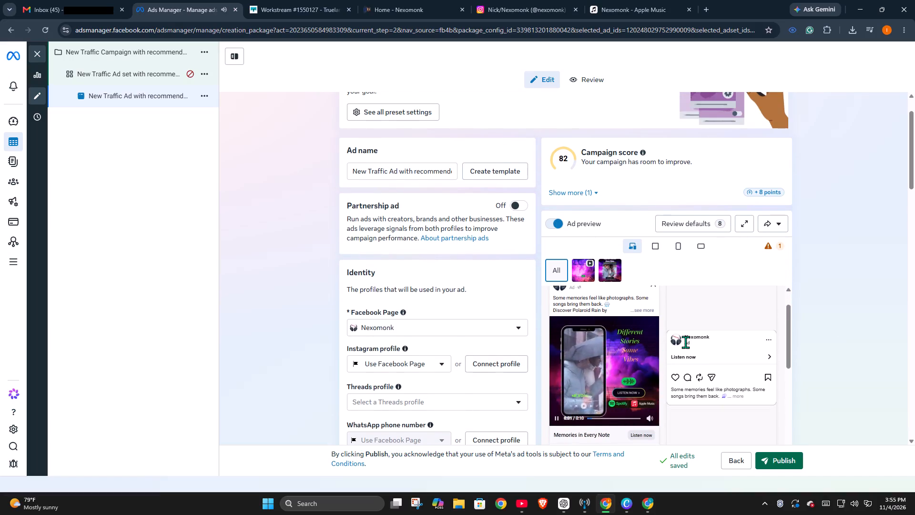
{"action": "scroll", "coordinate": [685, 342], "scroll_direction": "down", "scroll_amount": 1}
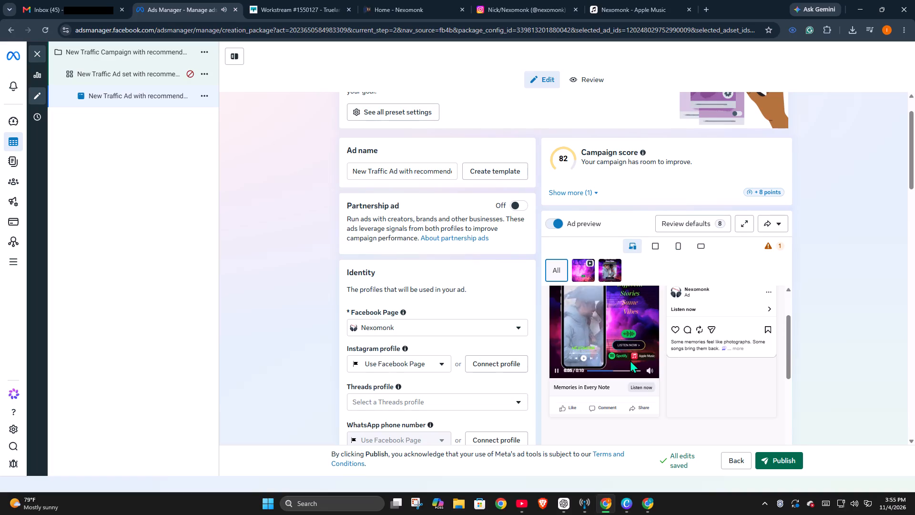
{"action": "scroll", "coordinate": [670, 348], "scroll_direction": "up", "scroll_amount": 2}
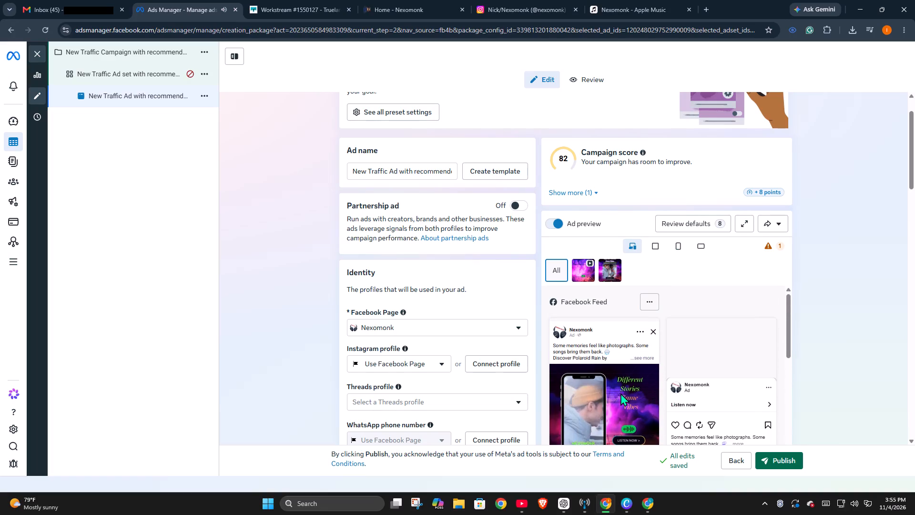
{"action": "scroll", "coordinate": [620, 393], "scroll_direction": "down", "scroll_amount": 2}
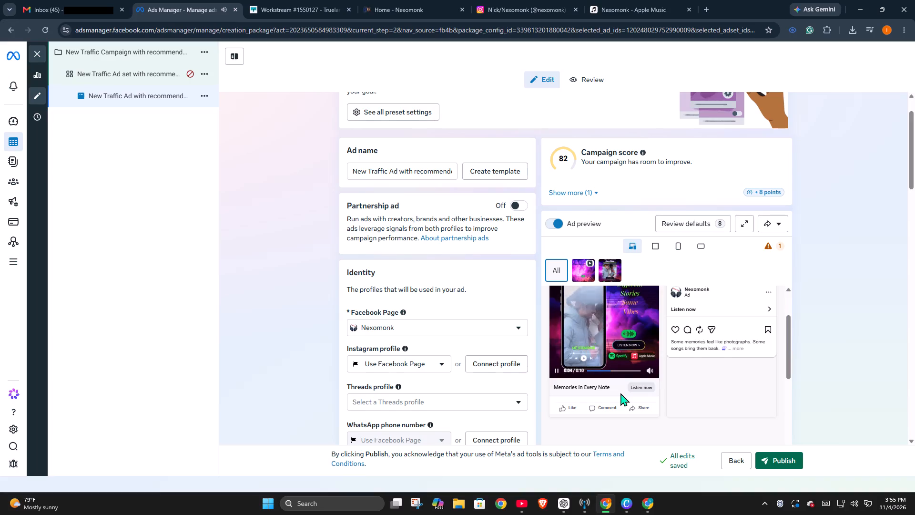
{"action": "scroll", "coordinate": [620, 393], "scroll_direction": "down", "scroll_amount": 4}
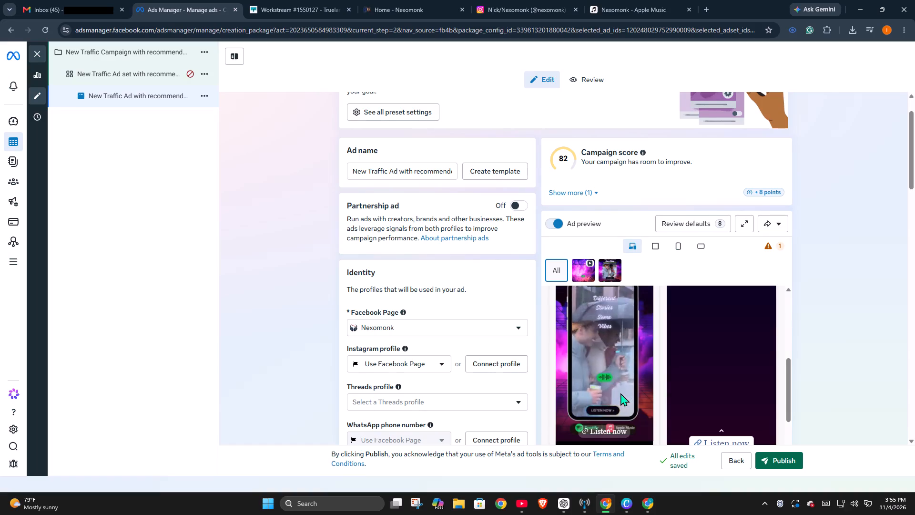
{"action": "scroll", "coordinate": [620, 393], "scroll_direction": "up", "scroll_amount": 3}
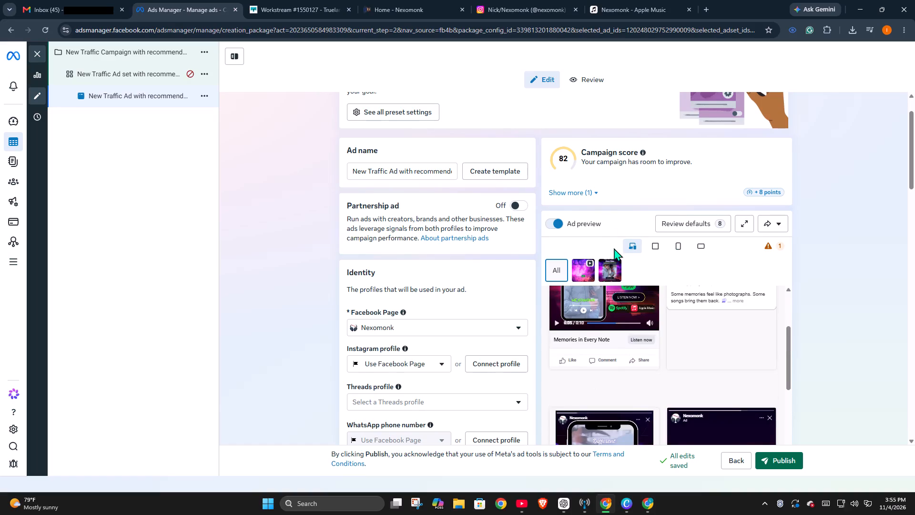
Read the campaign score recommendation on using both videos and images and collapse it again.
{"action": "left_click", "coordinate": [587, 193]}
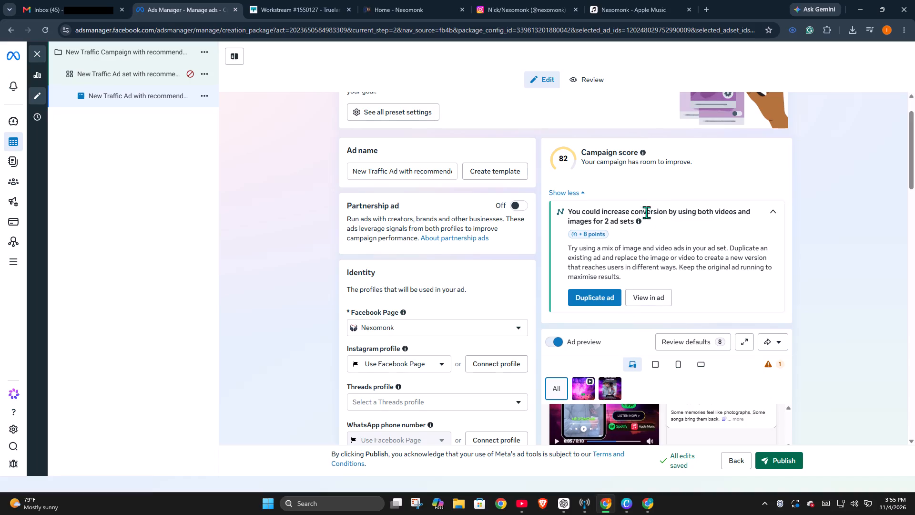
{"action": "scroll", "coordinate": [626, 250], "scroll_direction": "up", "scroll_amount": 3}
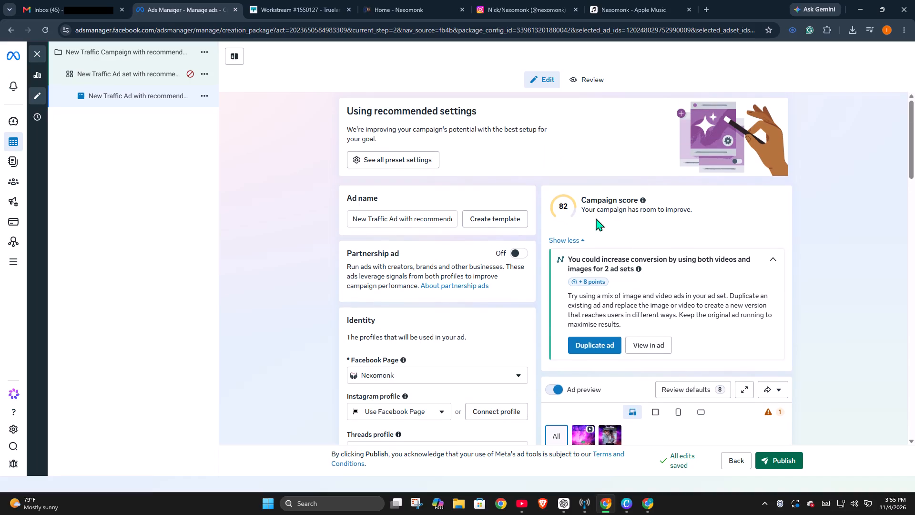
{"action": "left_click", "coordinate": [574, 237]}
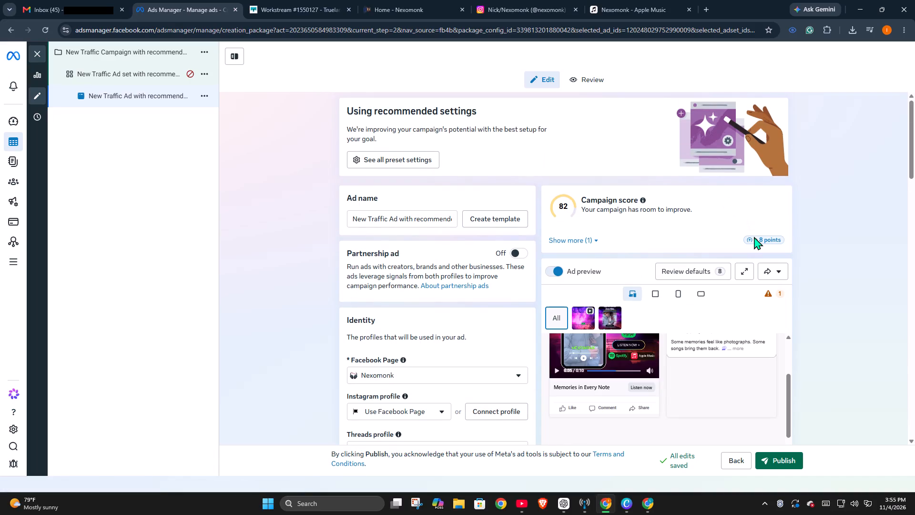
{"action": "left_click", "coordinate": [754, 237]}
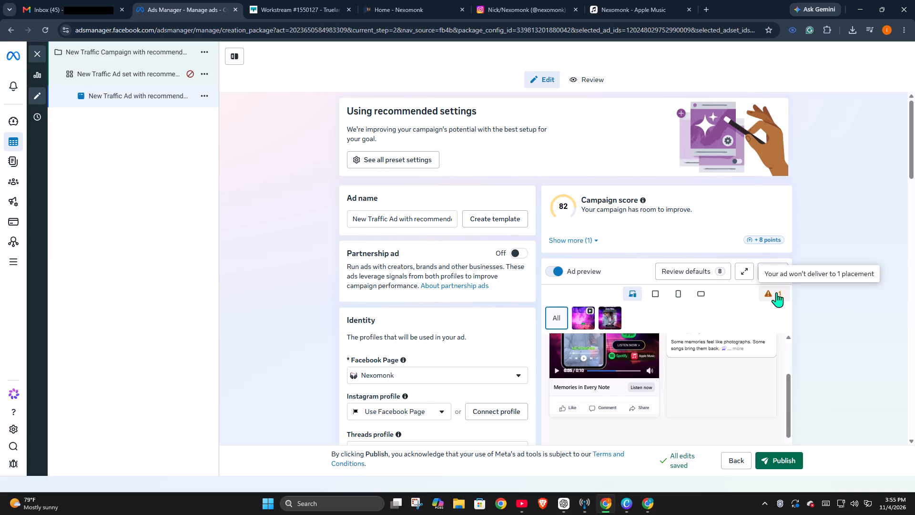
Examine the ad previews for the remaining placements, from the story formats down to the Facebook profile feed.
{"action": "scroll", "coordinate": [776, 292], "scroll_direction": "down", "scroll_amount": 3}
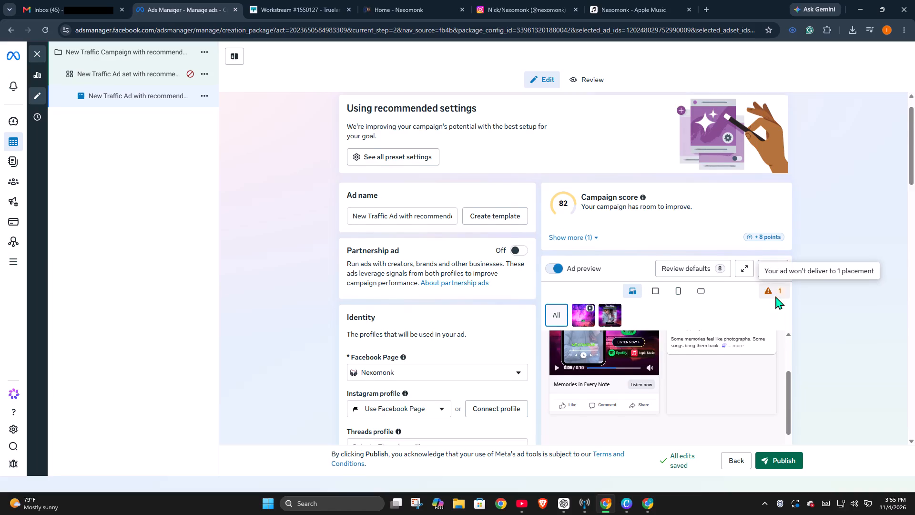
{"action": "scroll", "coordinate": [747, 316], "scroll_direction": "down", "scroll_amount": 3}
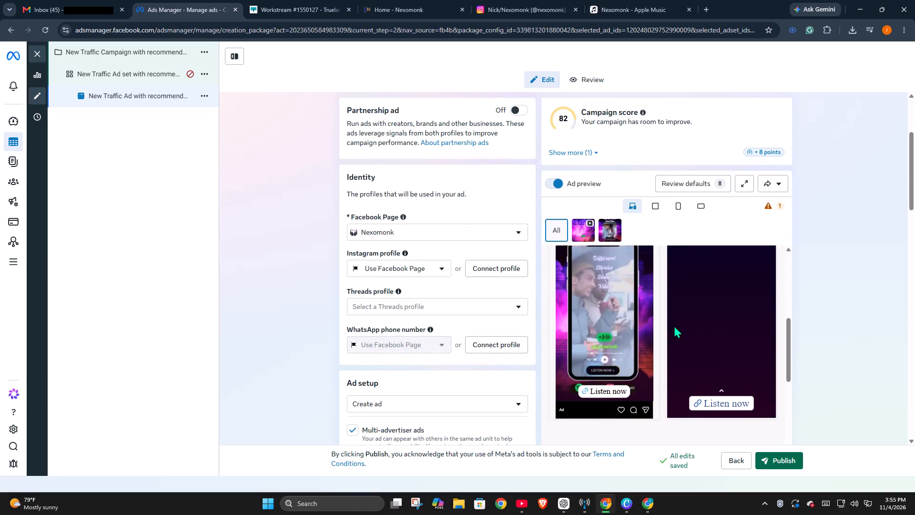
{"action": "scroll", "coordinate": [673, 325], "scroll_direction": "up", "scroll_amount": 2}
{"action": "scroll", "coordinate": [673, 325], "scroll_direction": "down", "scroll_amount": 2}
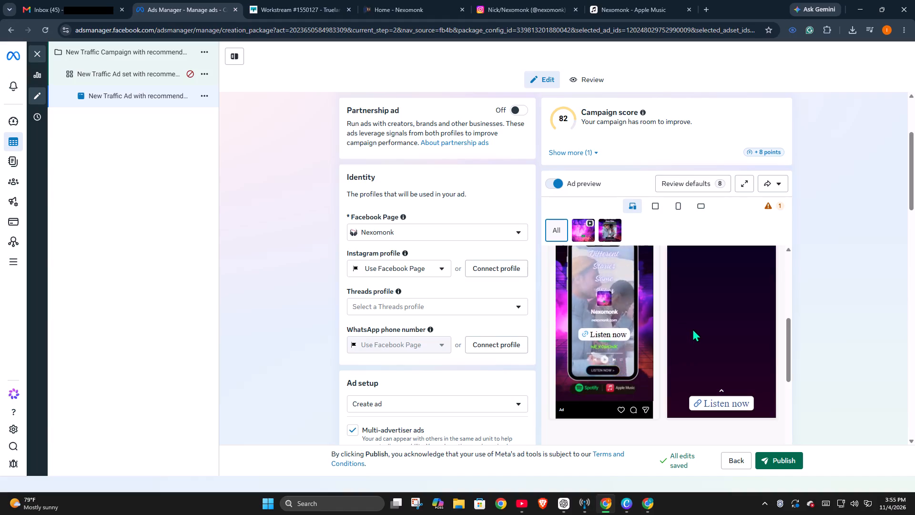
{"action": "scroll", "coordinate": [692, 329], "scroll_direction": "down", "scroll_amount": 8}
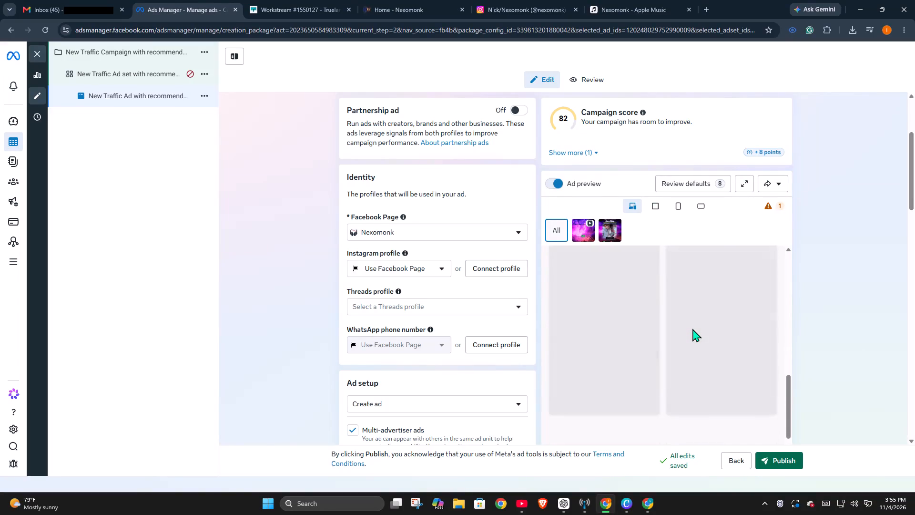
{"action": "scroll", "coordinate": [692, 329], "scroll_direction": "down", "scroll_amount": 17}
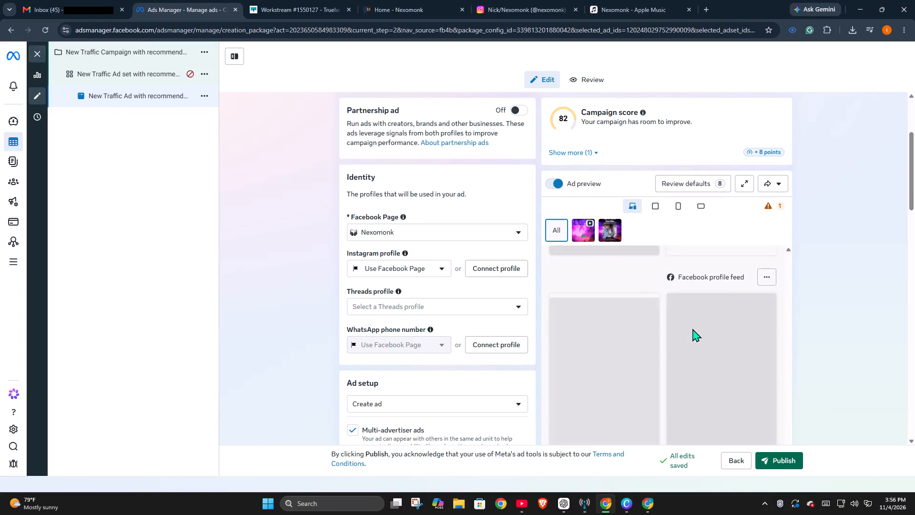
Resolve the placement delivery warning by replacing the Facebook right column video with the 500 × 500 account image and save.
{"action": "left_click", "coordinate": [771, 204]}
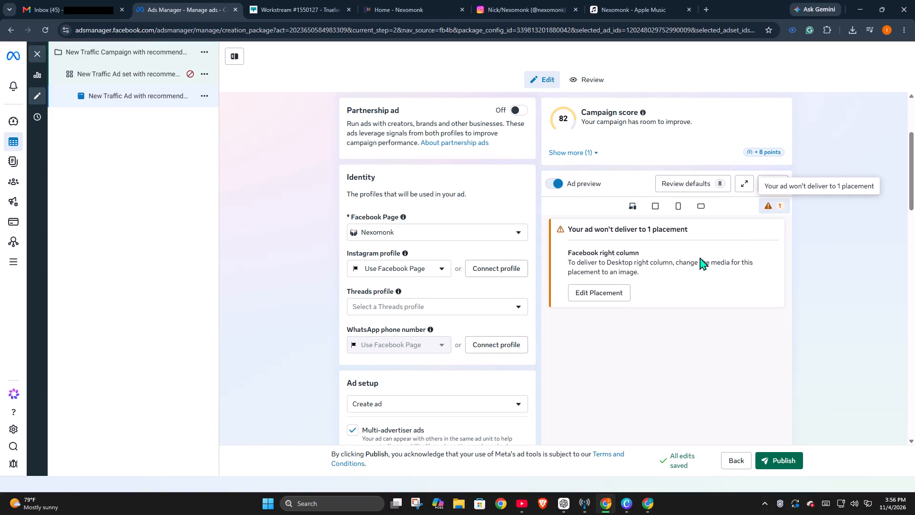
{"action": "double_click", "coordinate": [613, 288]}
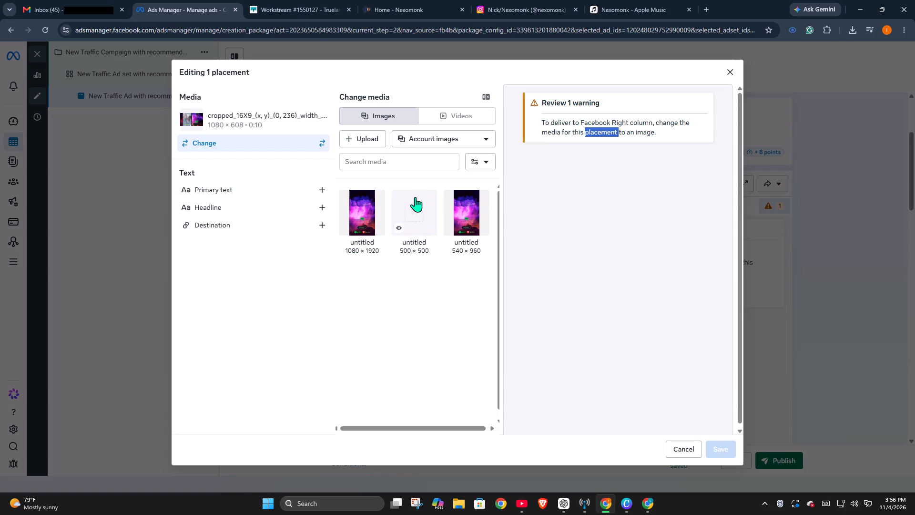
{"action": "double_click", "coordinate": [291, 143]}
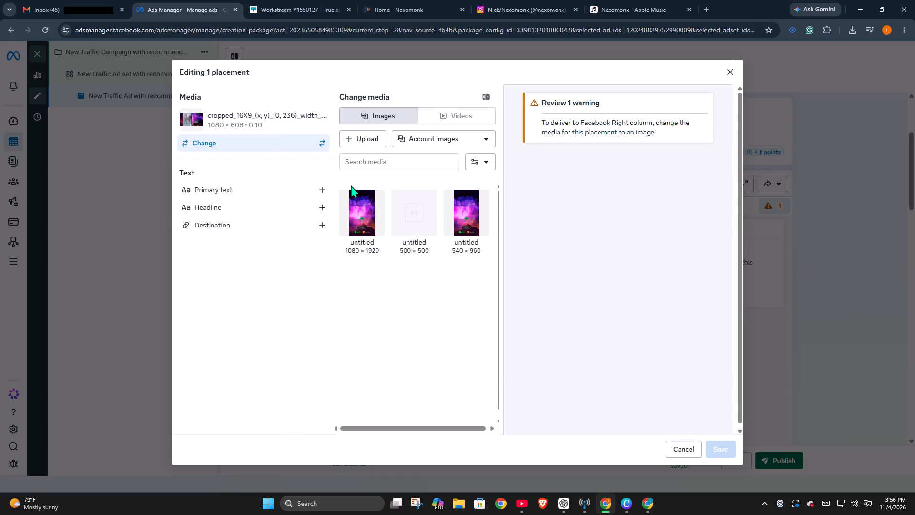
{"action": "left_click", "coordinate": [420, 218]}
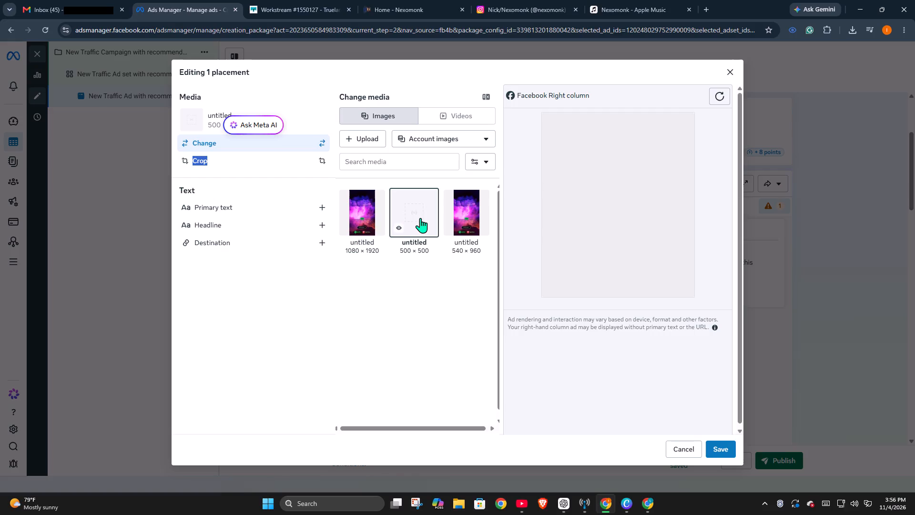
{"action": "left_click", "coordinate": [722, 452]}
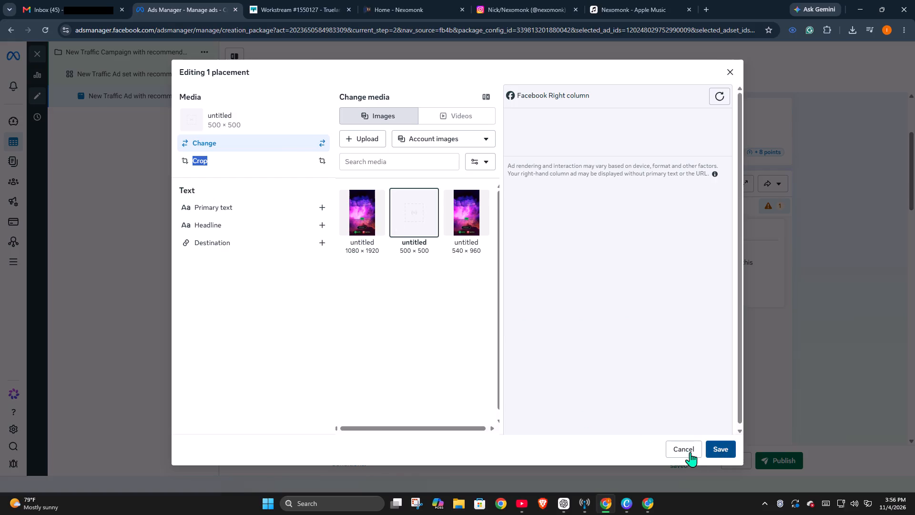
{"action": "left_click", "coordinate": [714, 450]}
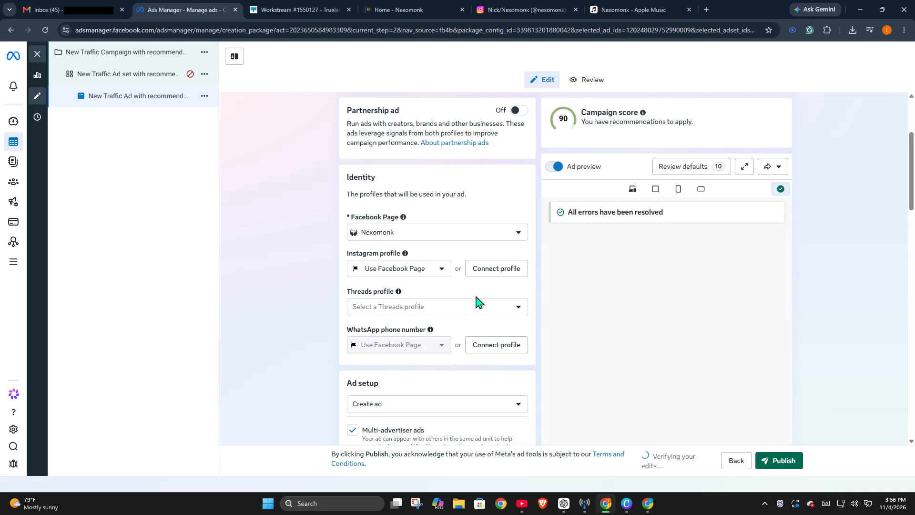
Read the explanation of how the campaign score is calculated.
{"action": "scroll", "coordinate": [470, 291], "scroll_direction": "up", "scroll_amount": 5}
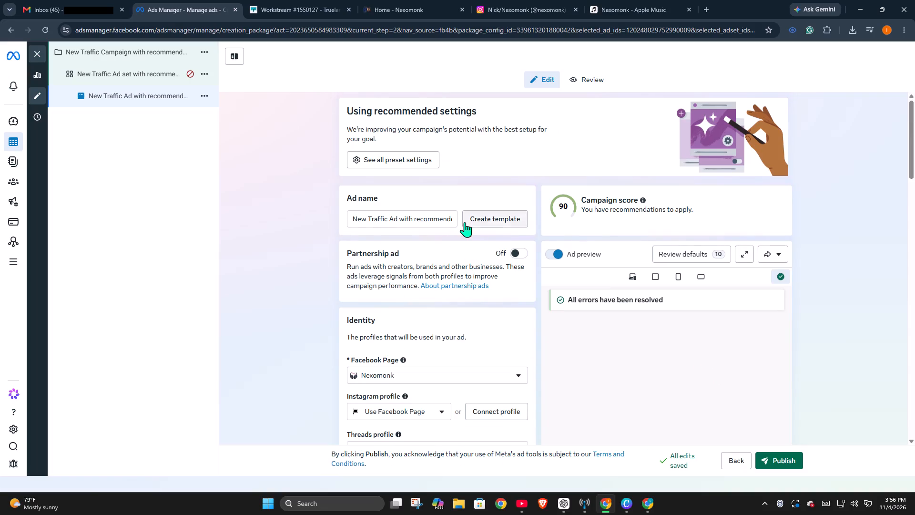
{"action": "left_click", "coordinate": [614, 208]}
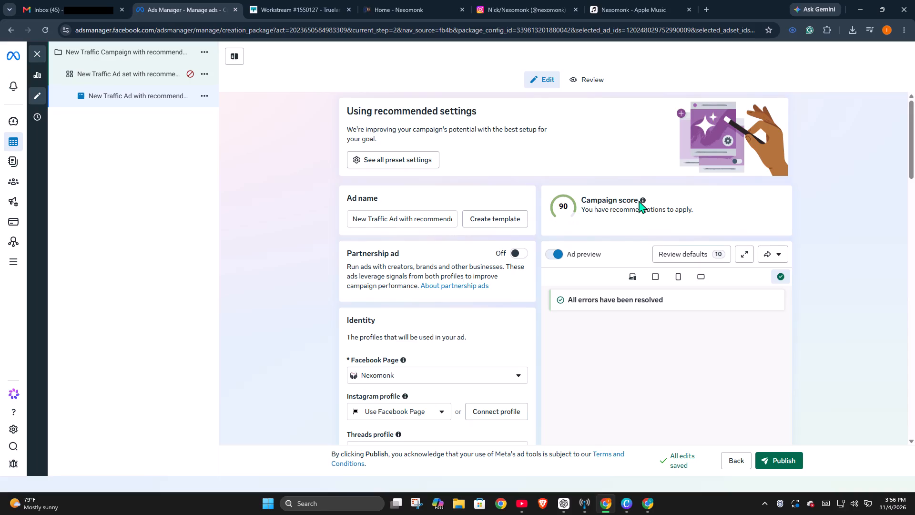
{"action": "left_click", "coordinate": [641, 200]}
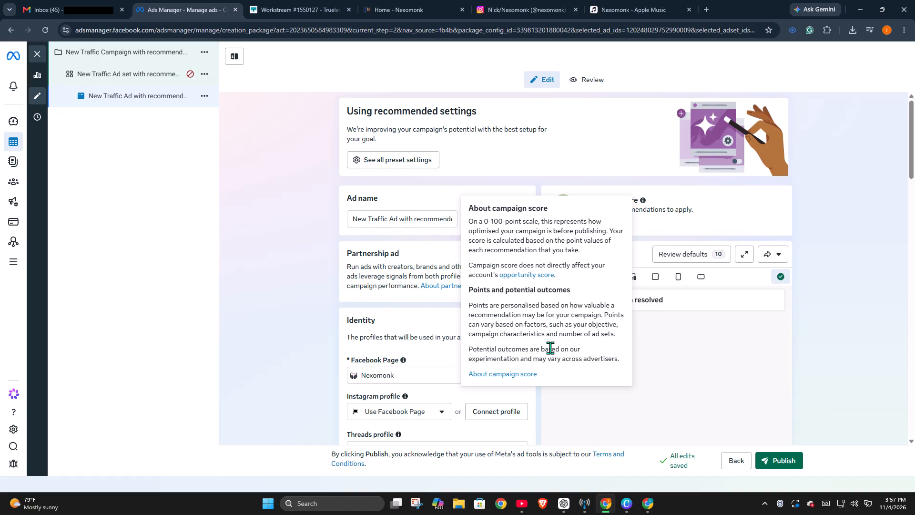
Review the ad's destination and creative settings, and examine the media guidance on text covered in the video.
{"action": "left_click", "coordinate": [651, 359]}
{"action": "left_click", "coordinate": [266, 321]}
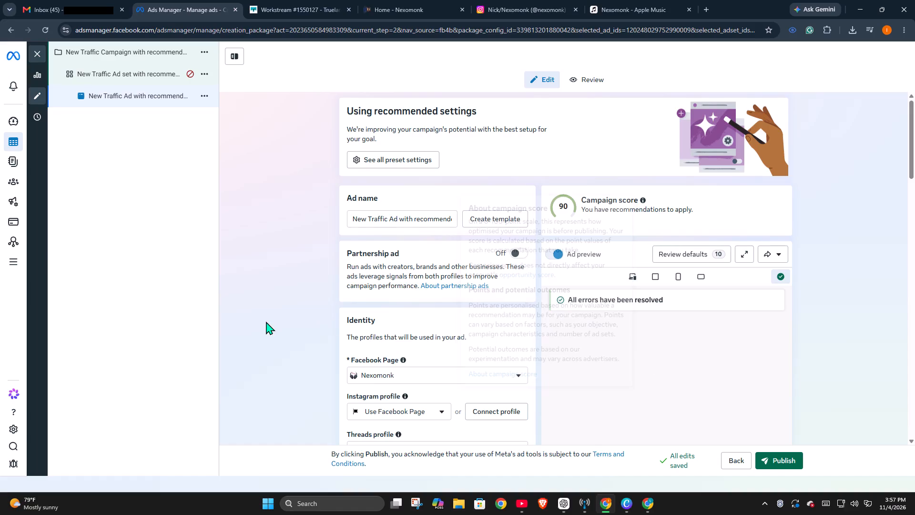
{"action": "scroll", "coordinate": [480, 231], "scroll_direction": "down", "scroll_amount": 2}
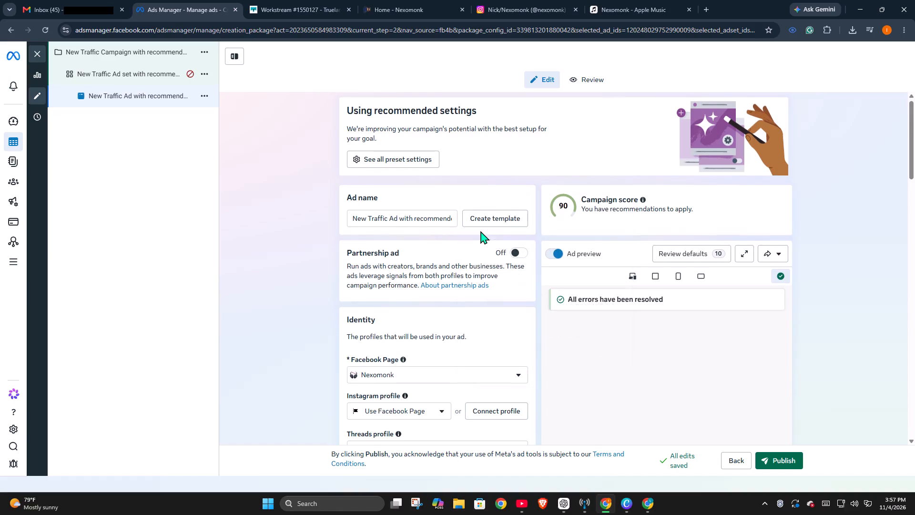
{"action": "scroll", "coordinate": [480, 231], "scroll_direction": "down", "scroll_amount": 8}
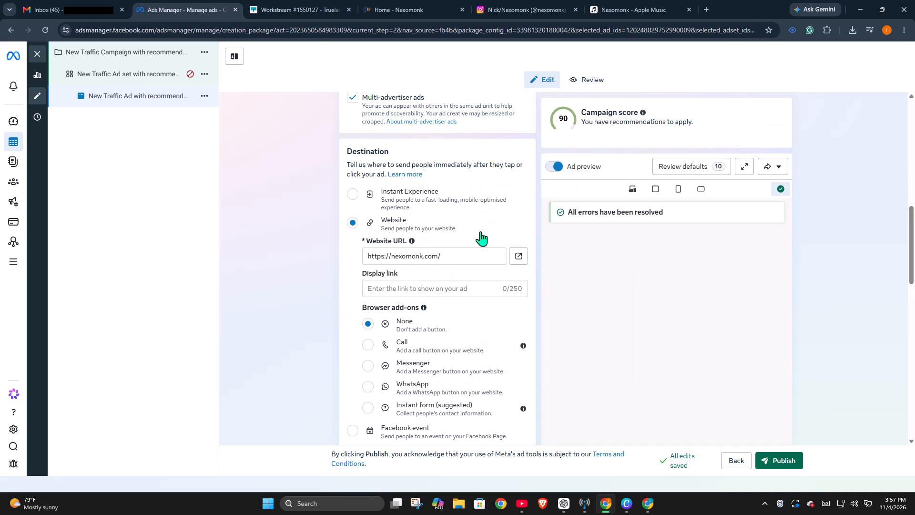
{"action": "scroll", "coordinate": [480, 231], "scroll_direction": "down", "scroll_amount": 6}
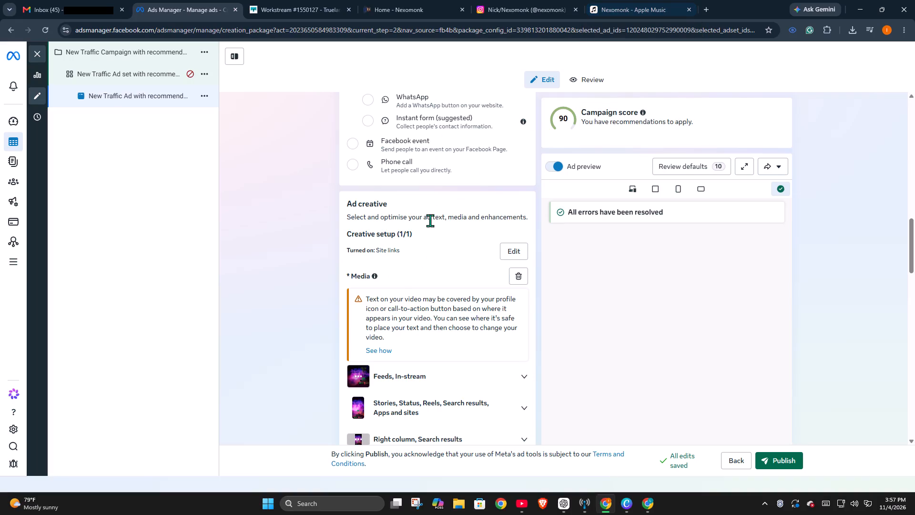
{"action": "left_click", "coordinate": [374, 274]}
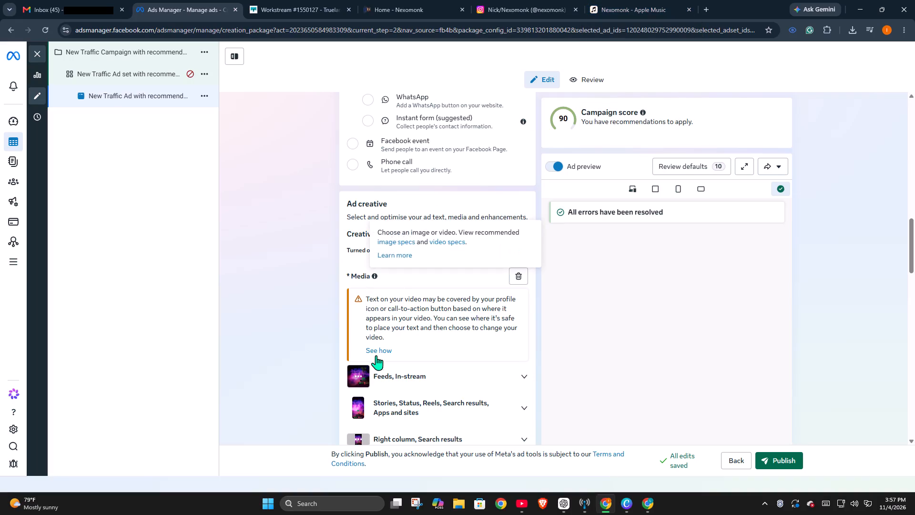
{"action": "left_click", "coordinate": [381, 351]}
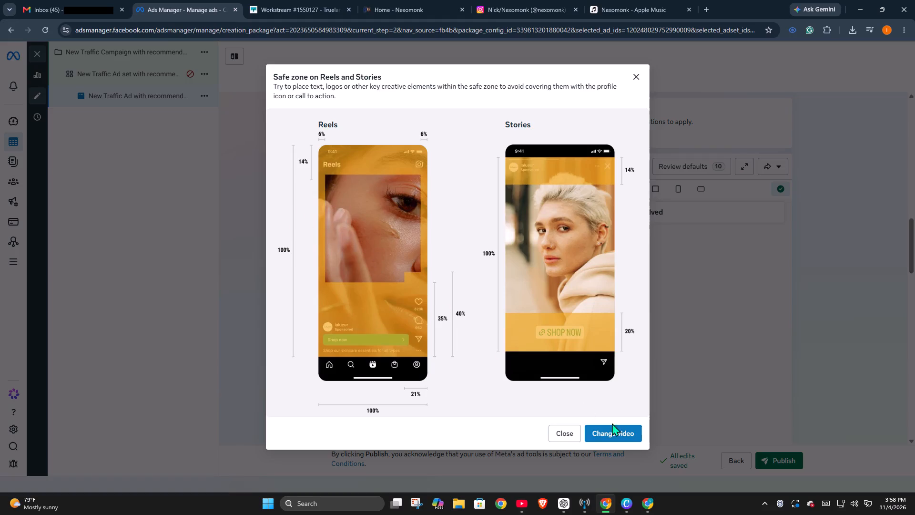
Close the safe zone guidance and review the ad's media, primary texts, headline, description, call to action, creative enhancements and tracking settings.
{"action": "double_click", "coordinate": [566, 430]}
{"action": "scroll", "coordinate": [427, 347], "scroll_direction": "down", "scroll_amount": 3}
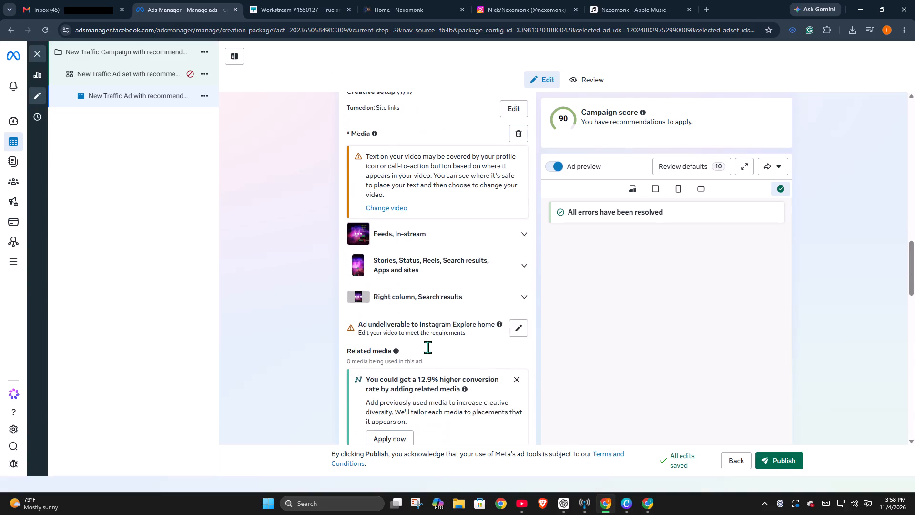
{"action": "scroll", "coordinate": [427, 347], "scroll_direction": "down", "scroll_amount": 2}
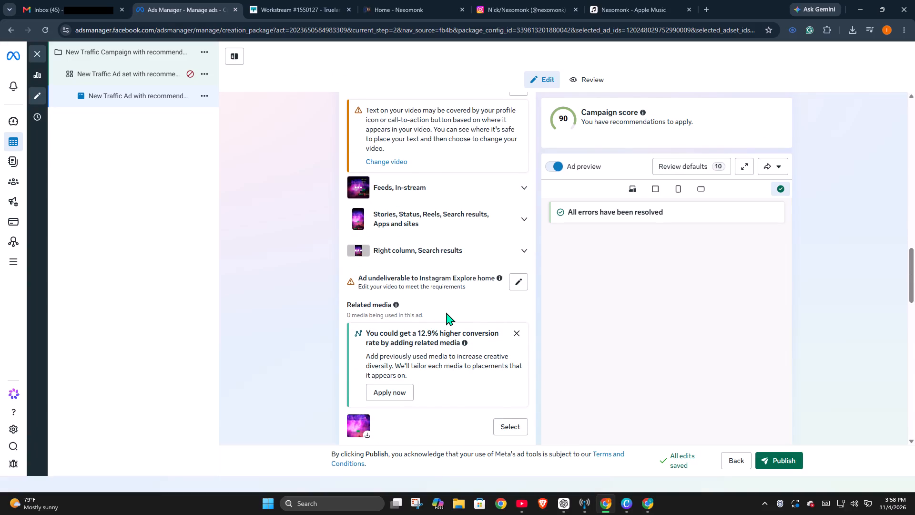
{"action": "scroll", "coordinate": [446, 312], "scroll_direction": "down", "scroll_amount": 6}
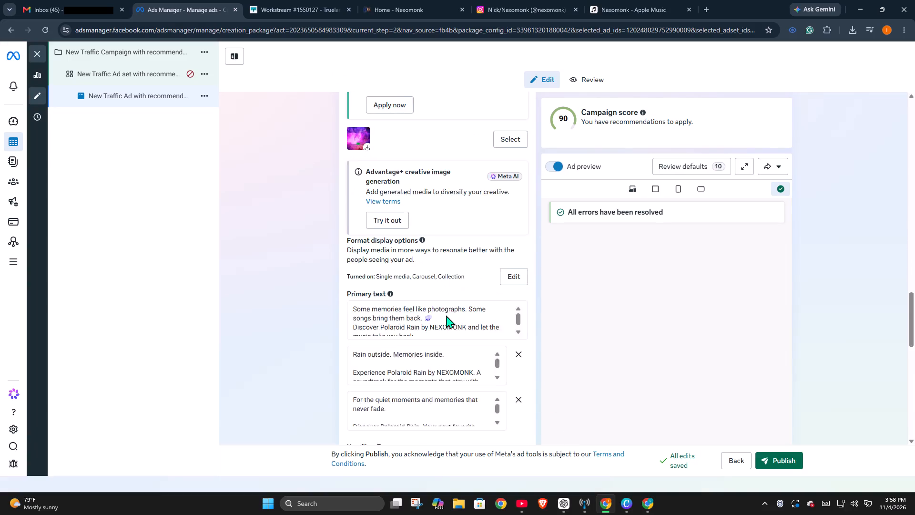
{"action": "scroll", "coordinate": [446, 315], "scroll_direction": "down", "scroll_amount": 12}
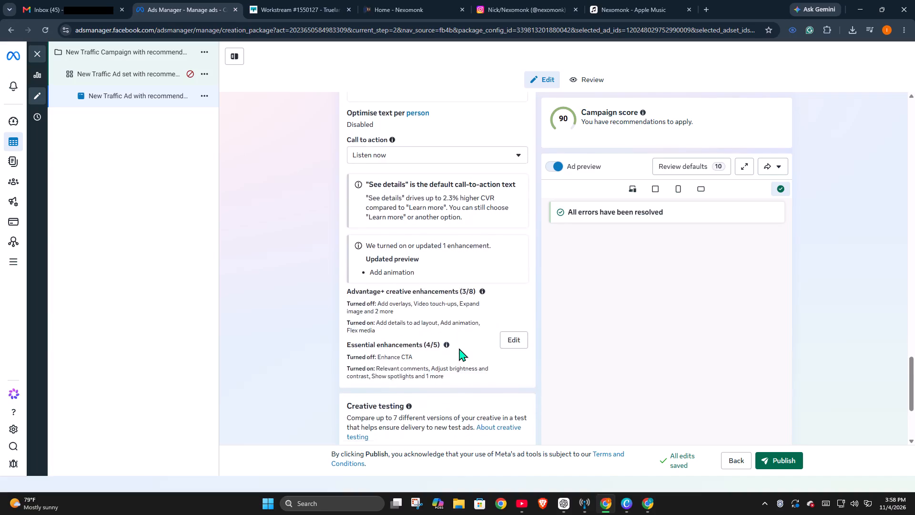
{"action": "scroll", "coordinate": [459, 348], "scroll_direction": "down", "scroll_amount": 10}
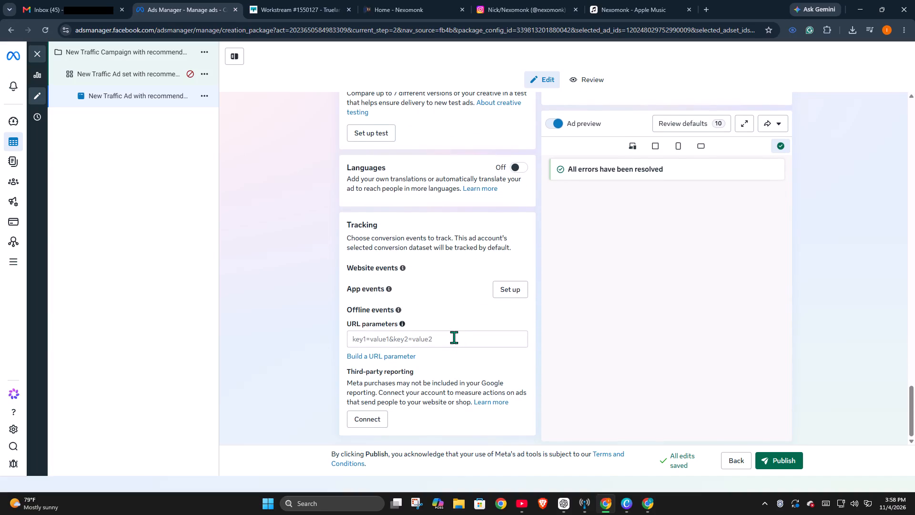
{"action": "scroll", "coordinate": [454, 337], "scroll_direction": "up", "scroll_amount": 4}
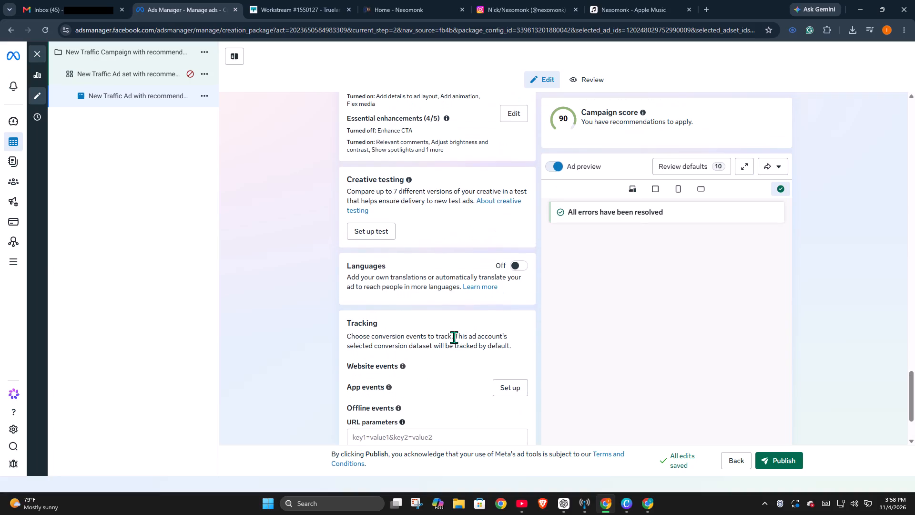
{"action": "scroll", "coordinate": [454, 337], "scroll_direction": "up", "scroll_amount": 4}
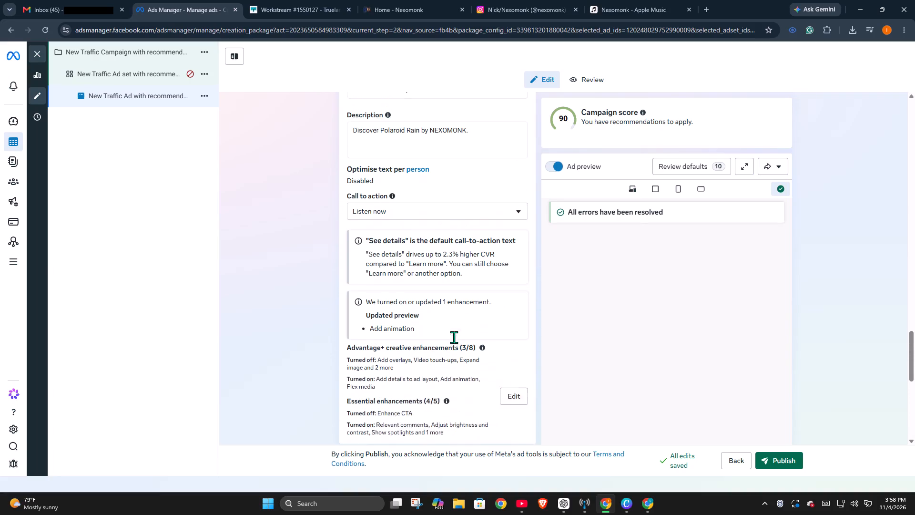
{"action": "scroll", "coordinate": [454, 337], "scroll_direction": "up", "scroll_amount": 5}
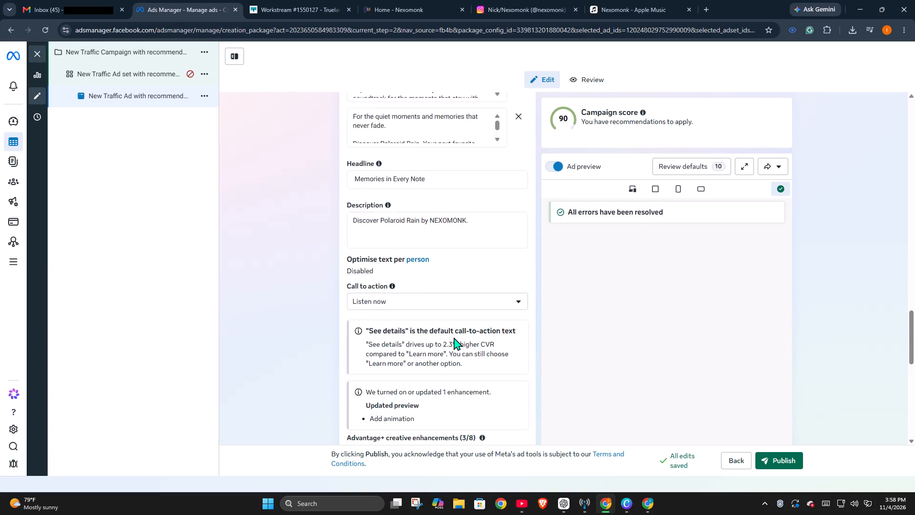
{"action": "scroll", "coordinate": [454, 337], "scroll_direction": "up", "scroll_amount": 5}
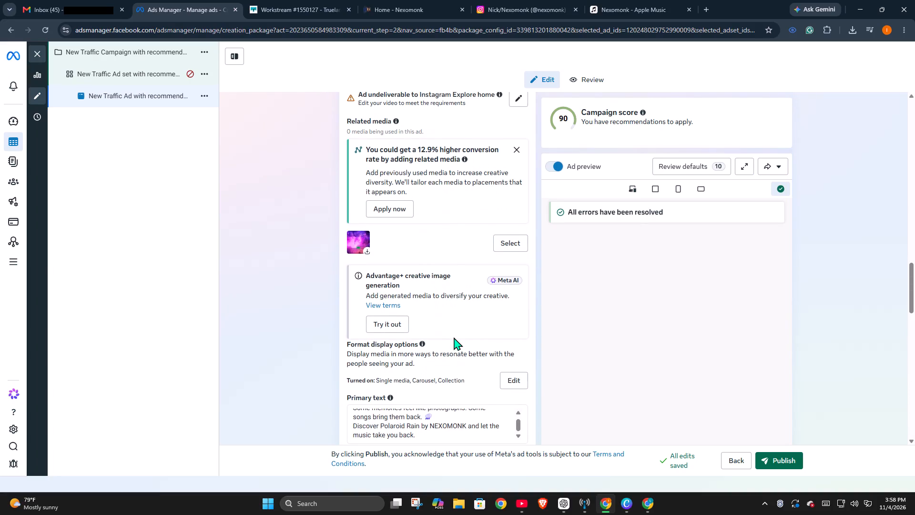
Apply the related media recommendation to the ad creative.
{"action": "scroll", "coordinate": [454, 337], "scroll_direction": "up", "scroll_amount": 3}
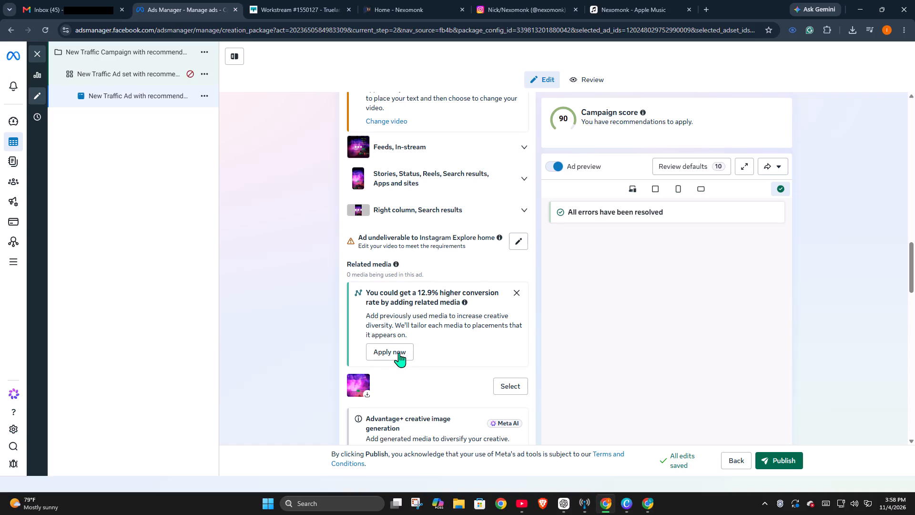
{"action": "scroll", "coordinate": [403, 350], "scroll_direction": "down", "scroll_amount": 2}
{"action": "left_click", "coordinate": [400, 255]}
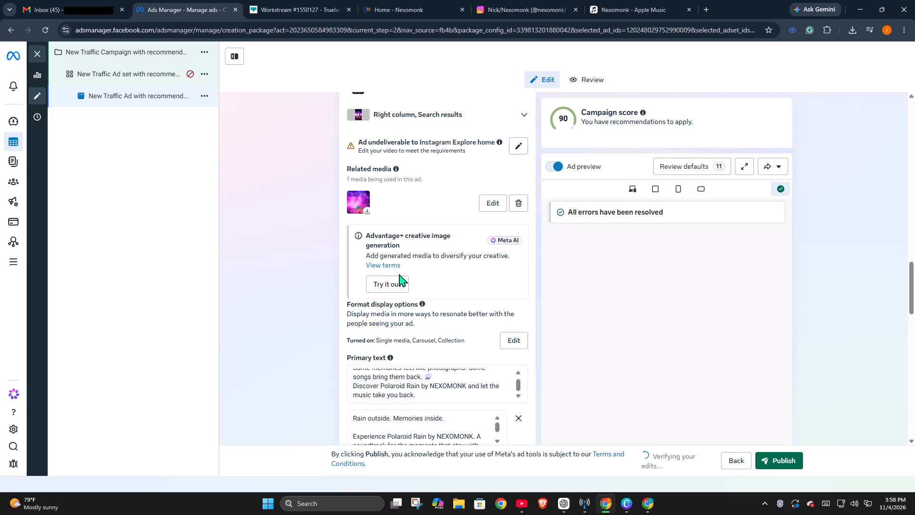
Open Advantage+ creative image generation and select the Refined original look and High CTR styles image groups.
{"action": "left_click", "coordinate": [396, 279]}
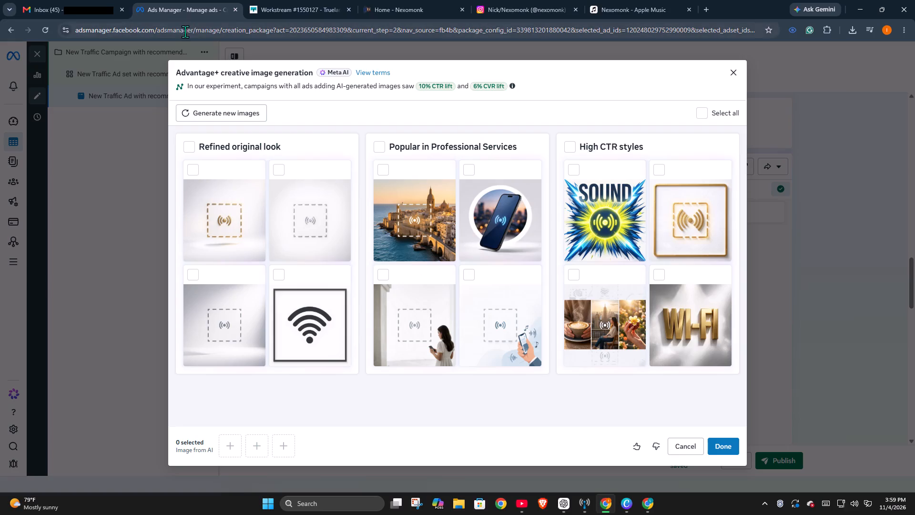
{"action": "left_click", "coordinate": [188, 145]}
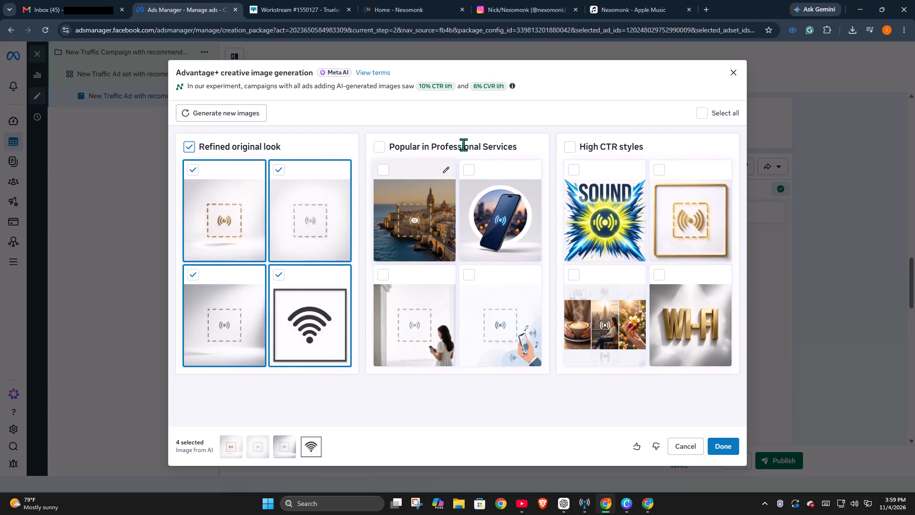
{"action": "left_click", "coordinate": [568, 145]}
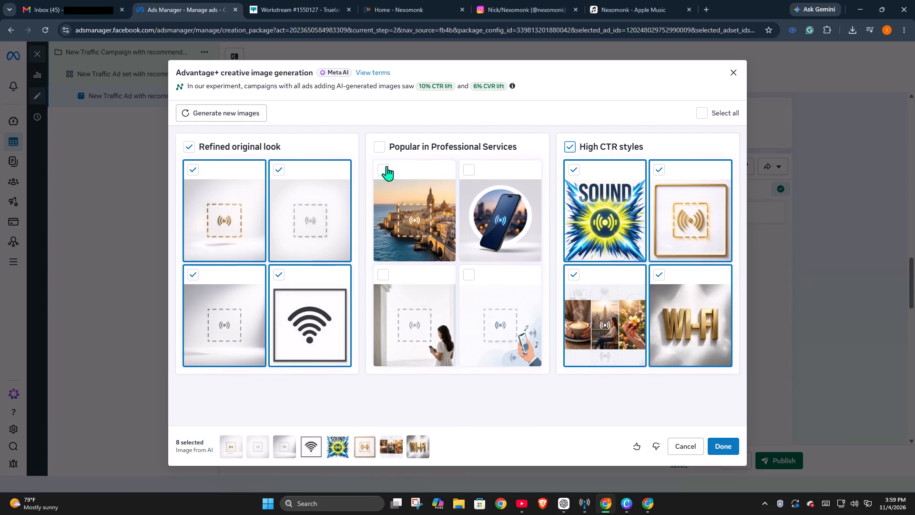
Deselect the Refined original look group and finish image generation with only the High CTR styles images.
{"action": "left_click", "coordinate": [186, 144]}
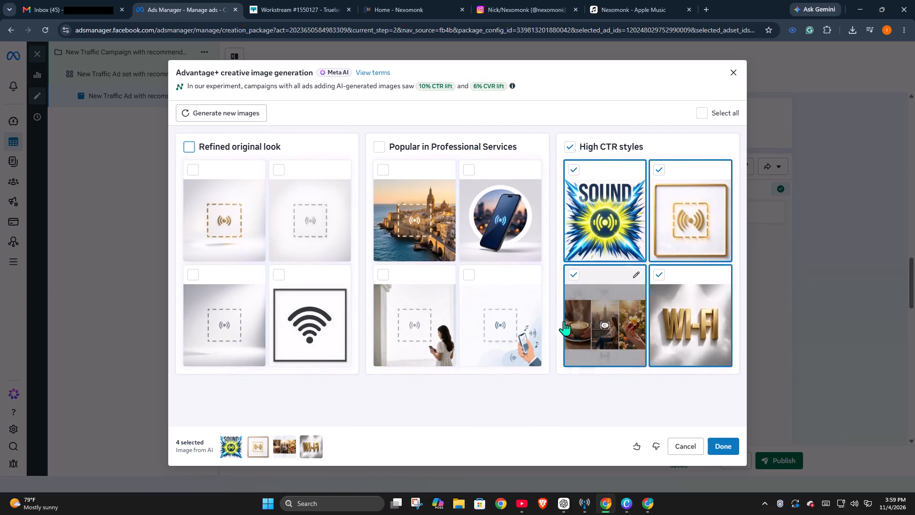
{"action": "left_click", "coordinate": [724, 445]}
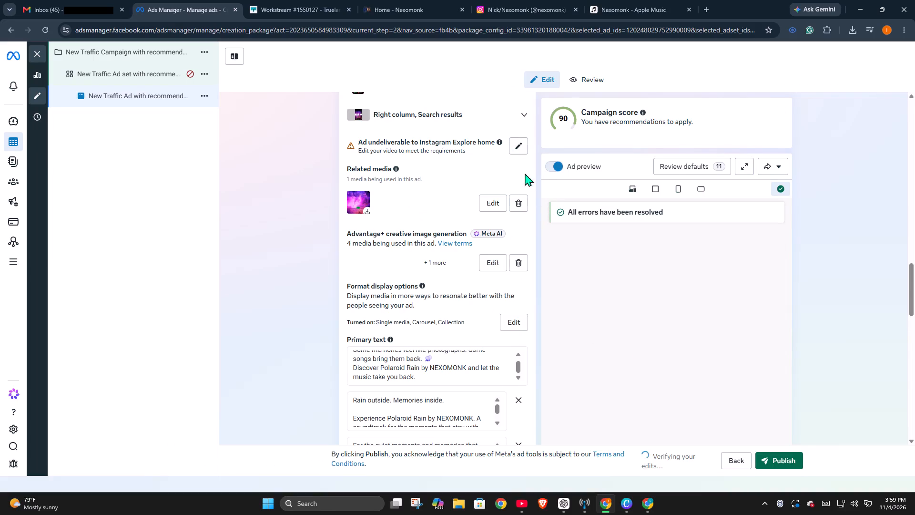
Open the video editor for the undeliverable Instagram Explore home placement, check its media options, and close it.
{"action": "left_click", "coordinate": [522, 149]}
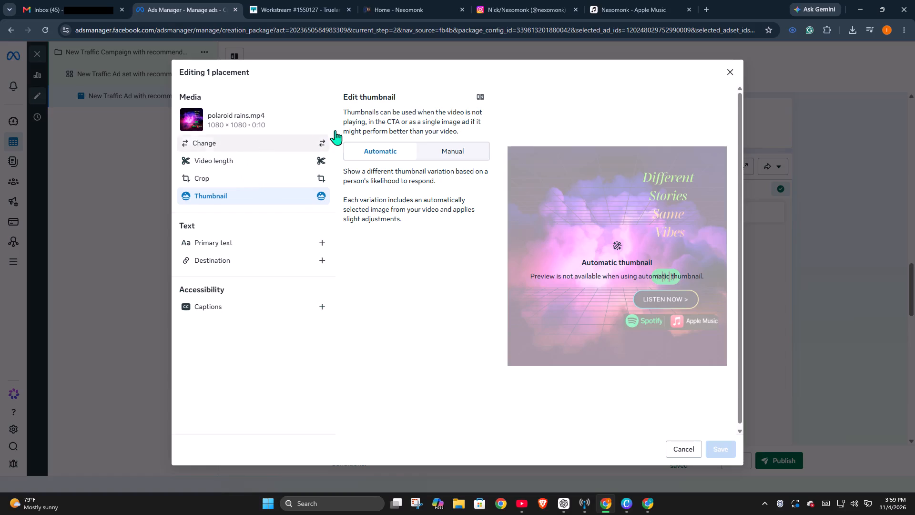
{"action": "left_click", "coordinate": [725, 77]}
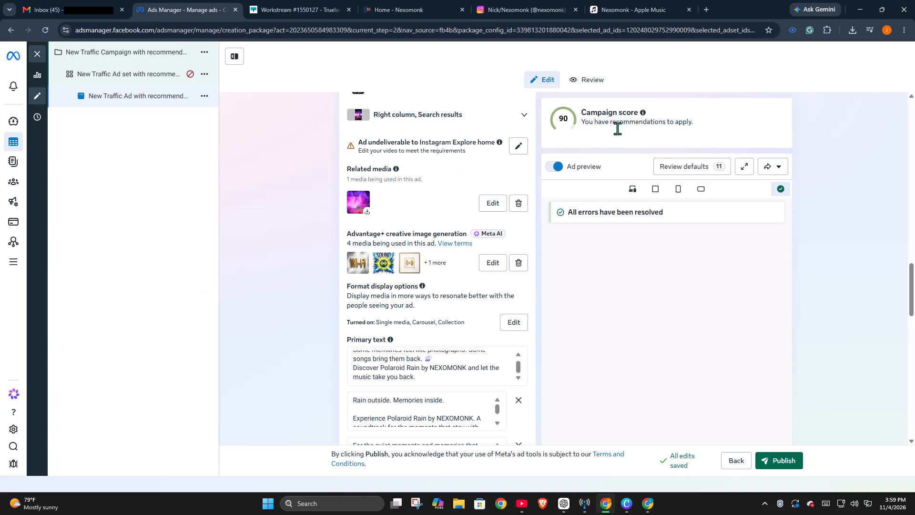
Check the Instagram profile guidance and choices in the ad's Identity section, leaving Use Facebook Page selected.
{"action": "scroll", "coordinate": [453, 242], "scroll_direction": "down", "scroll_amount": 4}
{"action": "scroll", "coordinate": [461, 272], "scroll_direction": "up", "scroll_amount": 10}
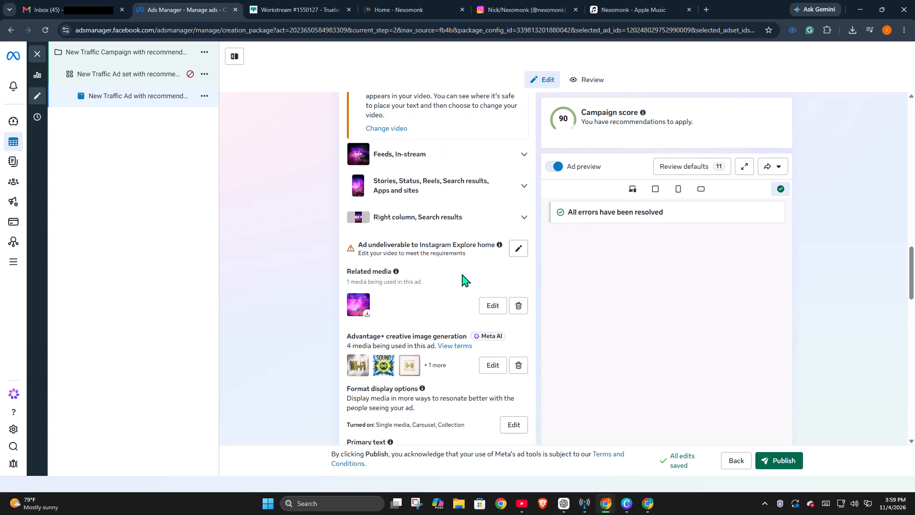
{"action": "scroll", "coordinate": [462, 274], "scroll_direction": "up", "scroll_amount": 7}
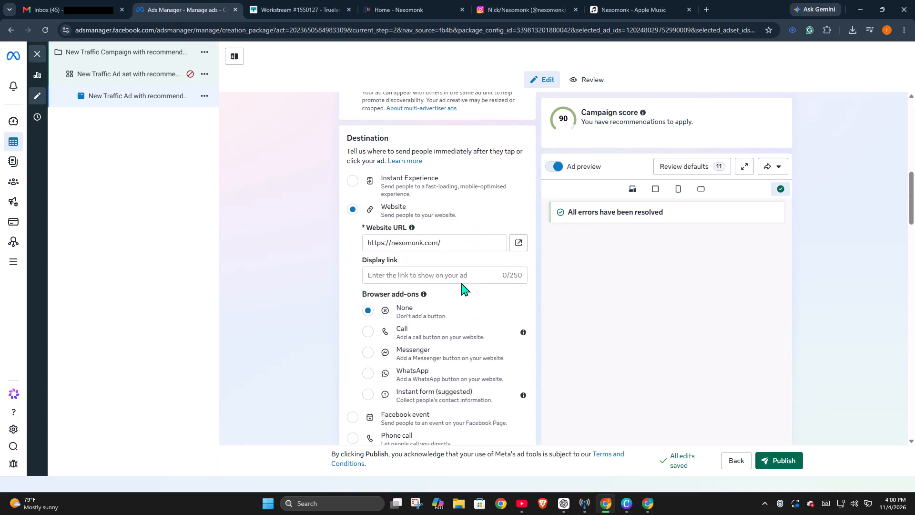
{"action": "scroll", "coordinate": [461, 287], "scroll_direction": "up", "scroll_amount": 7}
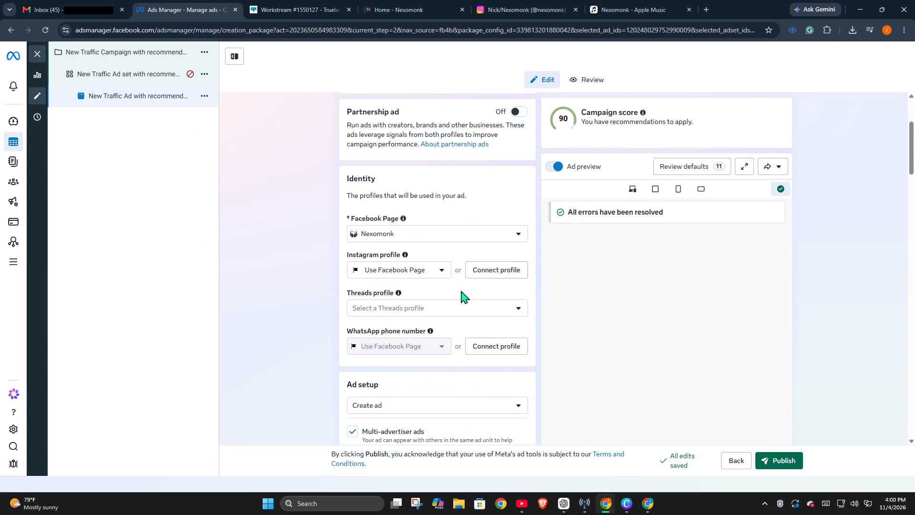
{"action": "left_click", "coordinate": [432, 273]}
{"action": "left_click", "coordinate": [432, 273]}
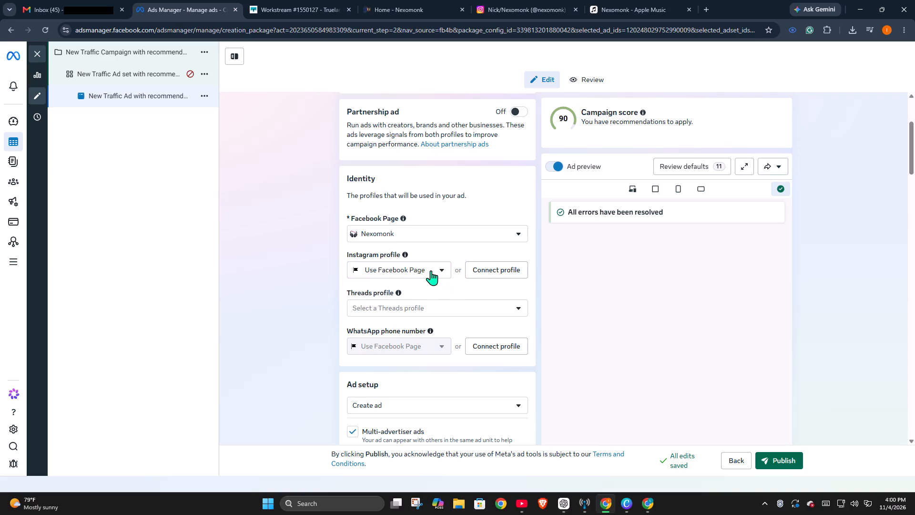
{"action": "left_click", "coordinate": [406, 254]}
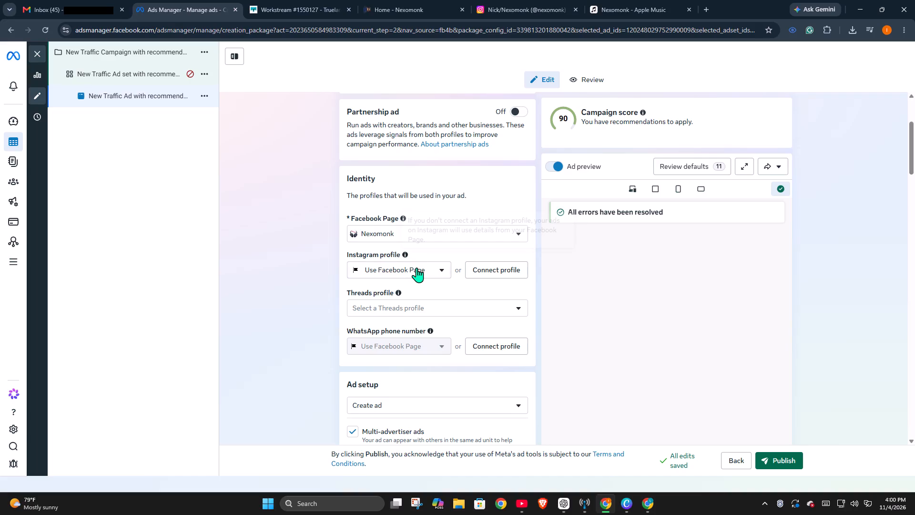
{"action": "left_click", "coordinate": [417, 268]}
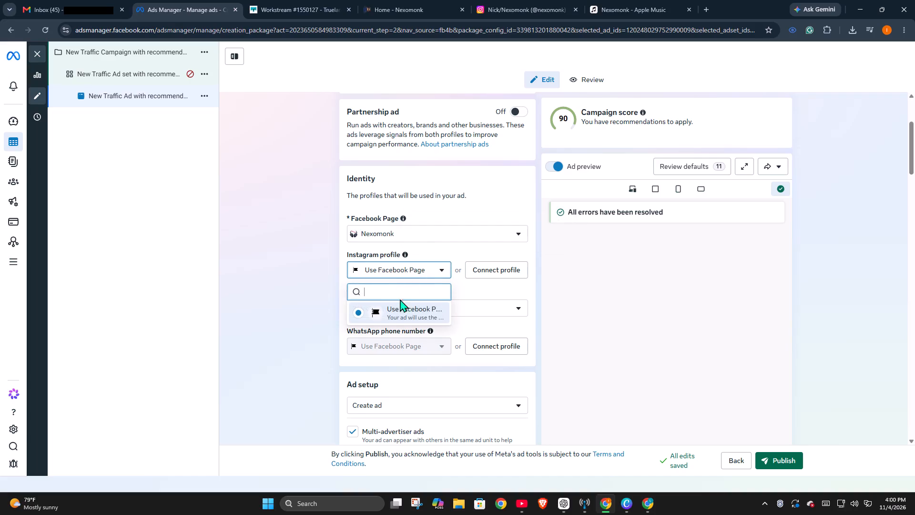
{"action": "left_click", "coordinate": [407, 313]}
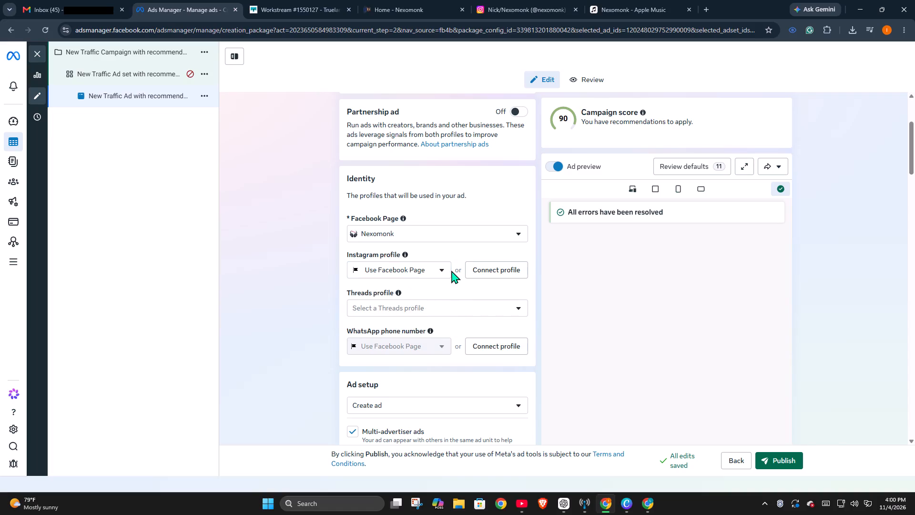
View the preset campaign settings and switch the campaign to manual editing.
{"action": "scroll", "coordinate": [445, 309], "scroll_direction": "up", "scroll_amount": 9}
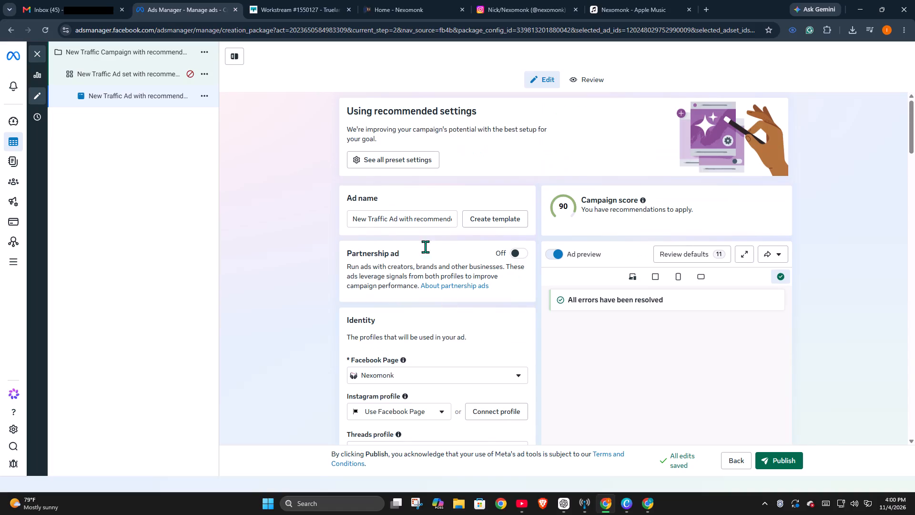
{"action": "left_click", "coordinate": [408, 160]}
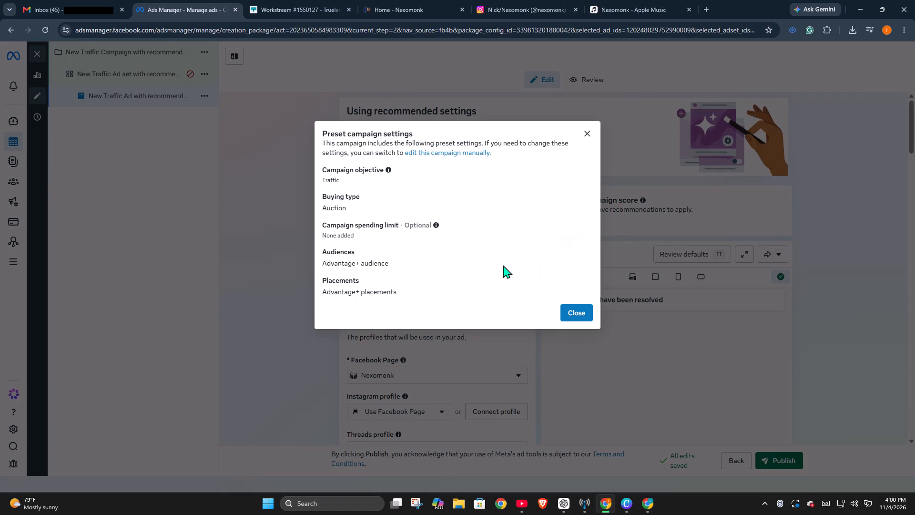
{"action": "scroll", "coordinate": [501, 255], "scroll_direction": "down", "scroll_amount": 5}
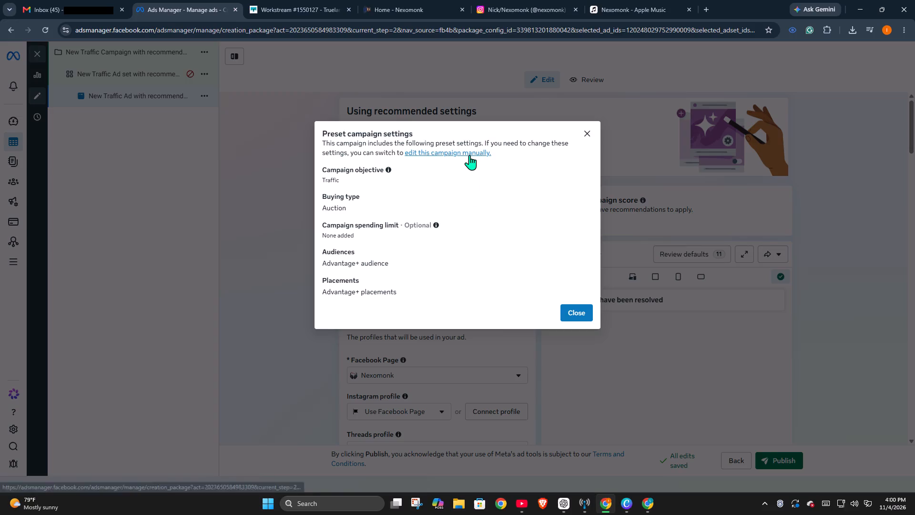
{"action": "left_click", "coordinate": [469, 155]}
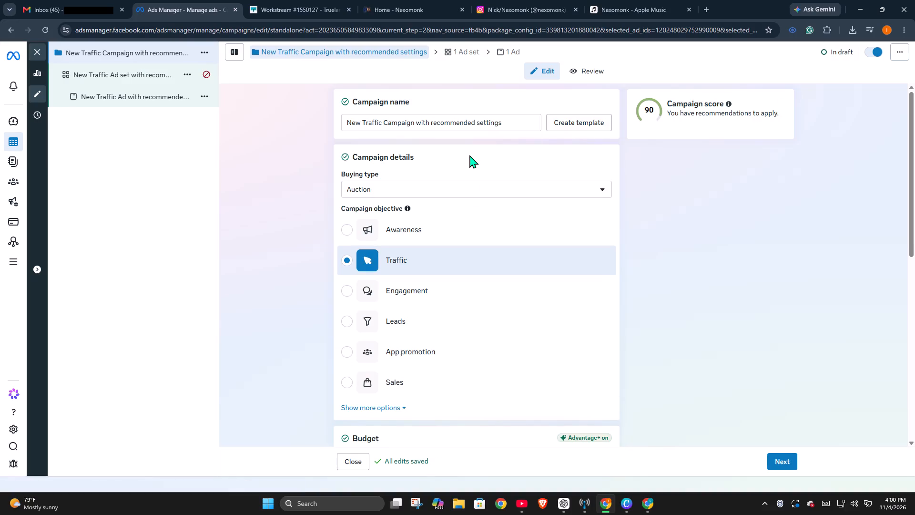
Review the campaign's objective and budget settings at campaign level.
{"action": "scroll", "coordinate": [461, 244], "scroll_direction": "down", "scroll_amount": 1}
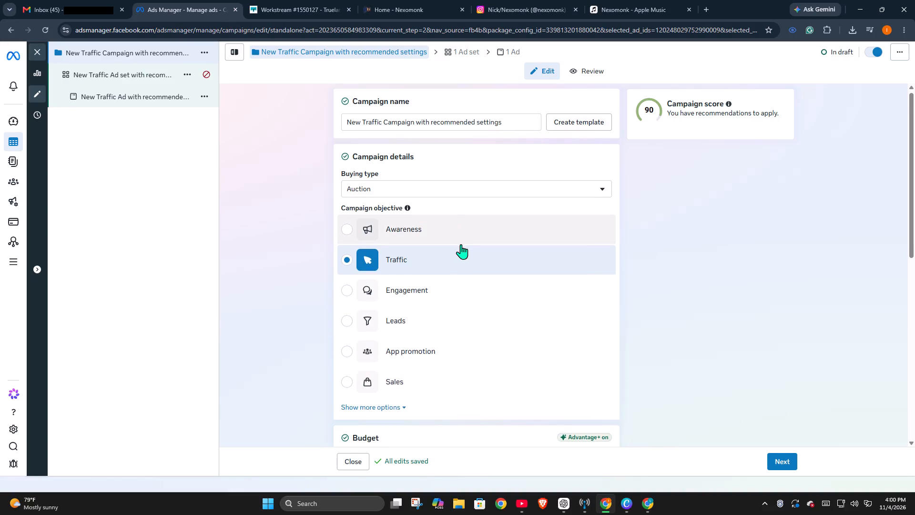
{"action": "scroll", "coordinate": [461, 244], "scroll_direction": "down", "scroll_amount": 3}
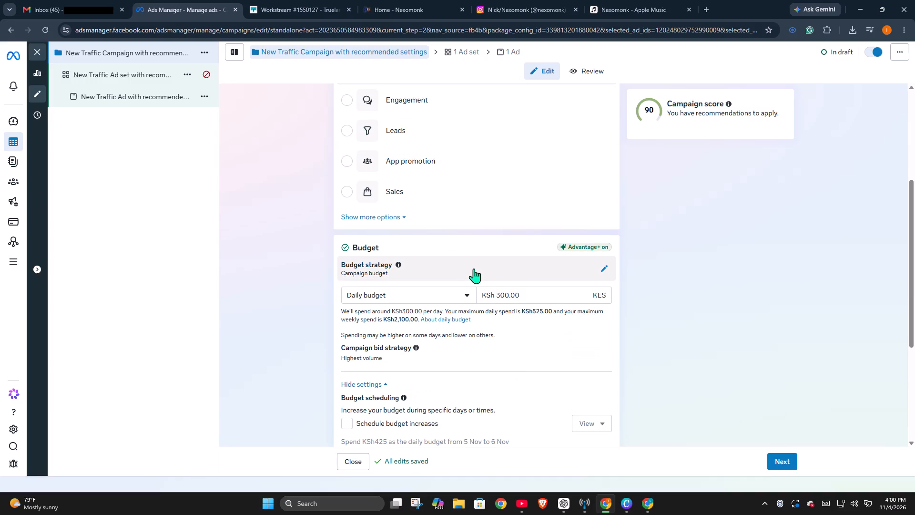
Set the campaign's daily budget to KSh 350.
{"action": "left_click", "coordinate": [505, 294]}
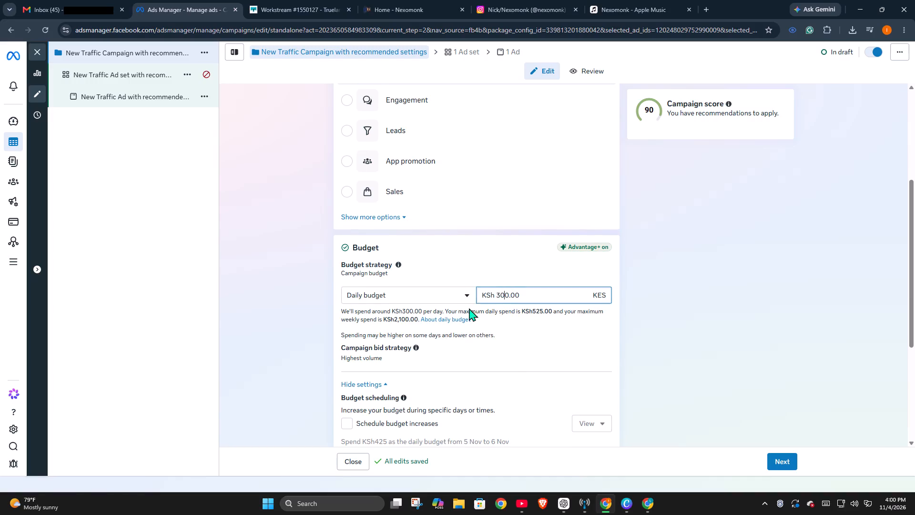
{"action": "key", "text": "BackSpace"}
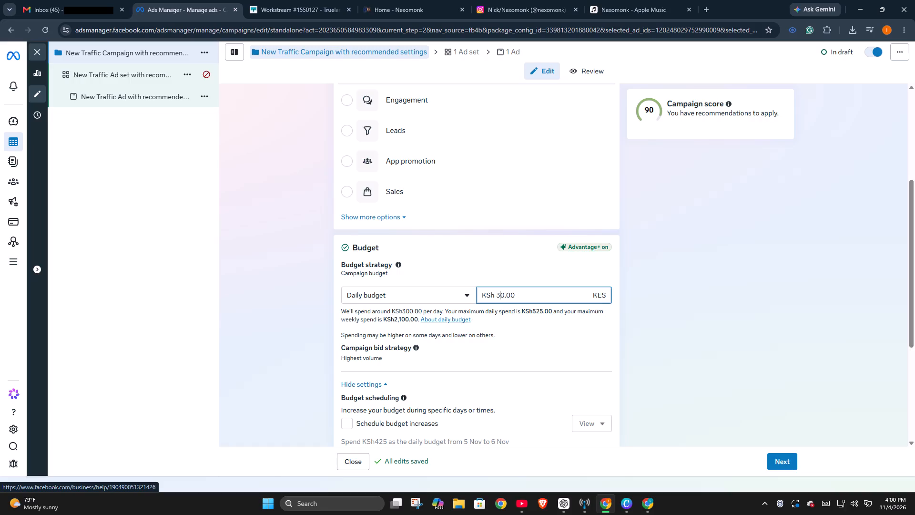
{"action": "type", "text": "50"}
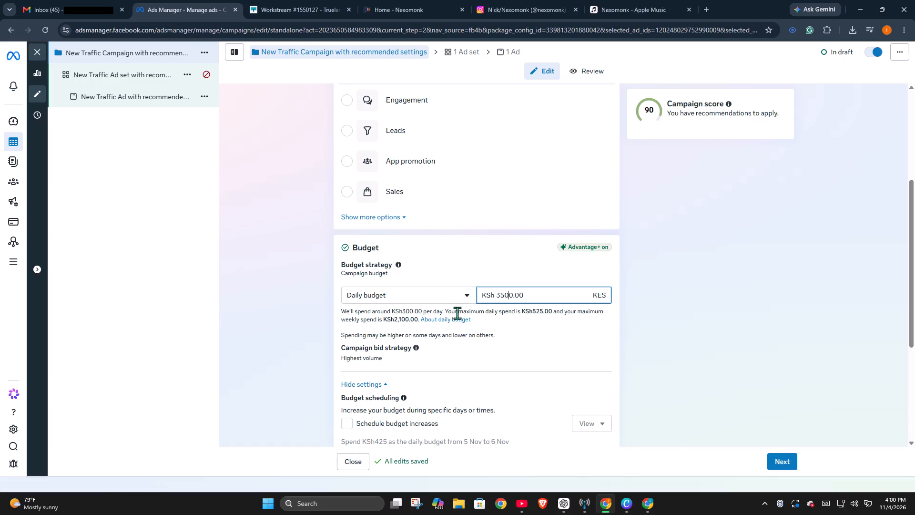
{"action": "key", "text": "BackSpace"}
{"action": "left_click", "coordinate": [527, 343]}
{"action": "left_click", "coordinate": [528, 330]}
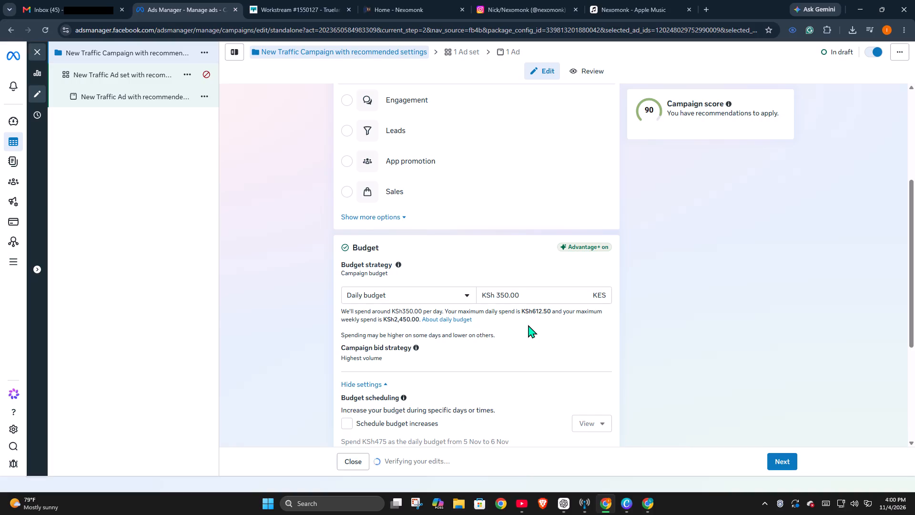
Set the campaign's daily budget to KSh 310.
{"action": "left_click", "coordinate": [505, 292]}
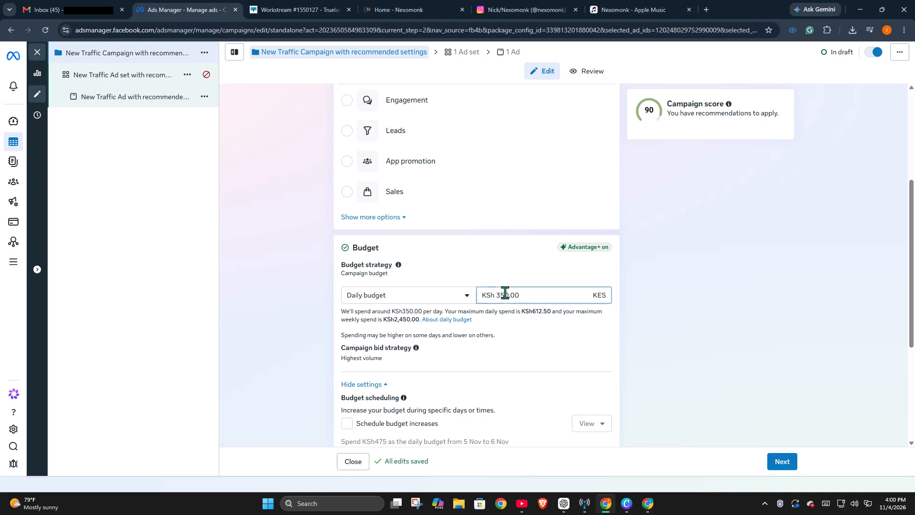
{"action": "key", "text": "BackSpace"}
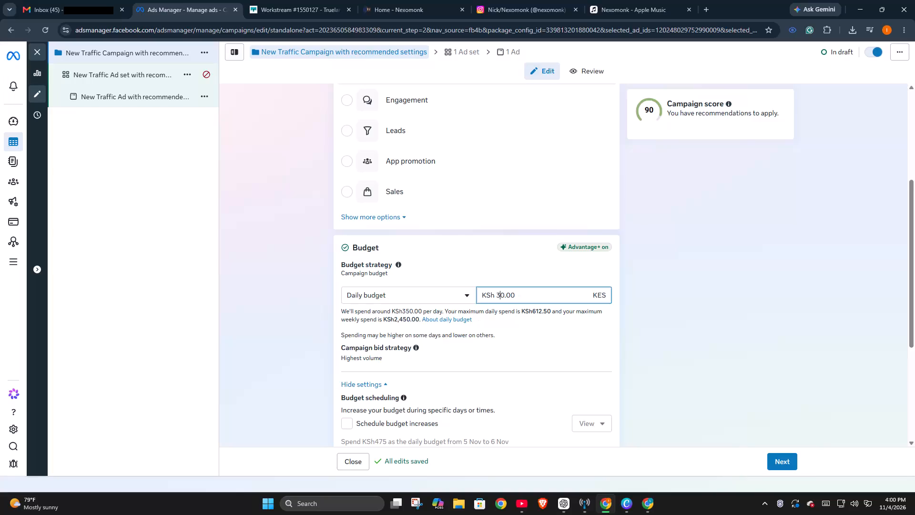
{"action": "key", "text": "2"}
{"action": "key", "text": "BackSpace"}
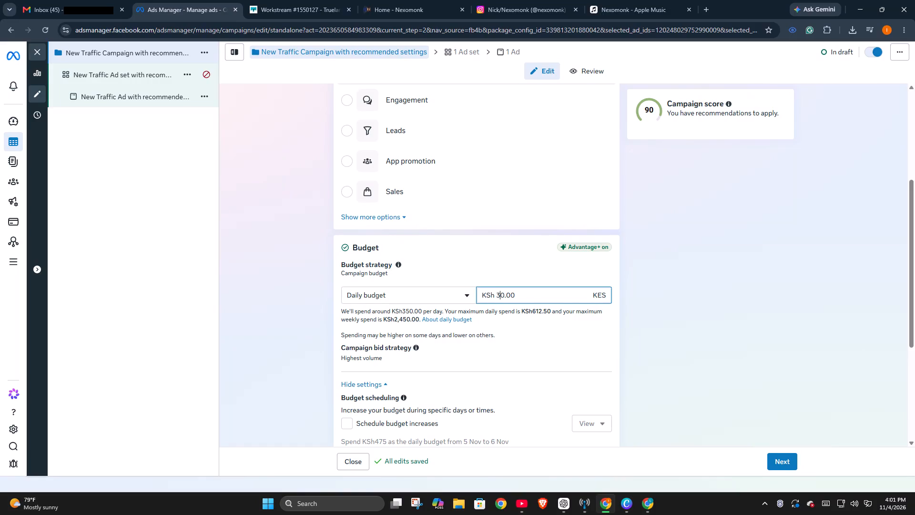
{"action": "type", "text": "10"}
{"action": "key", "text": "BackSpace"}
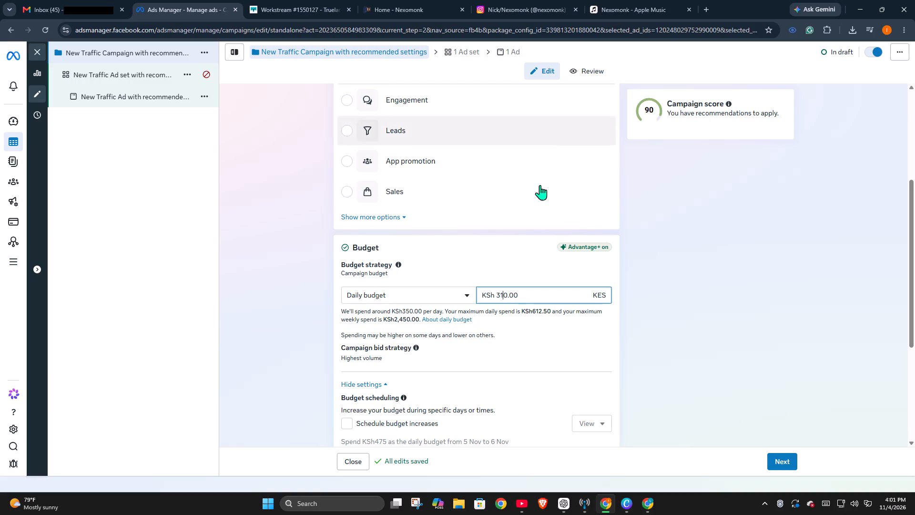
Rename the campaign as NEXOMONK 1.
{"action": "scroll", "coordinate": [505, 227], "scroll_direction": "down", "scroll_amount": 2}
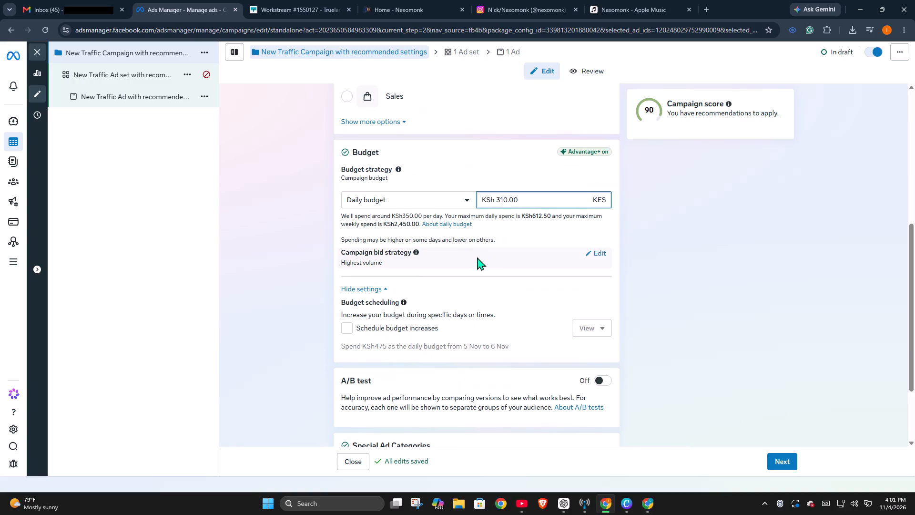
{"action": "scroll", "coordinate": [477, 257], "scroll_direction": "down", "scroll_amount": 7}
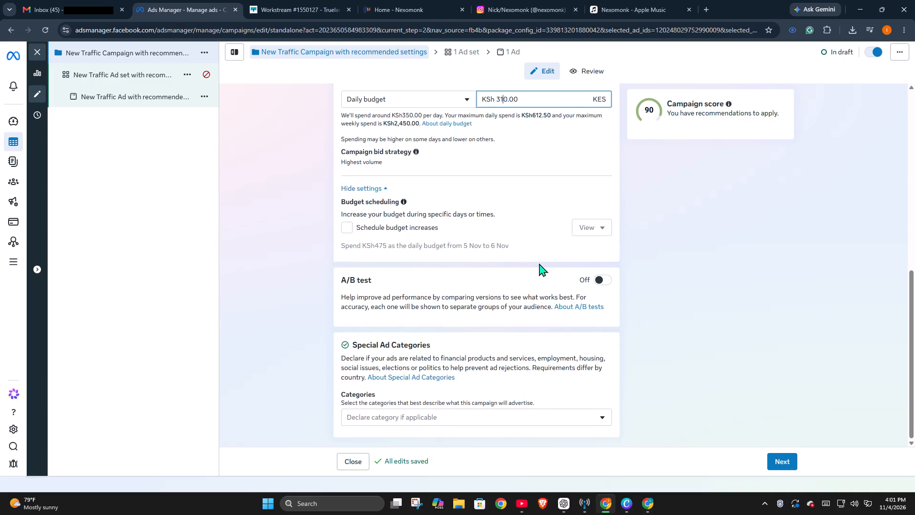
{"action": "scroll", "coordinate": [539, 264], "scroll_direction": "up", "scroll_amount": 12}
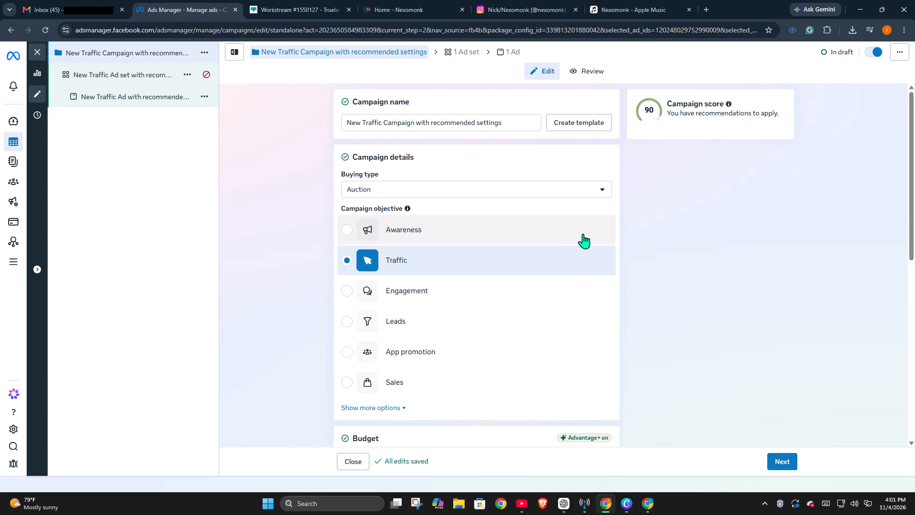
{"action": "left_click_drag", "start_coordinate": [509, 117], "coordinate": [441, 124]}
{"action": "left_click", "coordinate": [504, 124]}
{"action": "left_click_drag", "start_coordinate": [504, 124], "coordinate": [317, 106]}
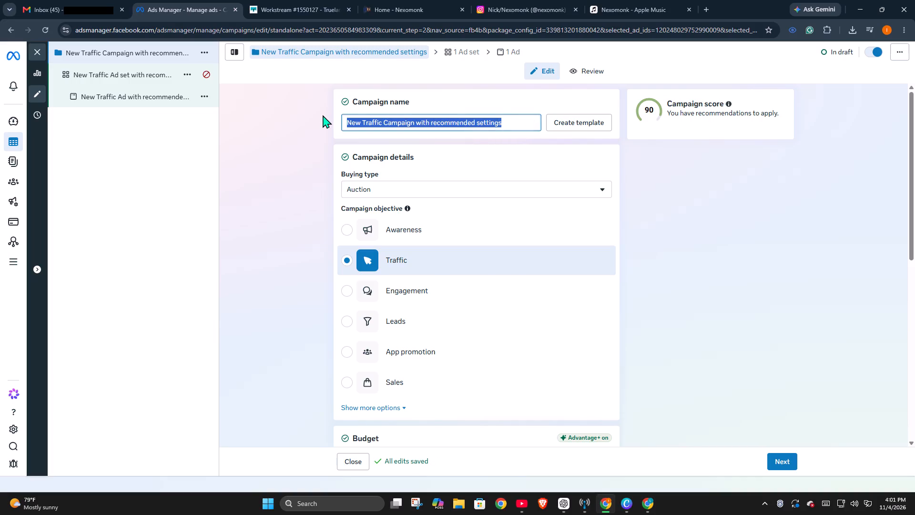
{"action": "left_click", "coordinate": [422, 119]}
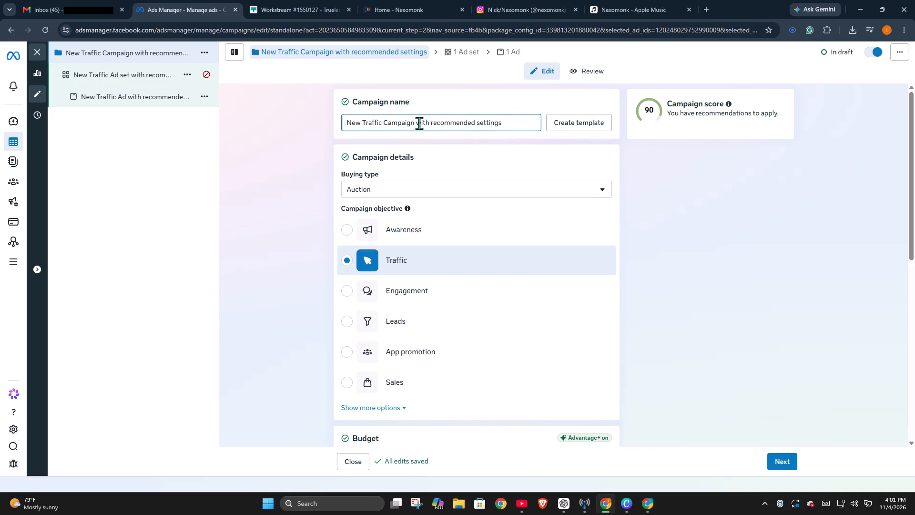
{"action": "left_click_drag", "start_coordinate": [514, 118], "coordinate": [431, 134]}
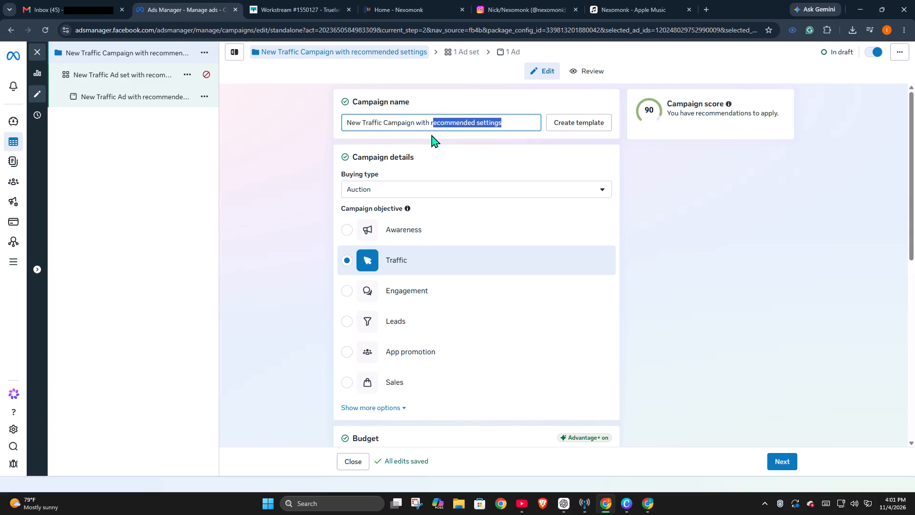
{"action": "left_click_drag", "start_coordinate": [431, 134], "coordinate": [329, 134]}
{"action": "key", "text": "BackSpace"}
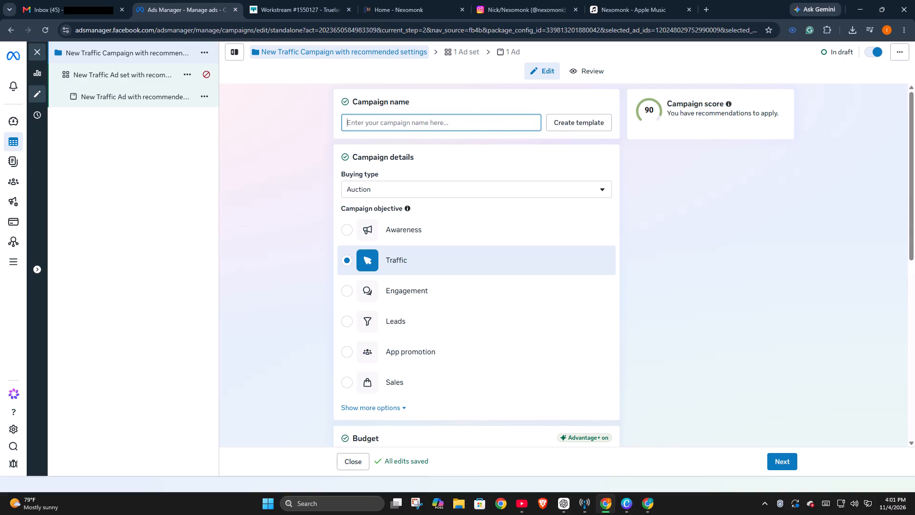
{"action": "type", "text": "NEXOMONK"}
{"action": "key", "text": "space"}
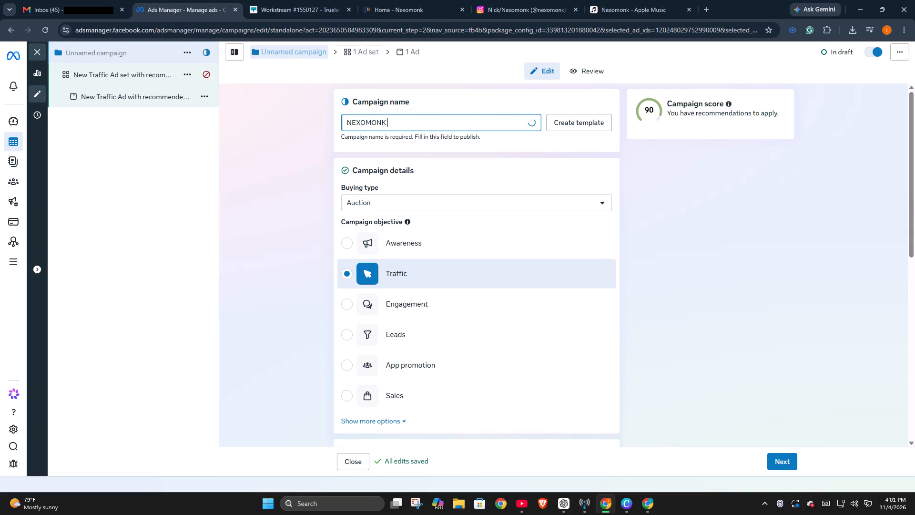
{"action": "key", "text": "1"}
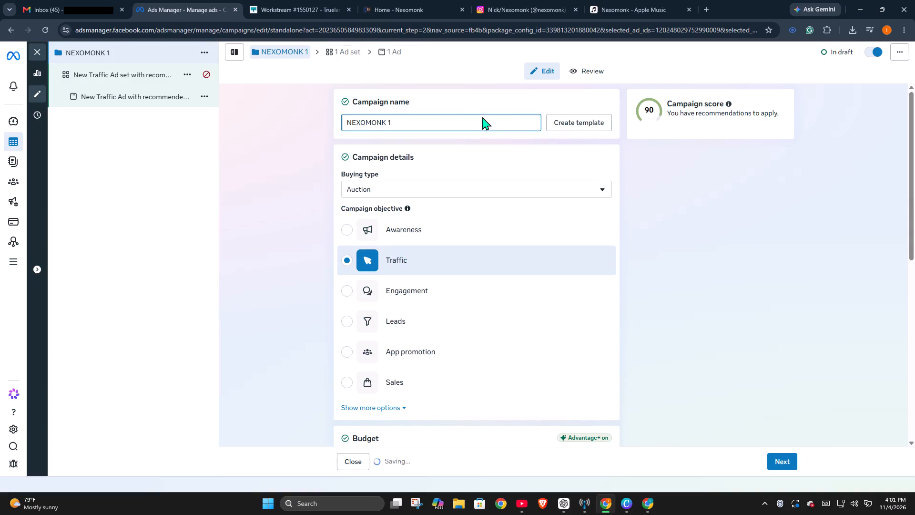
Review the campaign's budget, A/B test and Special Ad Categories settings and the ad set error, and continue to the ad set.
{"action": "scroll", "coordinate": [643, 233], "scroll_direction": "down", "scroll_amount": 2}
{"action": "scroll", "coordinate": [605, 259], "scroll_direction": "down", "scroll_amount": 3}
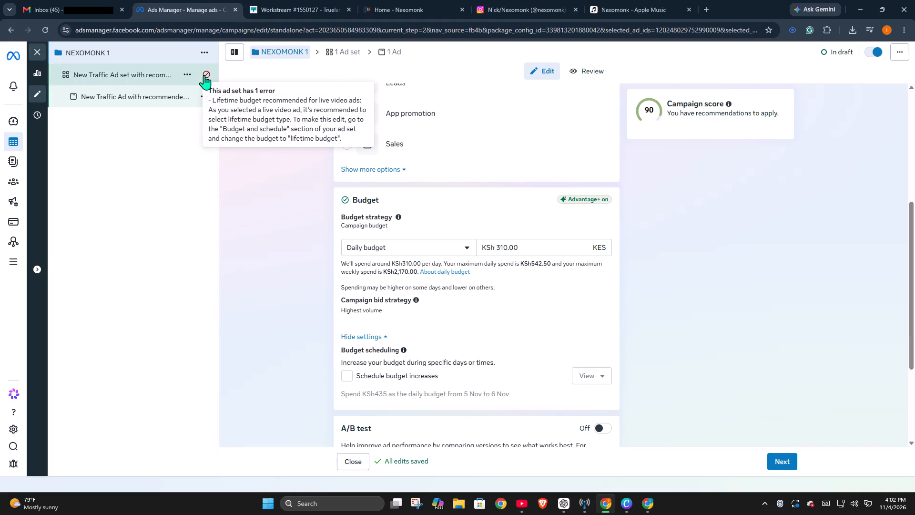
{"action": "scroll", "coordinate": [451, 352], "scroll_direction": "down", "scroll_amount": 5}
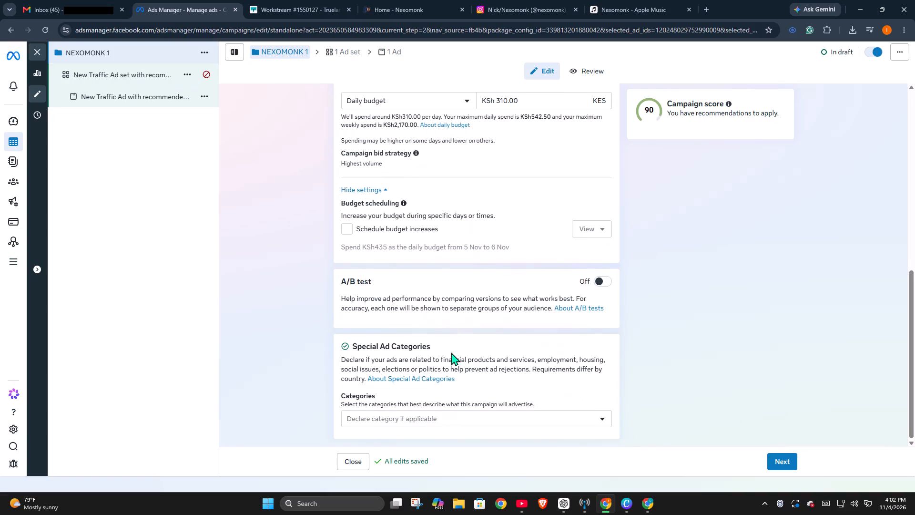
{"action": "scroll", "coordinate": [451, 352], "scroll_direction": "up", "scroll_amount": 10}
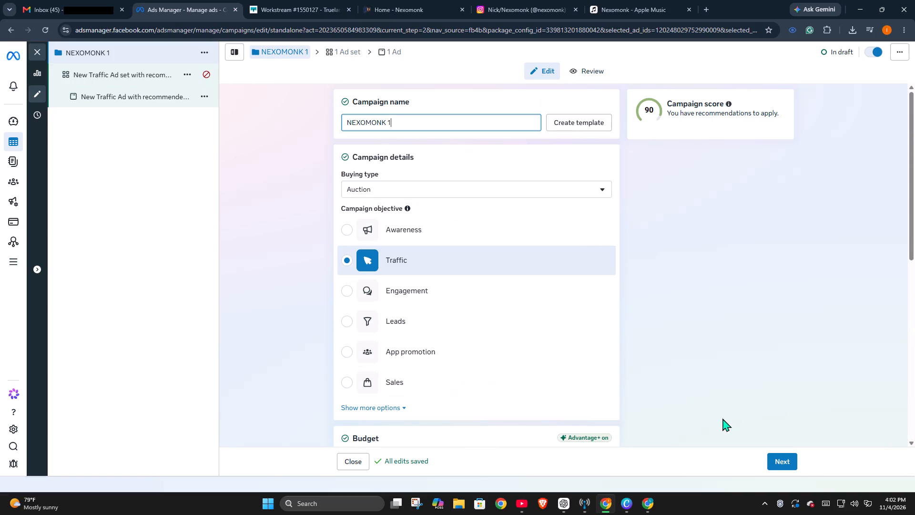
{"action": "left_click", "coordinate": [786, 460]}
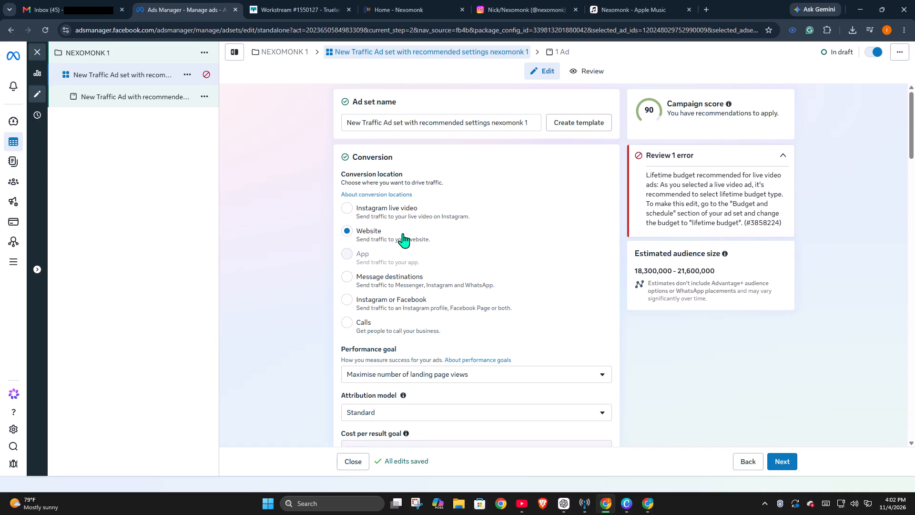
Switch the ad set's Live video ad setting on and back off to clear the lifetime budget error.
{"action": "scroll", "coordinate": [404, 235], "scroll_direction": "down", "scroll_amount": 2}
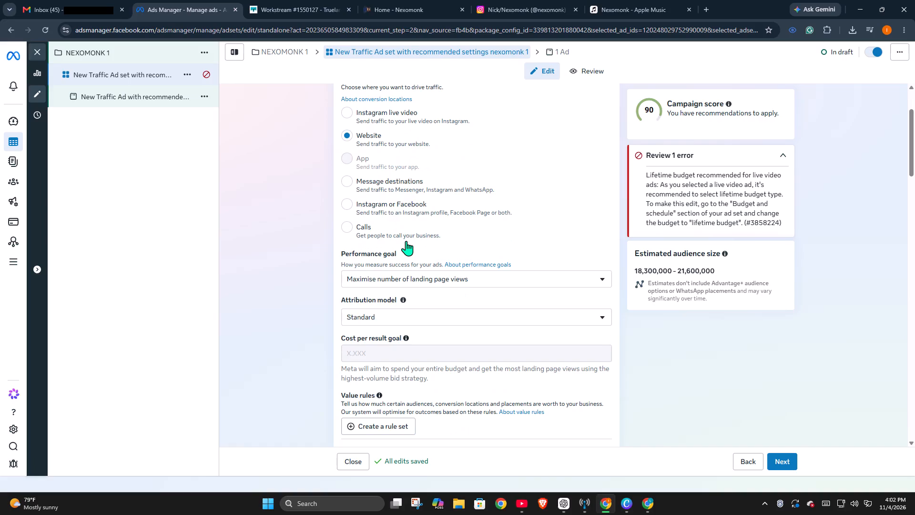
{"action": "scroll", "coordinate": [413, 253], "scroll_direction": "down", "scroll_amount": 4}
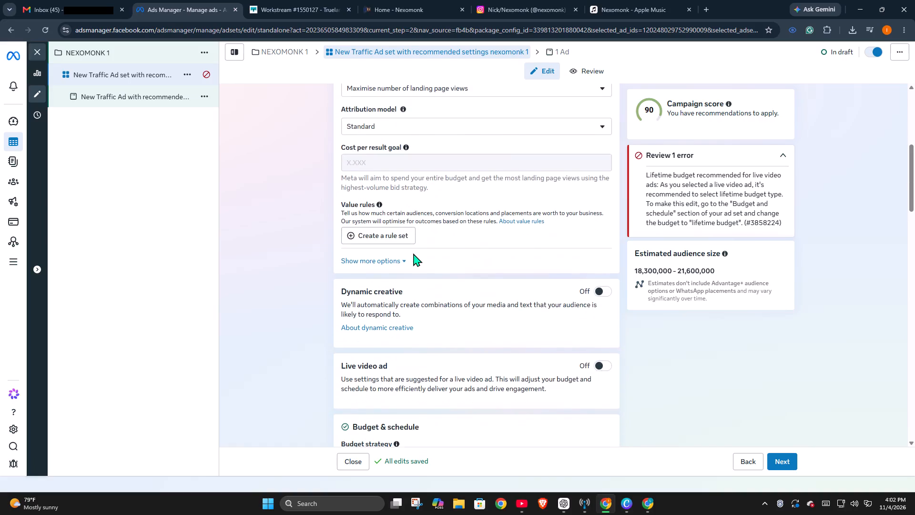
{"action": "scroll", "coordinate": [413, 253], "scroll_direction": "down", "scroll_amount": 2}
{"action": "left_click", "coordinate": [597, 273]}
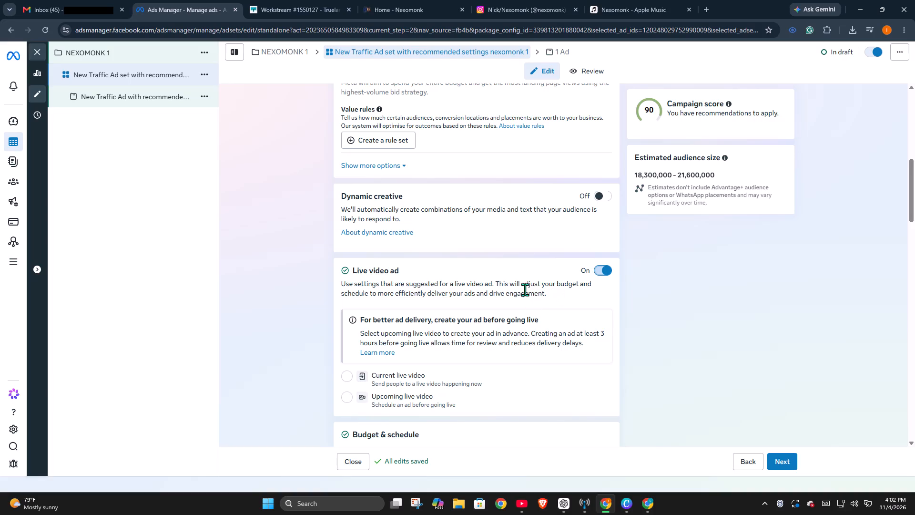
{"action": "scroll", "coordinate": [525, 289], "scroll_direction": "down", "scroll_amount": 2}
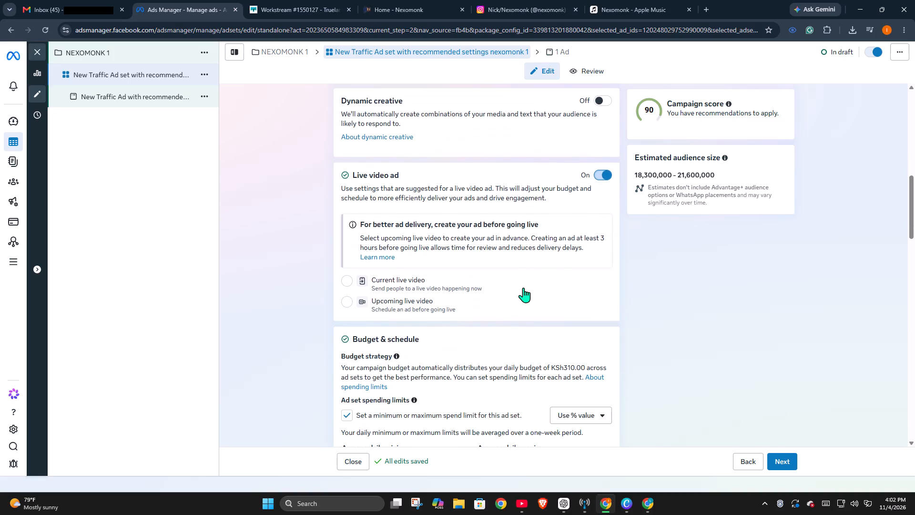
{"action": "scroll", "coordinate": [522, 287], "scroll_direction": "down", "scroll_amount": 2}
{"action": "scroll", "coordinate": [521, 281], "scroll_direction": "up", "scroll_amount": 3}
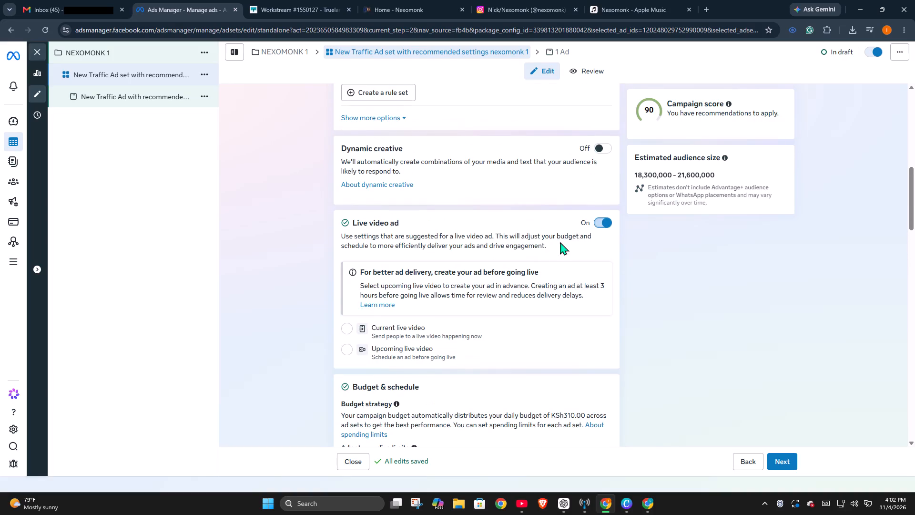
{"action": "left_click", "coordinate": [597, 223]}
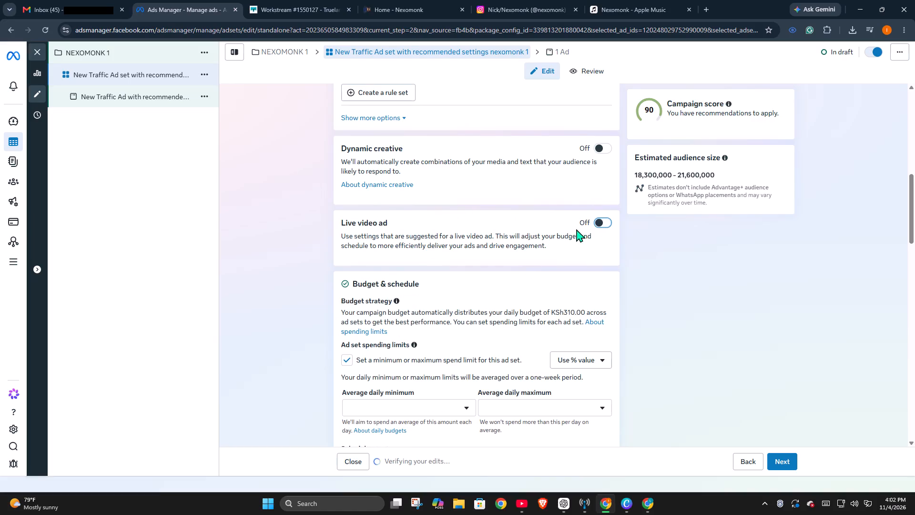
{"action": "left_click", "coordinate": [700, 288]}
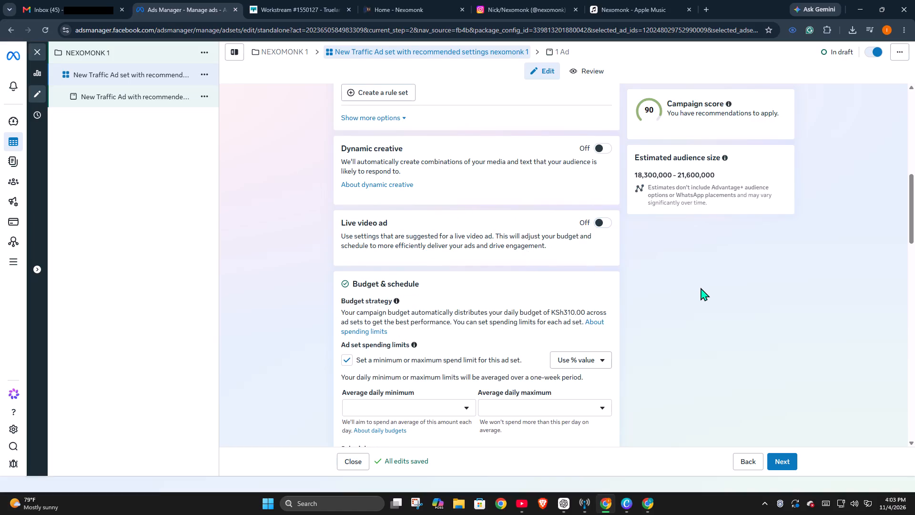
Review the ad set's budget and schedule settings and check the average daily minimum spending limit options.
{"action": "scroll", "coordinate": [524, 316], "scroll_direction": "up", "scroll_amount": 4}
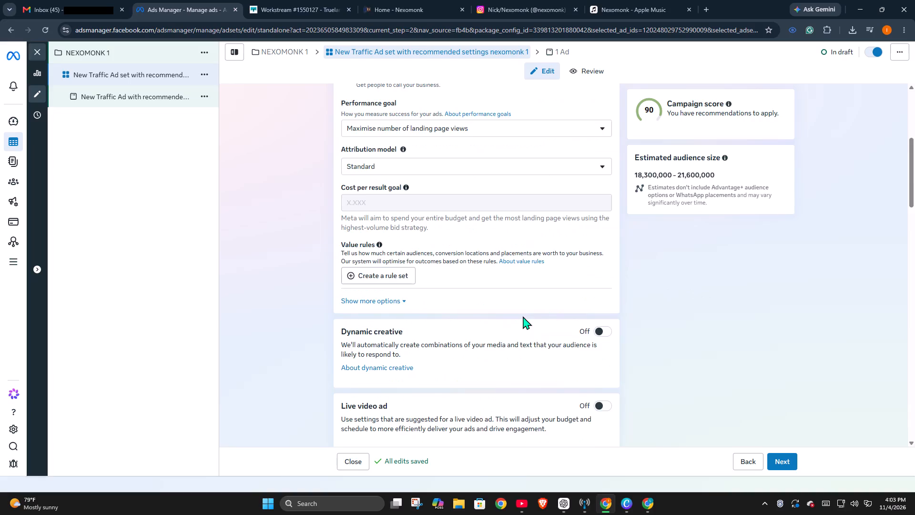
{"action": "scroll", "coordinate": [523, 316], "scroll_direction": "down", "scroll_amount": 5}
{"action": "scroll", "coordinate": [554, 346], "scroll_direction": "down", "scroll_amount": 4}
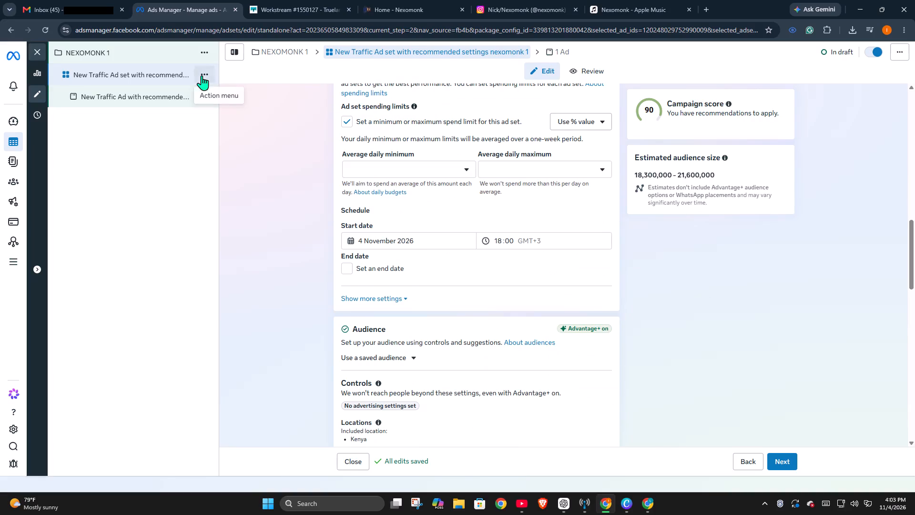
{"action": "scroll", "coordinate": [542, 202], "scroll_direction": "up", "scroll_amount": 2}
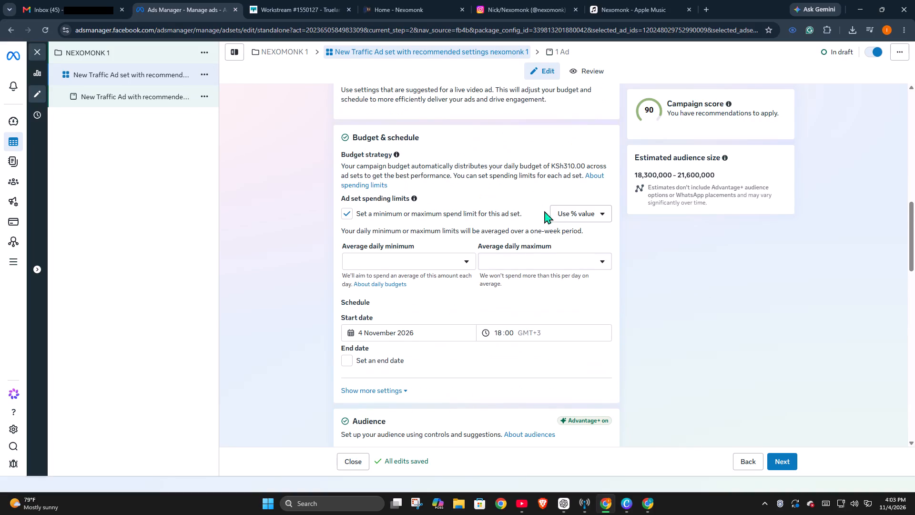
{"action": "left_click", "coordinate": [457, 266]}
{"action": "left_click", "coordinate": [457, 266]}
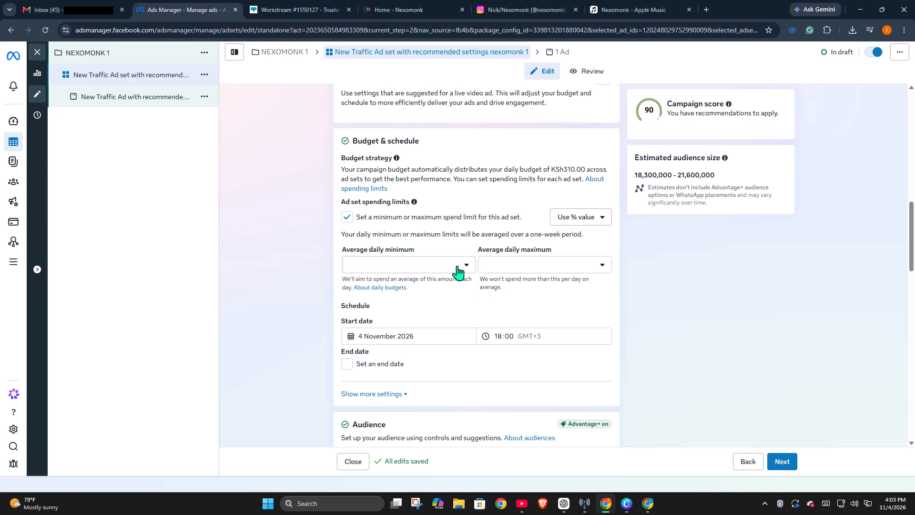
Turn on dynamic creative for the ad set and accept its notice about how such ads are created.
{"action": "scroll", "coordinate": [457, 268], "scroll_direction": "up", "scroll_amount": 9}
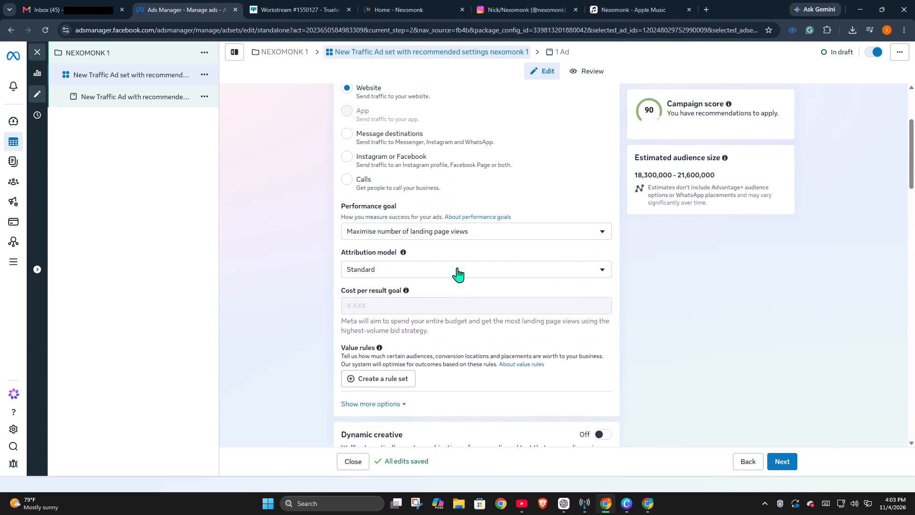
{"action": "scroll", "coordinate": [457, 268], "scroll_direction": "up", "scroll_amount": 4}
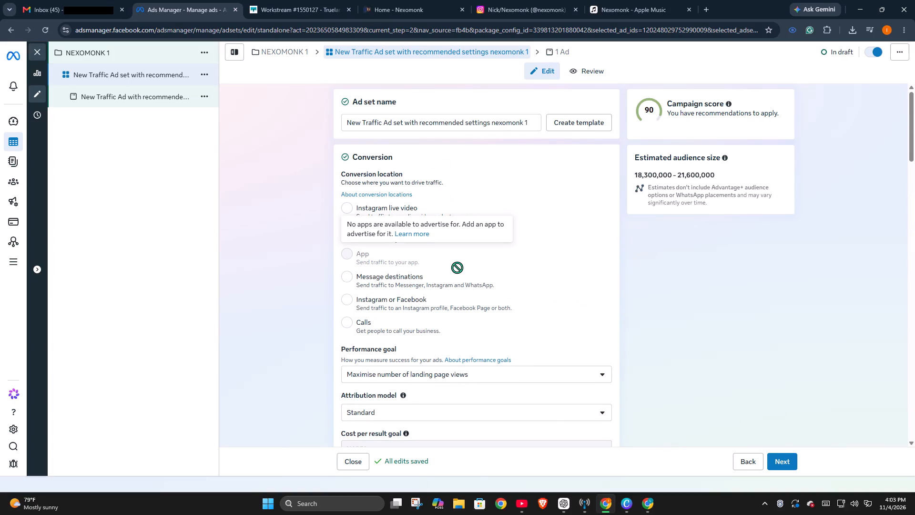
{"action": "scroll", "coordinate": [457, 268], "scroll_direction": "down", "scroll_amount": 2}
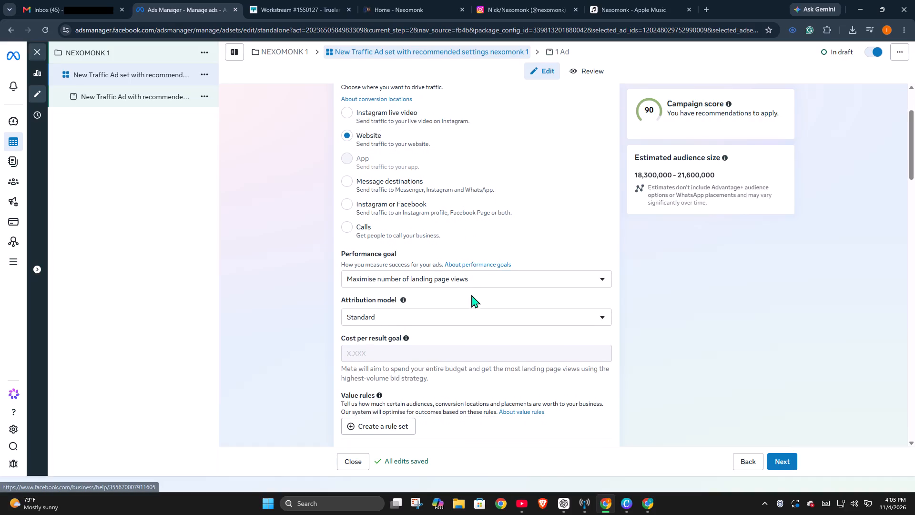
{"action": "scroll", "coordinate": [490, 320], "scroll_direction": "down", "scroll_amount": 3}
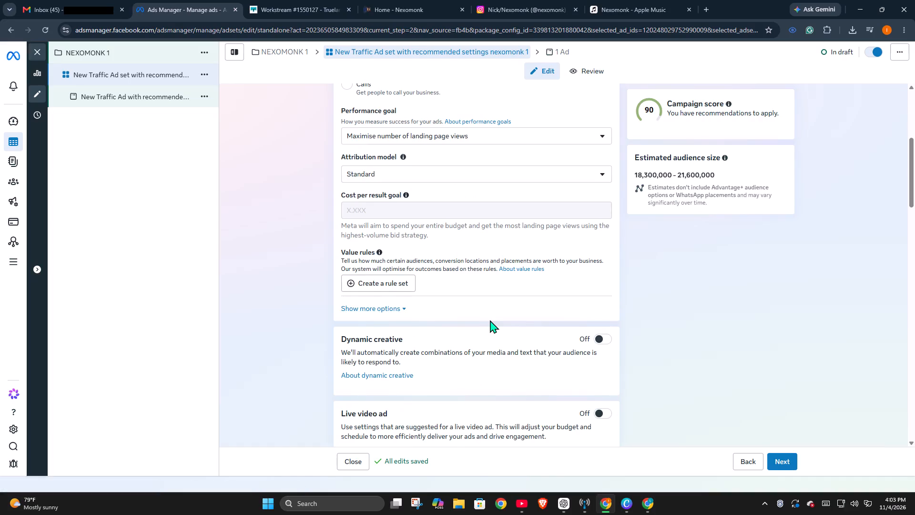
{"action": "scroll", "coordinate": [490, 320], "scroll_direction": "down", "scroll_amount": 2}
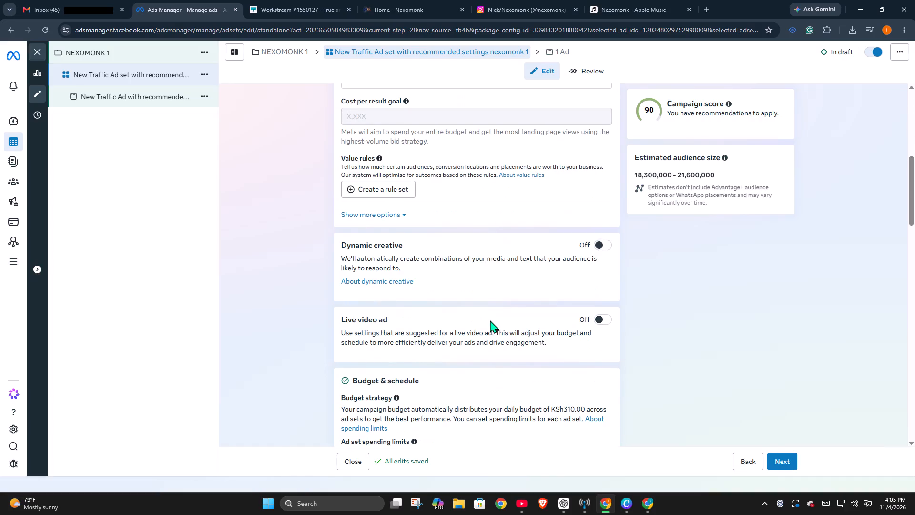
{"action": "left_click", "coordinate": [597, 245]}
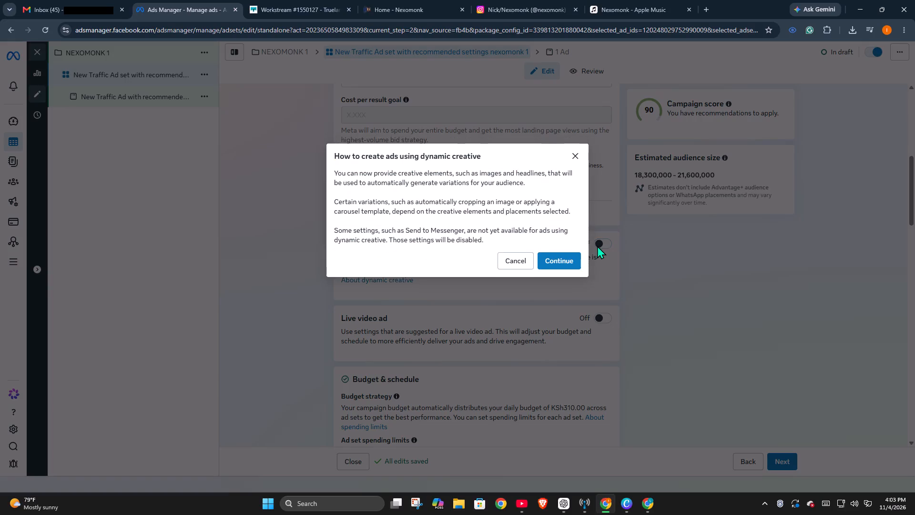
{"action": "left_click", "coordinate": [572, 258]}
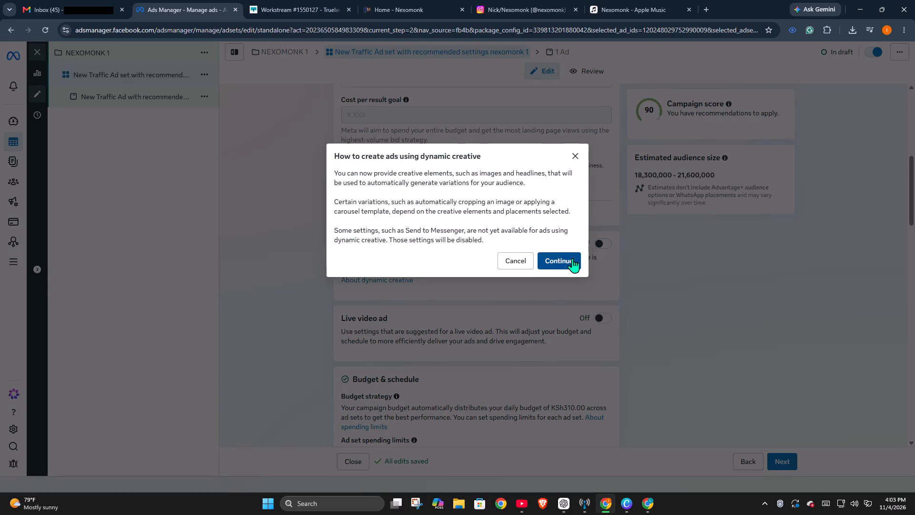
{"action": "left_click", "coordinate": [570, 259]}
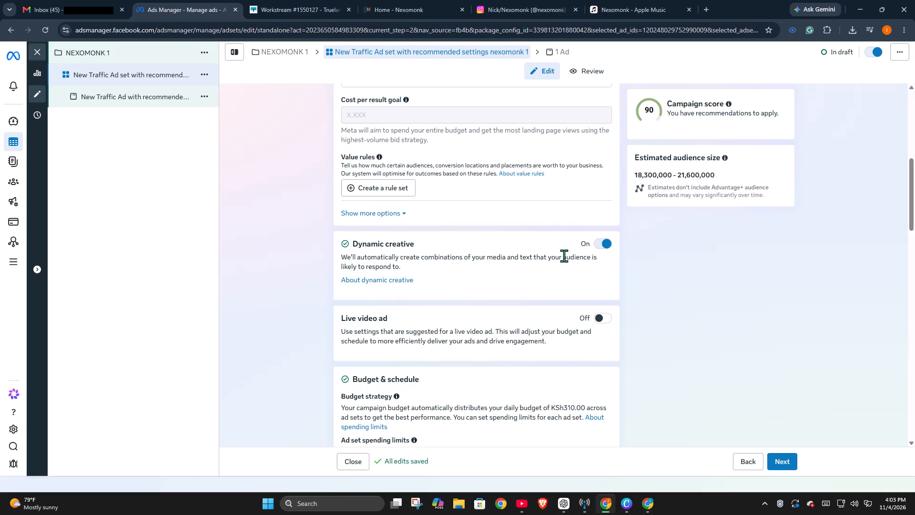
Switch the ad set spending limits to KSh values, with an average daily minimum of 200 and maximum of 500.
{"action": "scroll", "coordinate": [558, 282], "scroll_direction": "down", "scroll_amount": 4}
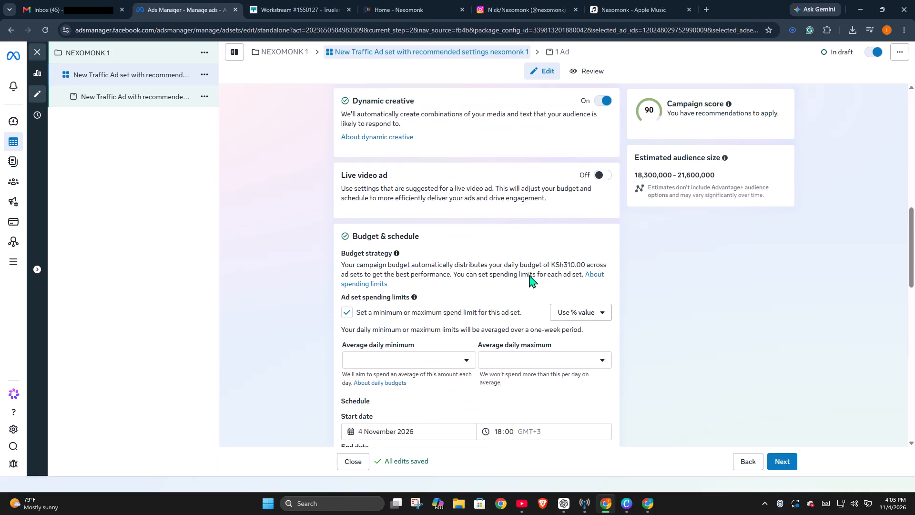
{"action": "left_click", "coordinate": [408, 314]}
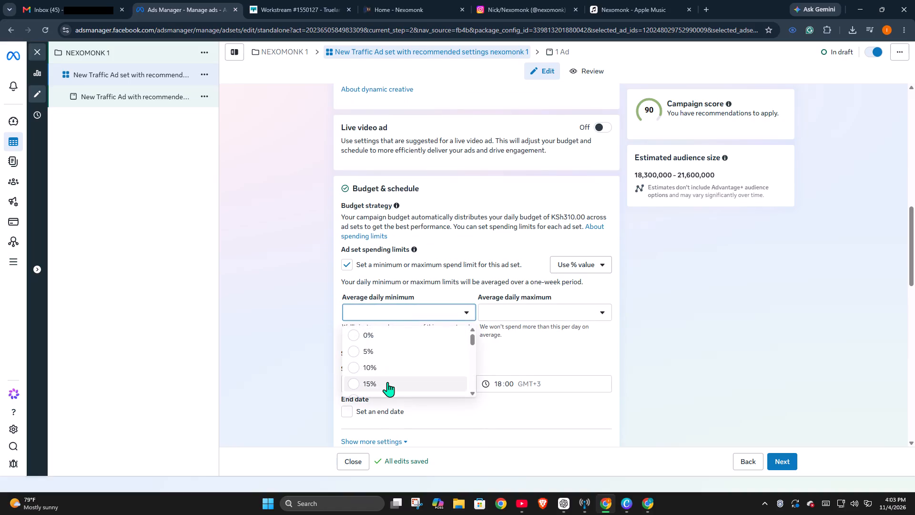
{"action": "left_click", "coordinate": [579, 264]}
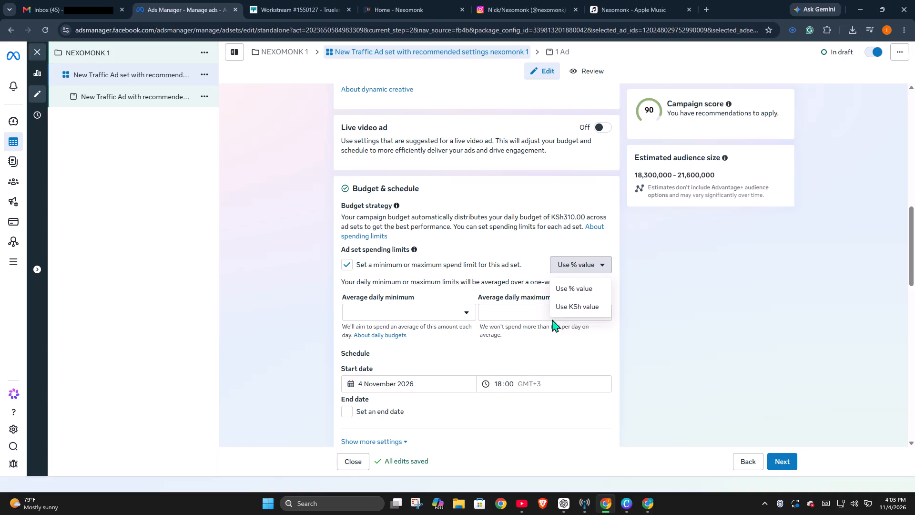
{"action": "double_click", "coordinate": [568, 307]}
{"action": "left_click", "coordinate": [565, 309]}
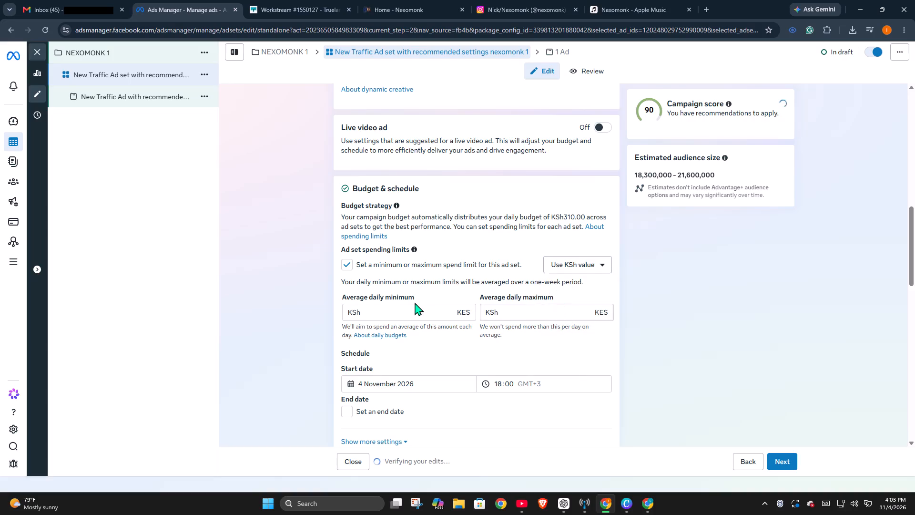
{"action": "left_click", "coordinate": [414, 302]}
{"action": "left_click", "coordinate": [414, 310]}
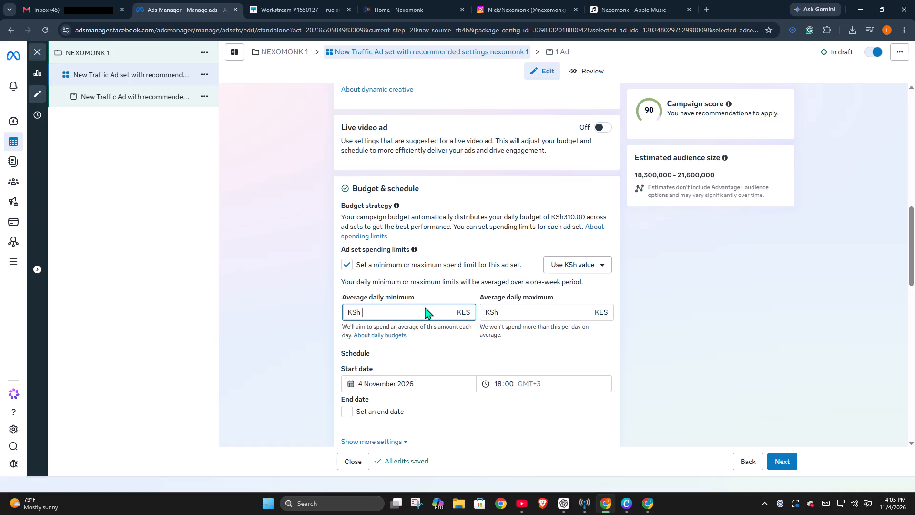
{"action": "key", "text": "2"}
{"action": "type", "text": "00"}
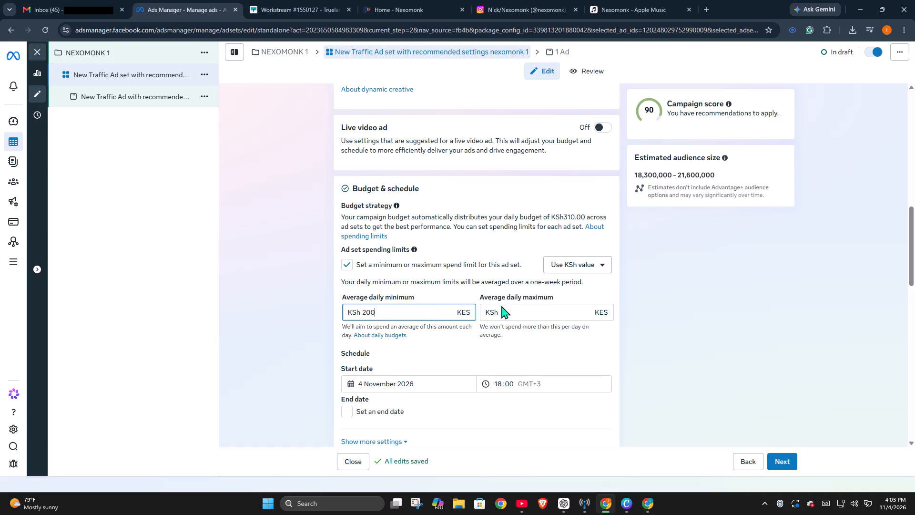
{"action": "left_click", "coordinate": [507, 310]}
{"action": "left_click", "coordinate": [510, 312]}
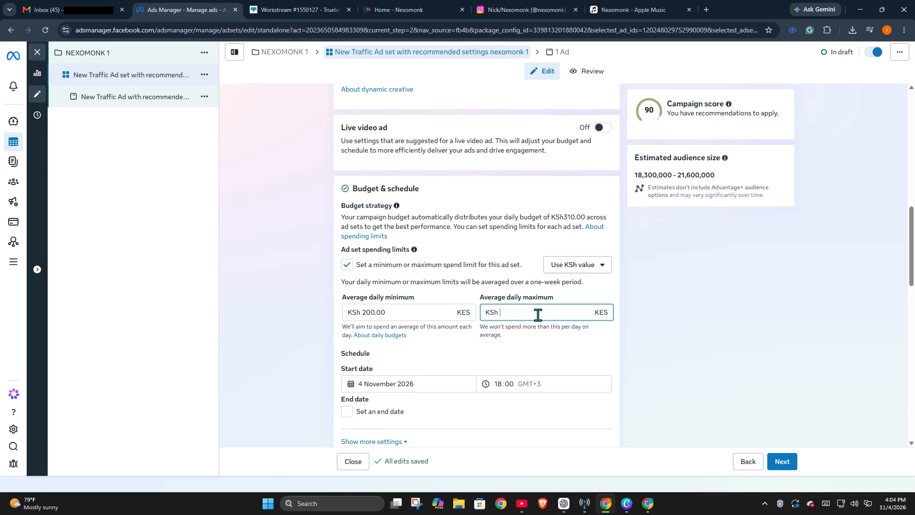
{"action": "key", "text": "5"}
{"action": "type", "text": "00"}
{"action": "left_click", "coordinate": [525, 380]}
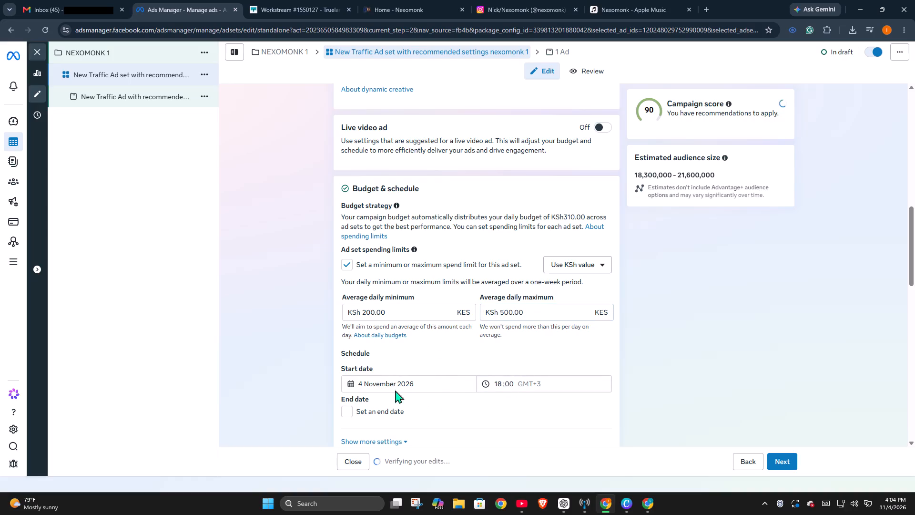
Schedule the ad set to start on 5 November 2026 and end on 10 November 2026.
{"action": "left_click", "coordinate": [364, 385]}
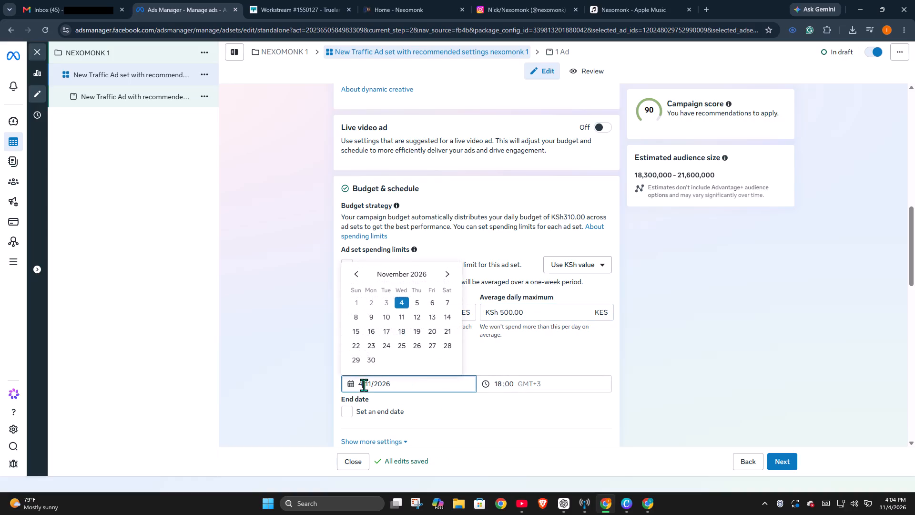
{"action": "left_click", "coordinate": [416, 303]}
{"action": "scroll", "coordinate": [423, 386], "scroll_direction": "down", "scroll_amount": 2}
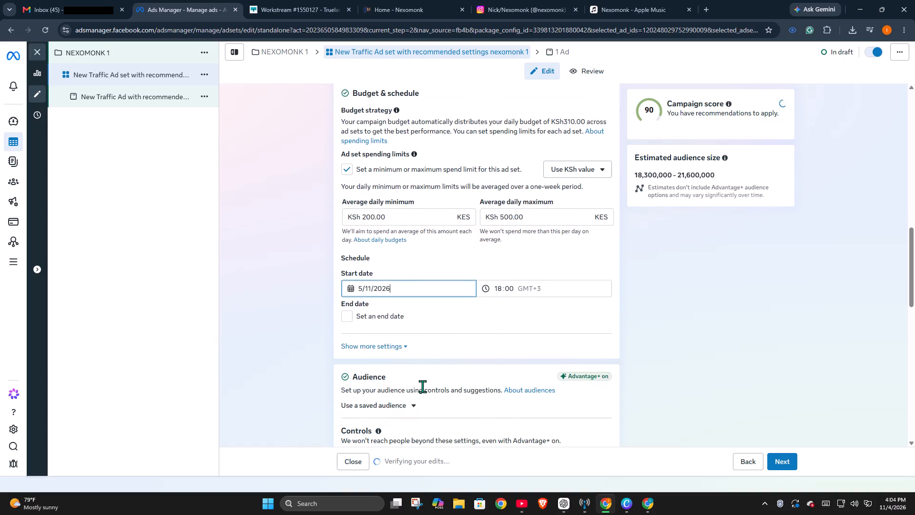
{"action": "left_click", "coordinate": [348, 316]}
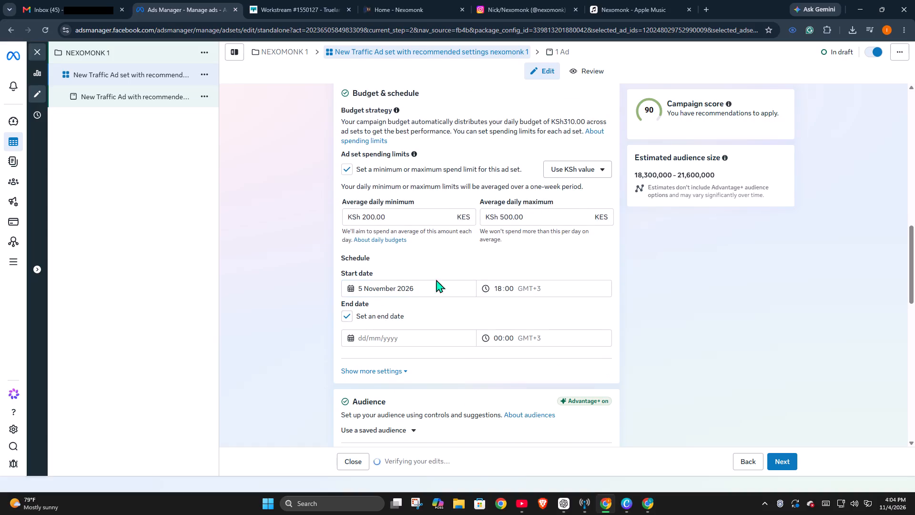
{"action": "left_click", "coordinate": [409, 340]}
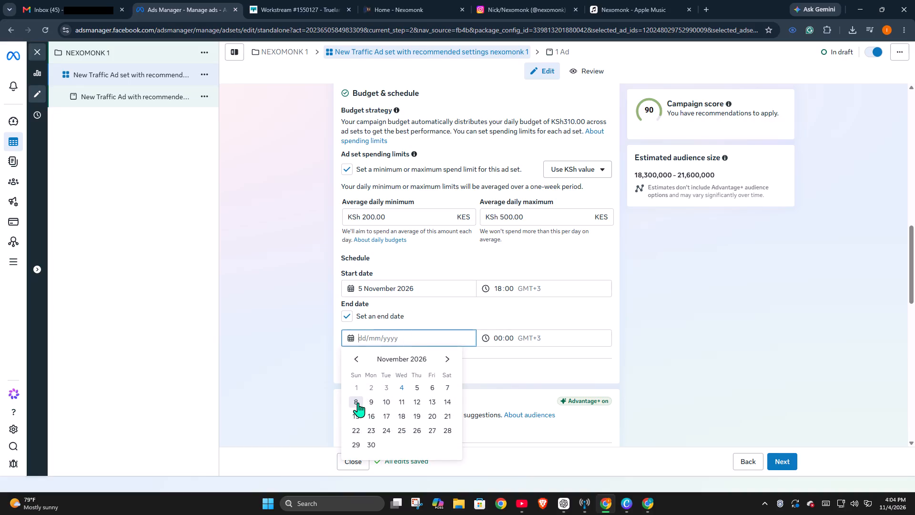
{"action": "left_click", "coordinate": [385, 400]}
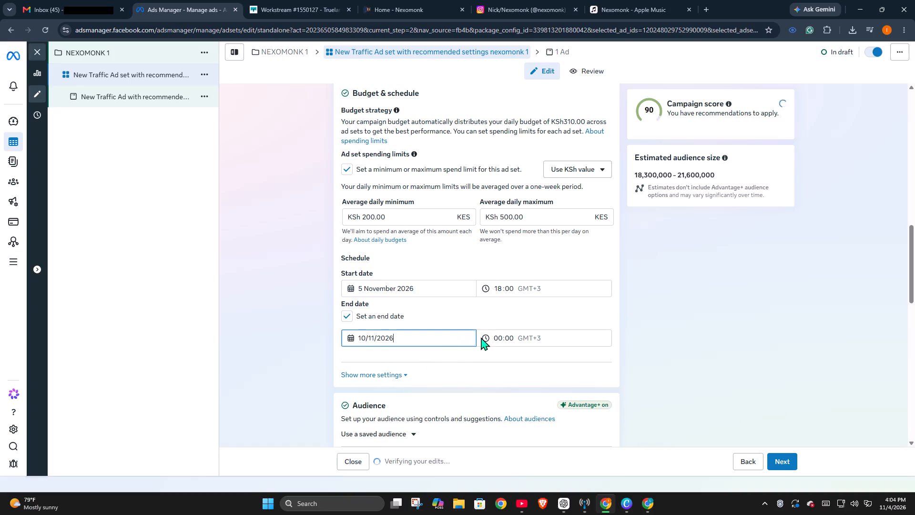
Check the saved audience options and open the audience's Locations control for editing.
{"action": "scroll", "coordinate": [489, 337], "scroll_direction": "down", "scroll_amount": 2}
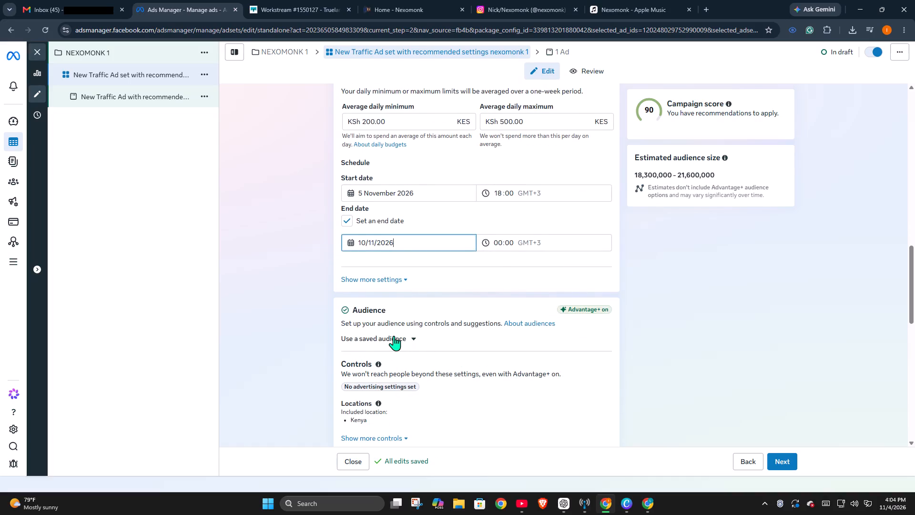
{"action": "scroll", "coordinate": [454, 334], "scroll_direction": "down", "scroll_amount": 2}
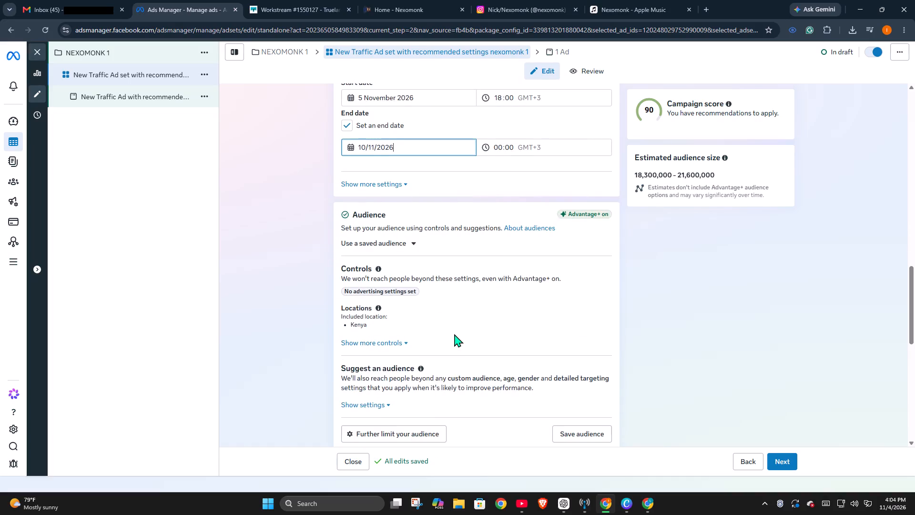
{"action": "left_click", "coordinate": [399, 242]}
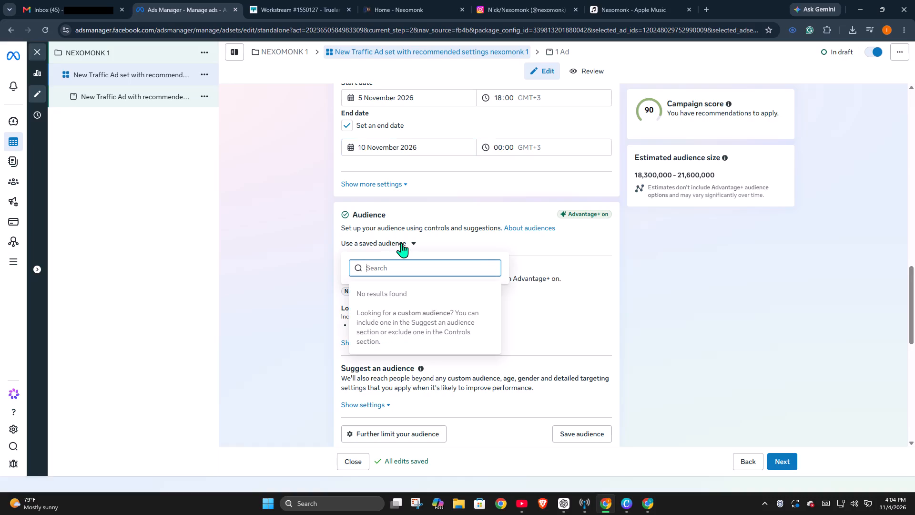
{"action": "left_click", "coordinate": [286, 275]}
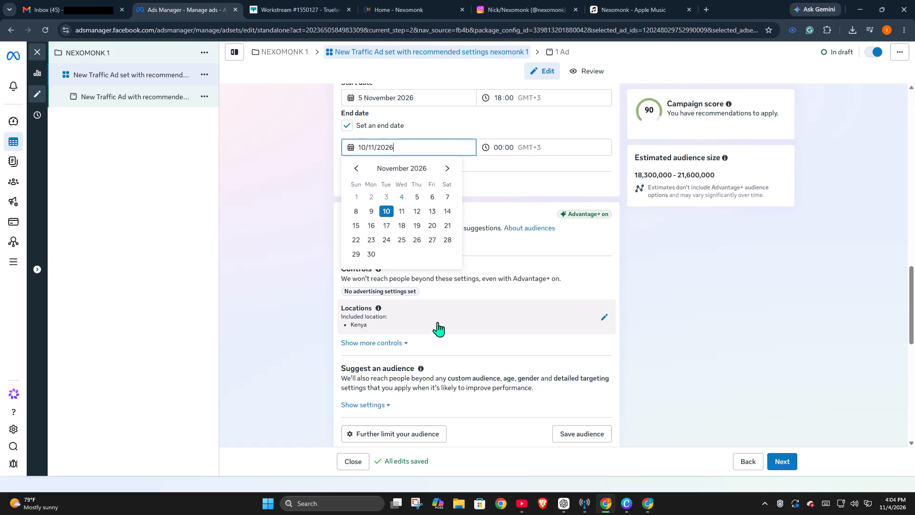
{"action": "left_click", "coordinate": [606, 316]}
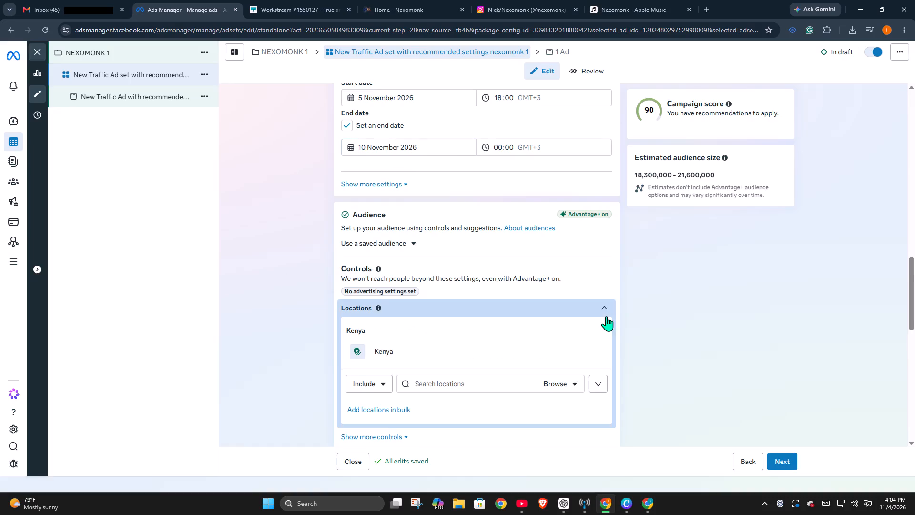
{"action": "scroll", "coordinate": [596, 320], "scroll_direction": "down", "scroll_amount": 4}
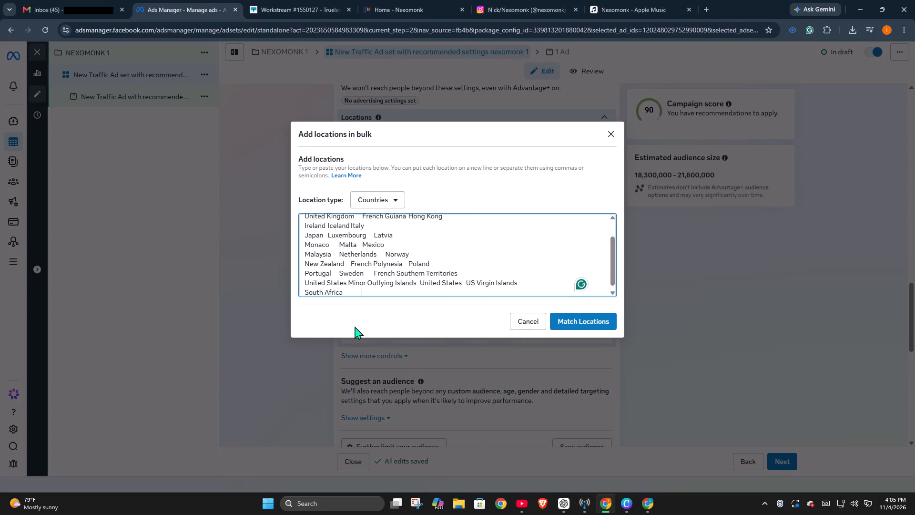
{"action": "left_click", "coordinate": [580, 319]}
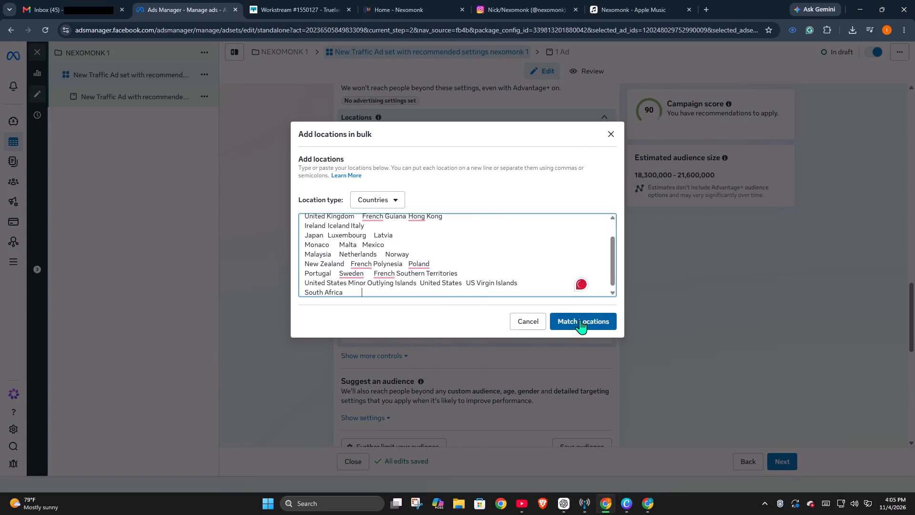
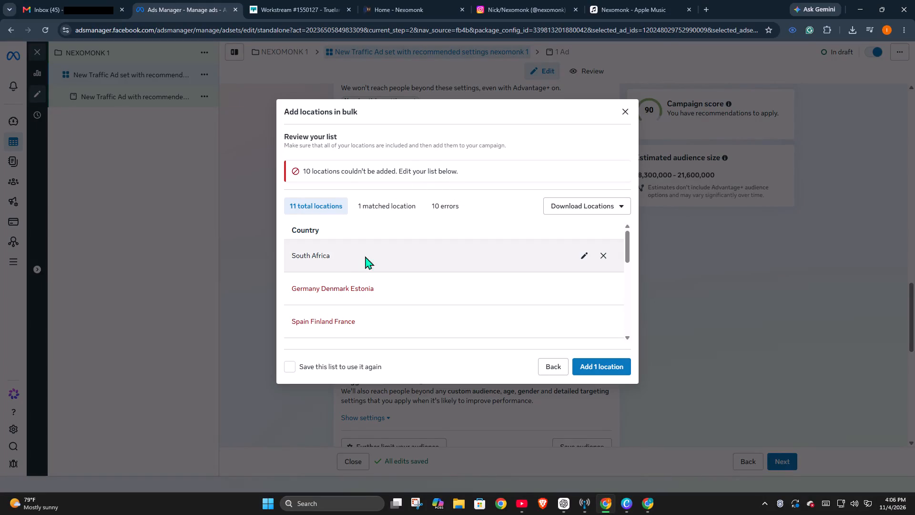
Review the matched locations and the entries with errors, and close the bulk location list without adding any.
{"action": "left_click", "coordinate": [390, 209]}
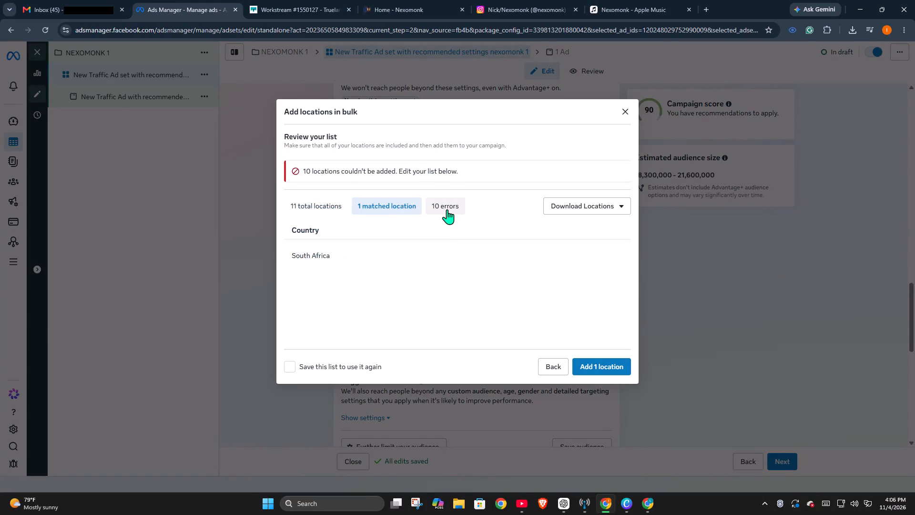
{"action": "triple_click", "coordinate": [447, 209]}
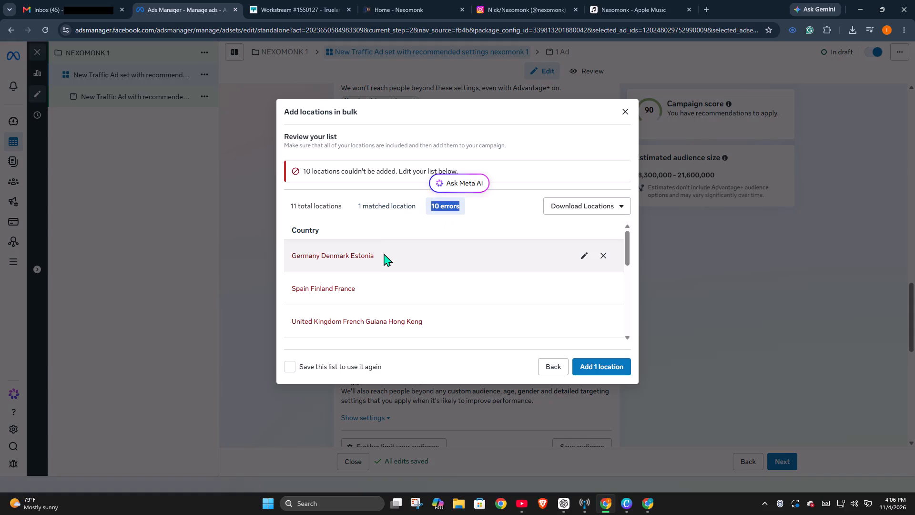
{"action": "left_click", "coordinate": [582, 255]}
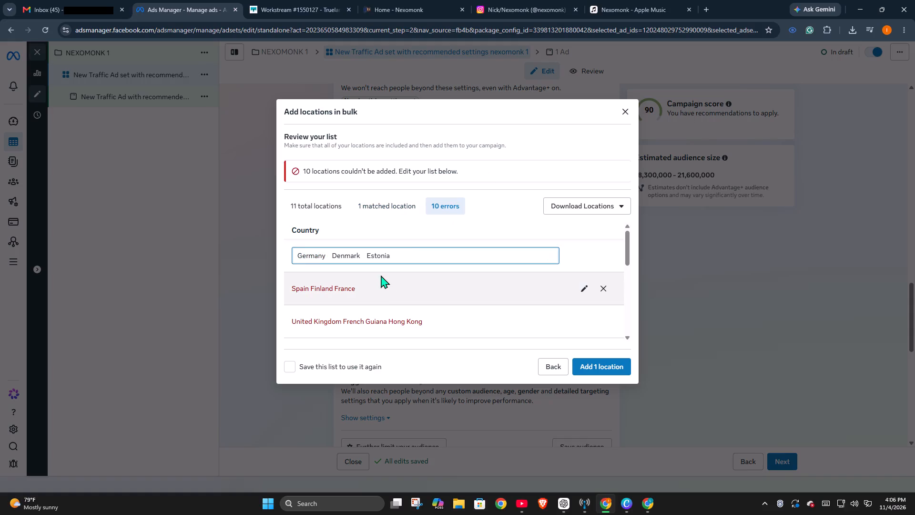
{"action": "left_click", "coordinate": [332, 165]}
{"action": "left_click", "coordinate": [623, 105]}
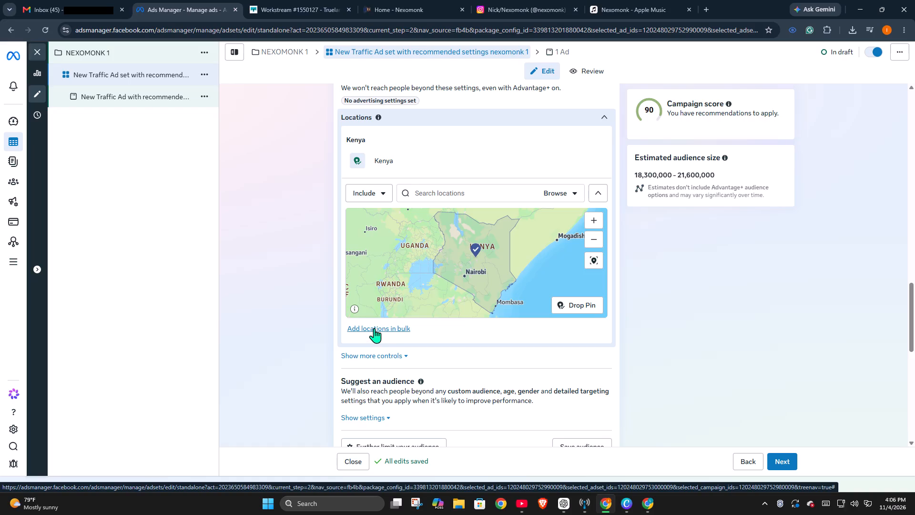
Reopen bulk location entry with Countries as the location type and paste the copied country list.
{"action": "double_click", "coordinate": [374, 328]}
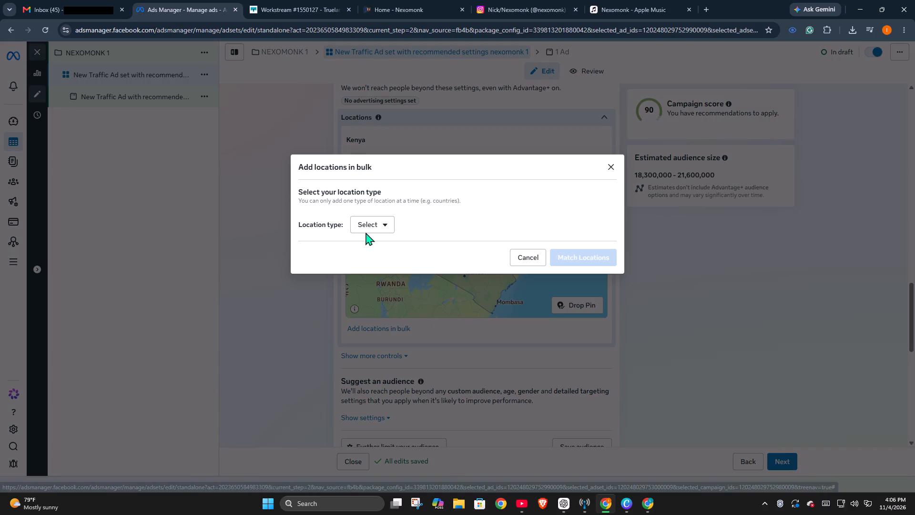
{"action": "left_click", "coordinate": [371, 223]}
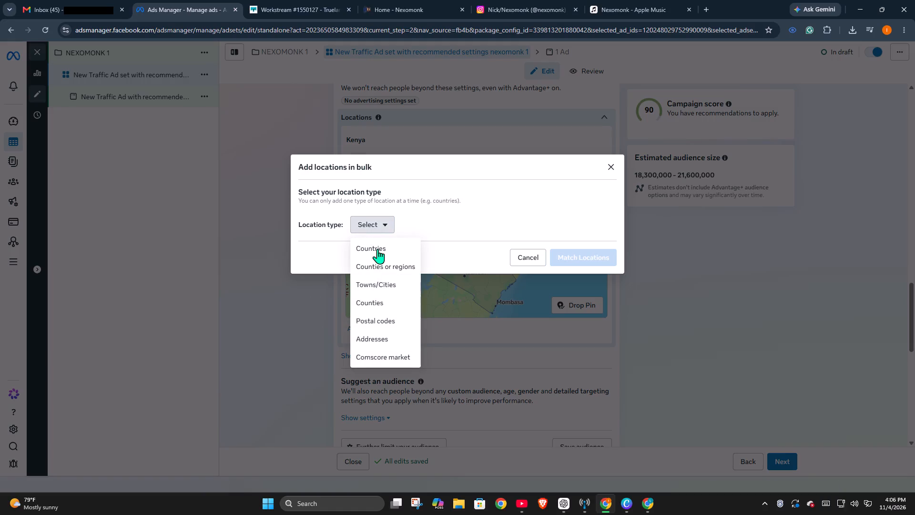
{"action": "left_click", "coordinate": [377, 249]}
{"action": "left_click", "coordinate": [338, 230]}
{"action": "right_click", "coordinate": [338, 230]}
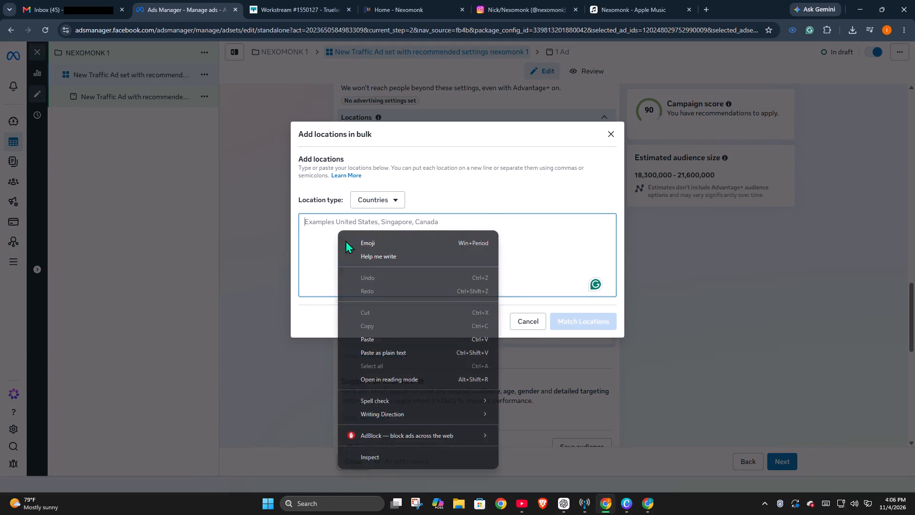
{"action": "left_click", "coordinate": [382, 337]}
Split the first two rows of the pasted list so Germany, Denmark, Estonia, Spain, Finland and France each have their own line.
{"action": "scroll", "coordinate": [371, 276], "scroll_direction": "up", "scroll_amount": 10}
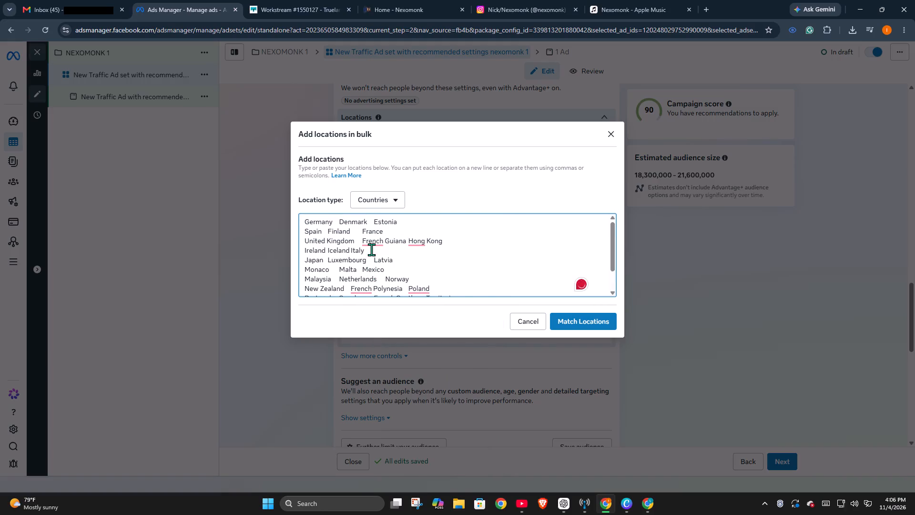
{"action": "left_click", "coordinate": [339, 221]}
{"action": "key", "text": "Return"}
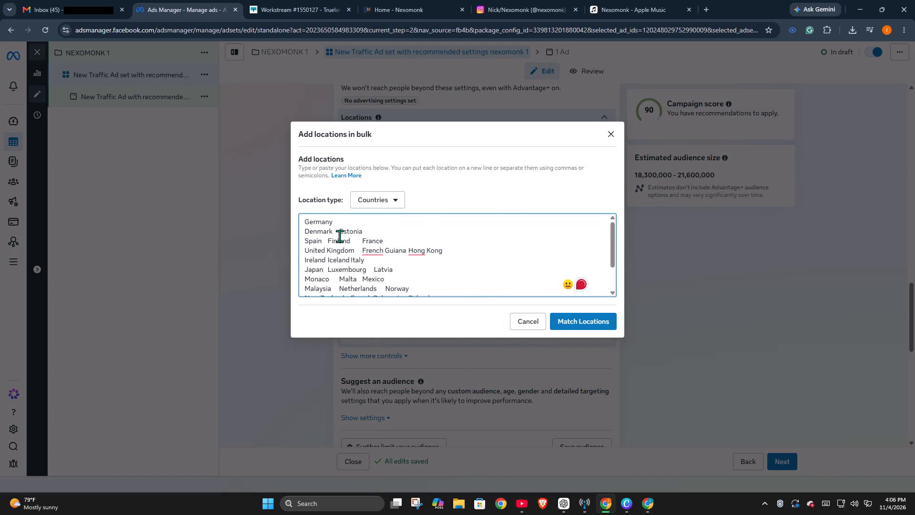
{"action": "left_click", "coordinate": [340, 230]}
{"action": "key", "text": "Return"}
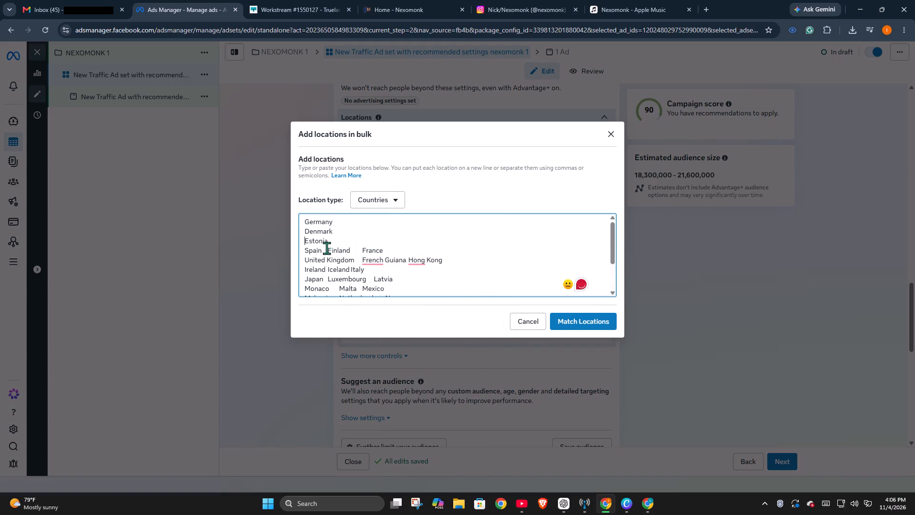
{"action": "left_click", "coordinate": [327, 248]}
{"action": "key", "text": "Return"}
{"action": "left_click", "coordinate": [340, 259]}
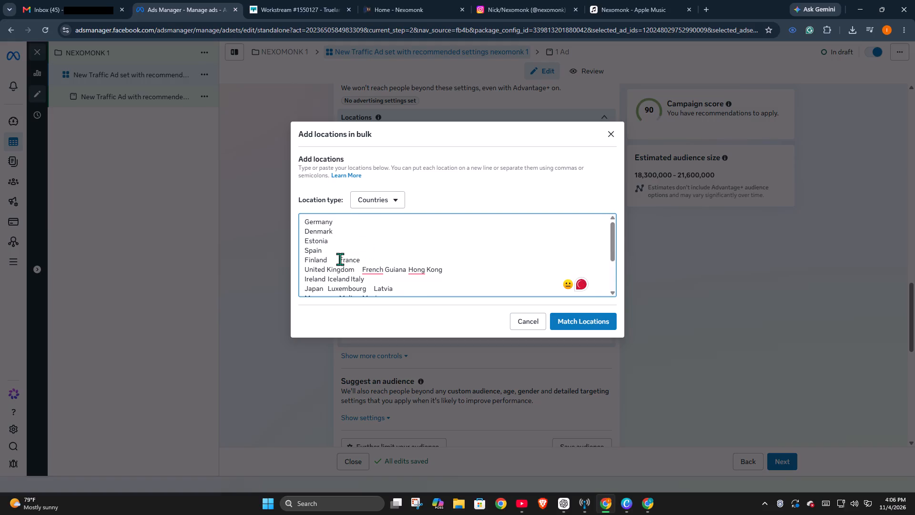
{"action": "key", "text": "Return"}
Put United Kingdom, French Guiana, Hong Kong, Ireland, Iceland and Italy on separate lines in the bulk country list.
{"action": "scroll", "coordinate": [364, 261], "scroll_direction": "down", "scroll_amount": 2}
{"action": "scroll", "coordinate": [364, 248], "scroll_direction": "up", "scroll_amount": 1}
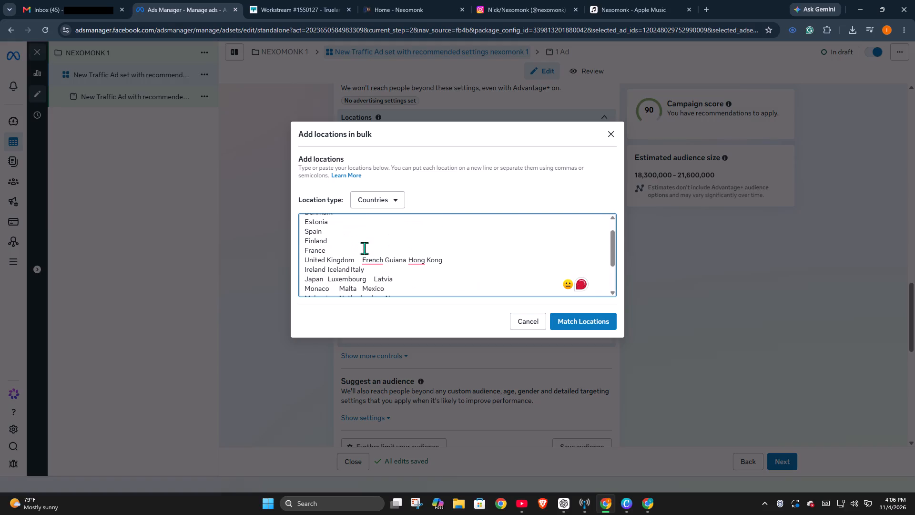
{"action": "left_click", "coordinate": [364, 258]}
{"action": "key", "text": "Return"}
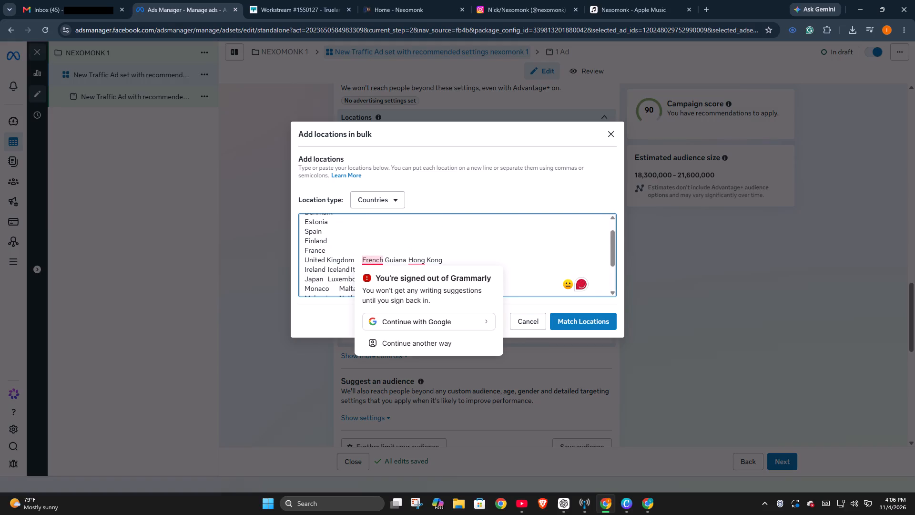
{"action": "left_click", "coordinate": [352, 269]}
{"action": "key", "text": "Return"}
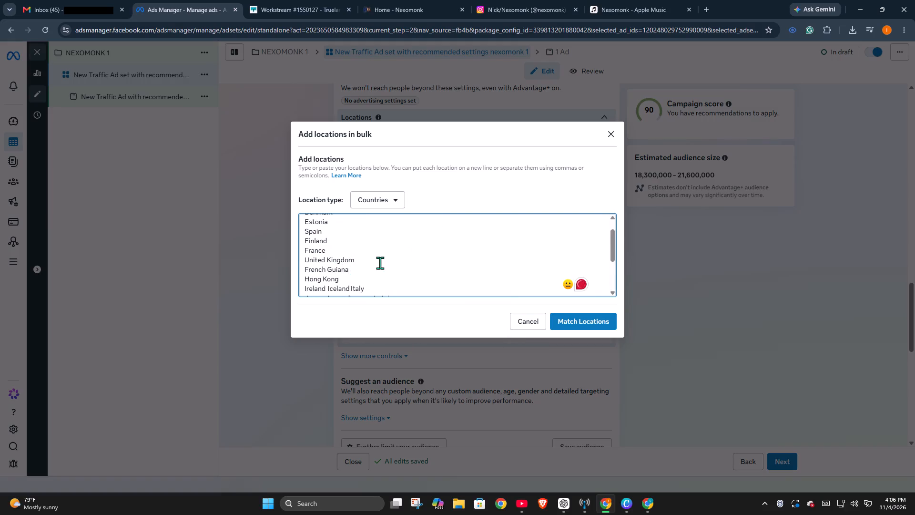
{"action": "scroll", "coordinate": [380, 263], "scroll_direction": "down", "scroll_amount": 2}
{"action": "scroll", "coordinate": [341, 242], "scroll_direction": "up", "scroll_amount": 1}
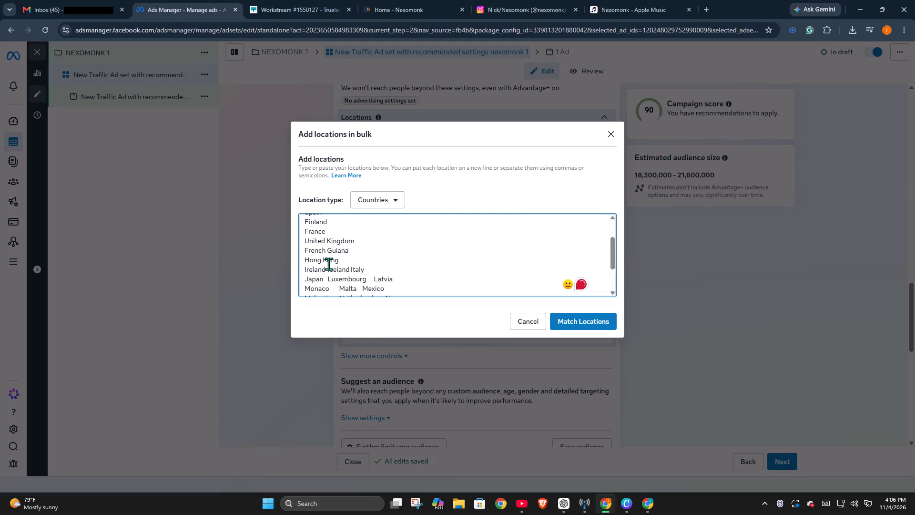
{"action": "left_click", "coordinate": [328, 267]}
{"action": "key", "text": "Return"}
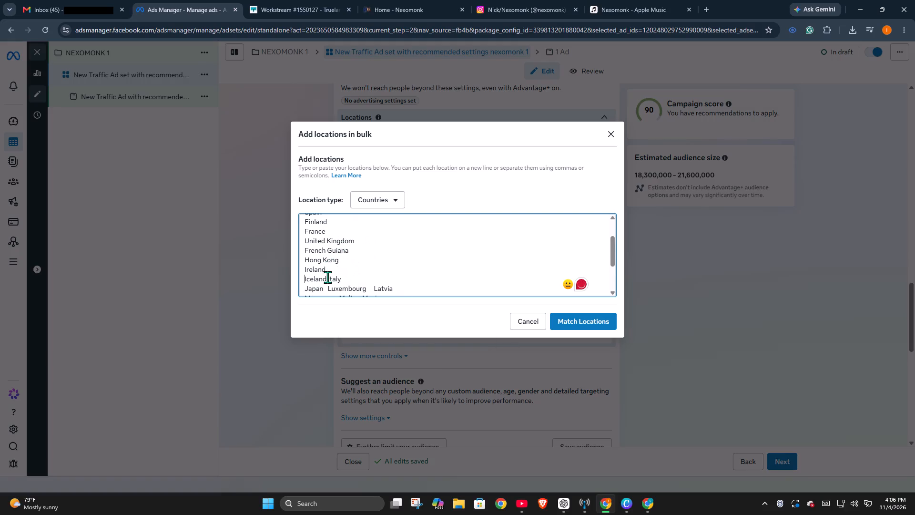
{"action": "left_click", "coordinate": [328, 278]}
{"action": "key", "text": "Return"}
Put Japan, Luxembourg, Latvia, Monaco, Malta and Mexico on separate lines in the bulk country list.
{"action": "scroll", "coordinate": [417, 234], "scroll_direction": "down", "scroll_amount": 2}
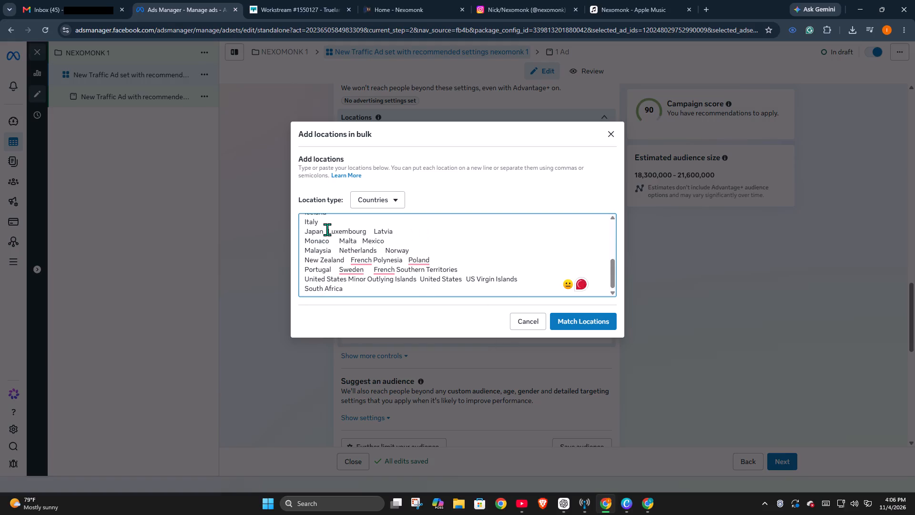
{"action": "left_click", "coordinate": [328, 229]}
{"action": "key", "text": "Return"}
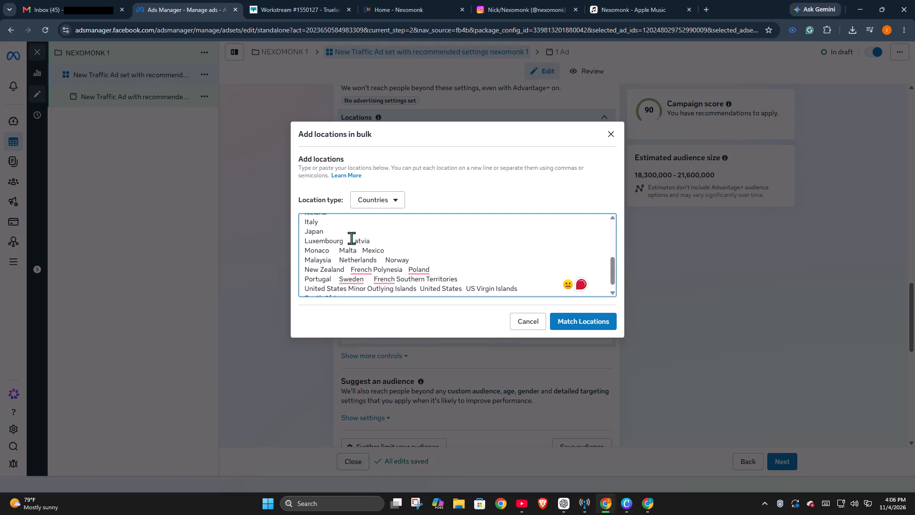
{"action": "left_click", "coordinate": [351, 238]}
{"action": "key", "text": "Return"}
{"action": "left_click", "coordinate": [341, 257]}
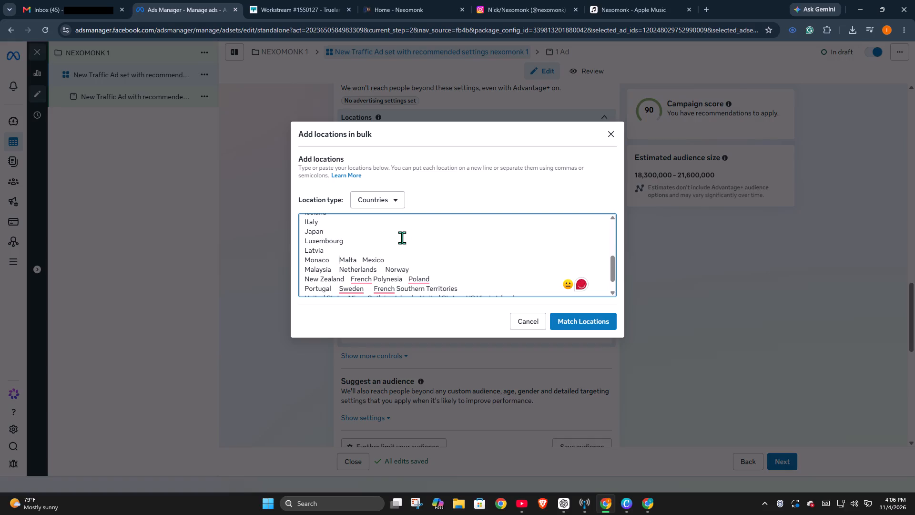
{"action": "key", "text": "Return"}
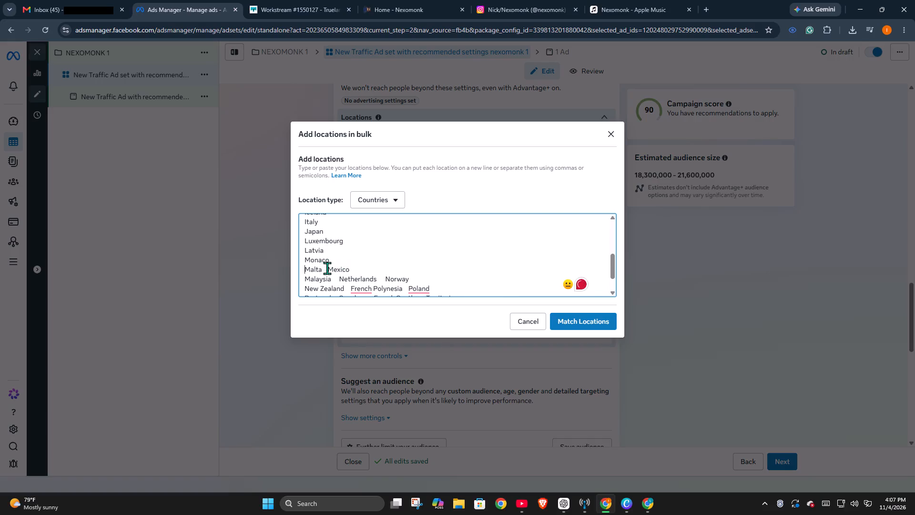
{"action": "left_click", "coordinate": [327, 268]}
{"action": "key", "text": "Return"}
Put Malaysia, Netherlands, Norway, New Zealand, French Polynesia and Poland on separate lines, with no blank lines between them.
{"action": "scroll", "coordinate": [418, 239], "scroll_direction": "down", "scroll_amount": 2}
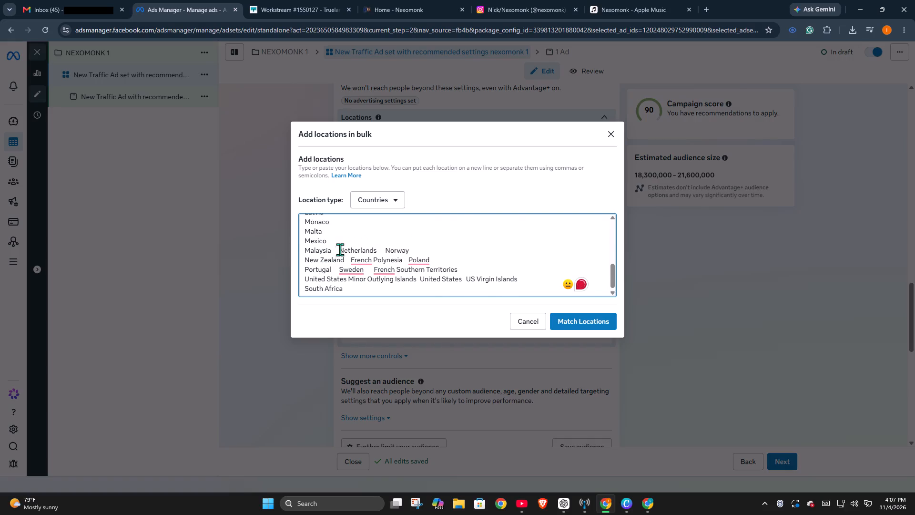
{"action": "left_click", "coordinate": [340, 249]}
{"action": "key", "text": "Return"}
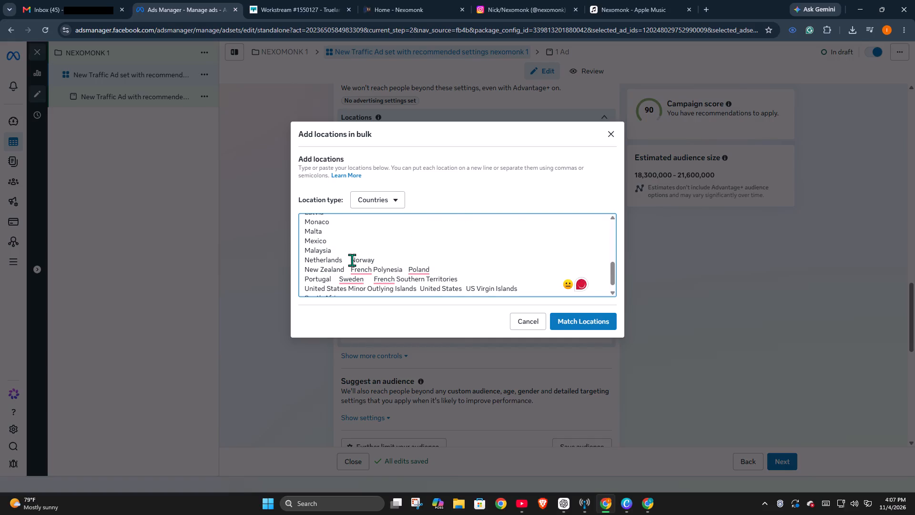
{"action": "key", "text": "Return"}
{"action": "scroll", "coordinate": [375, 245], "scroll_direction": "down", "scroll_amount": 1}
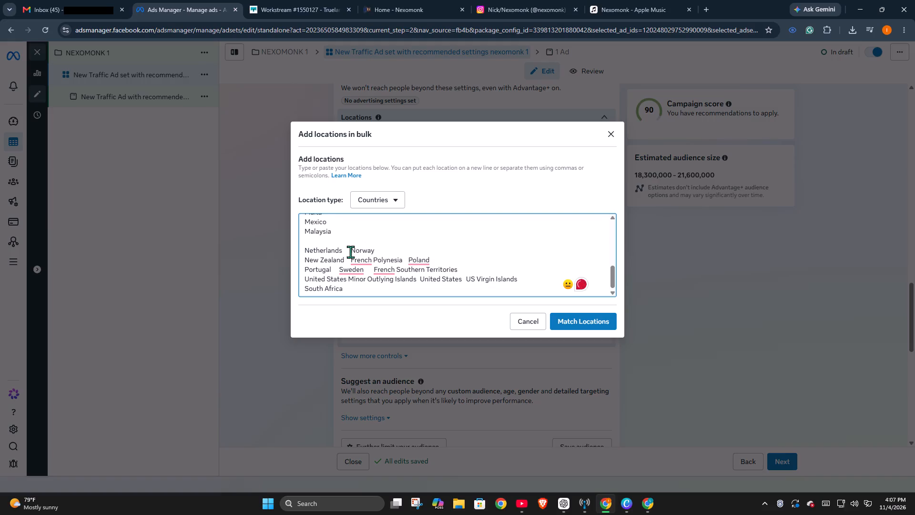
{"action": "key", "text": "BackSpace"}
{"action": "left_click", "coordinate": [352, 248]}
{"action": "key", "text": "Return"}
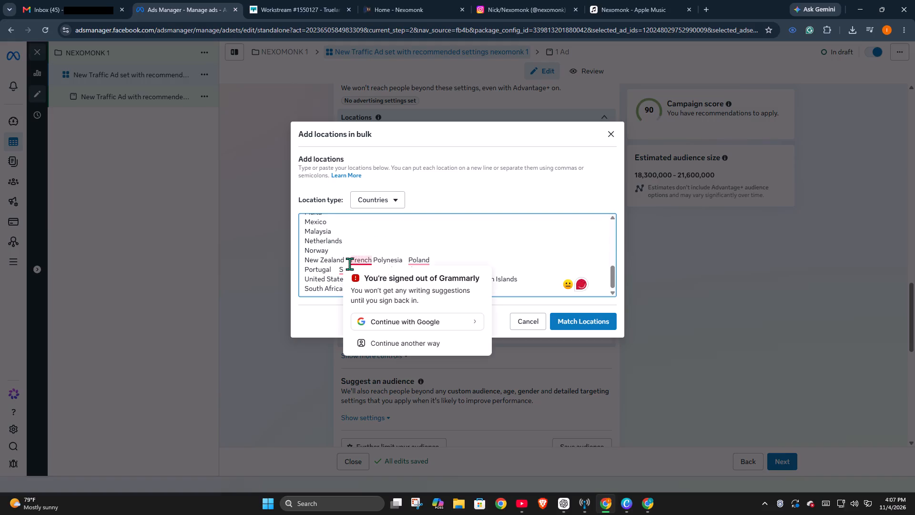
{"action": "left_click", "coordinate": [349, 261]}
{"action": "key", "text": "Return"}
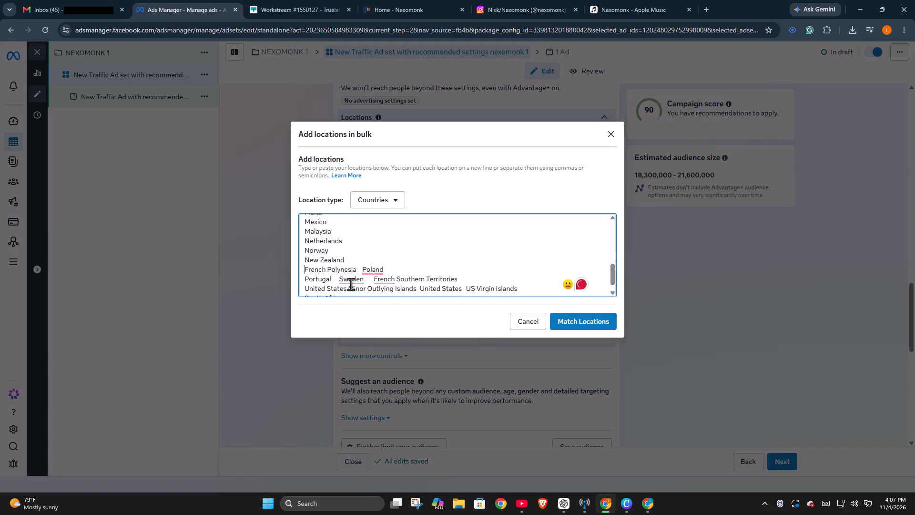
{"action": "left_click", "coordinate": [362, 268]}
{"action": "key", "text": "Return"}
Separate Portugal from Sweden by moving Sweden onto a new line in the country list.
{"action": "scroll", "coordinate": [354, 273], "scroll_direction": "down", "scroll_amount": 2}
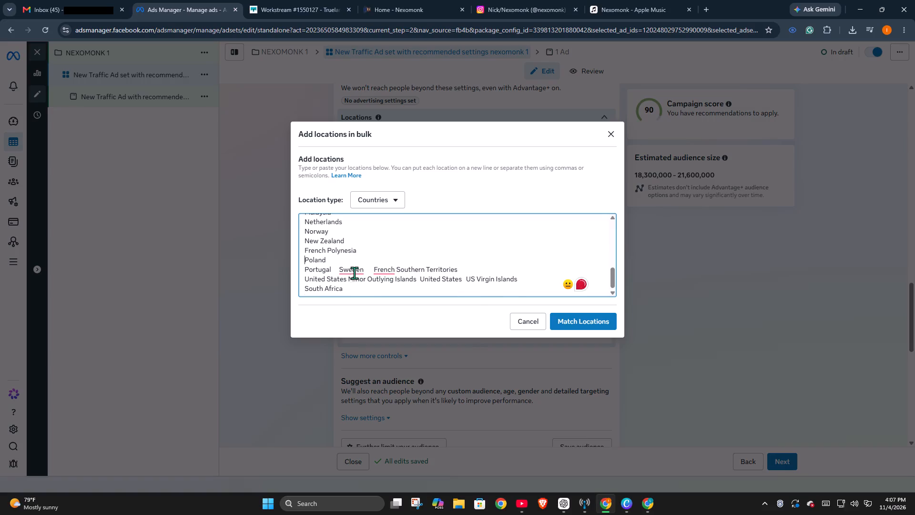
{"action": "left_click", "coordinate": [341, 266]}
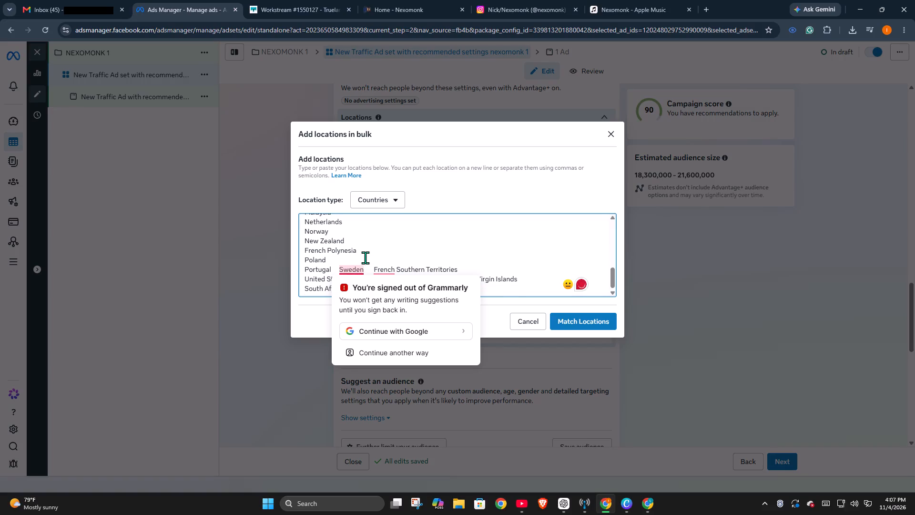
{"action": "left_click", "coordinate": [340, 269]}
{"action": "key", "text": "Return"}
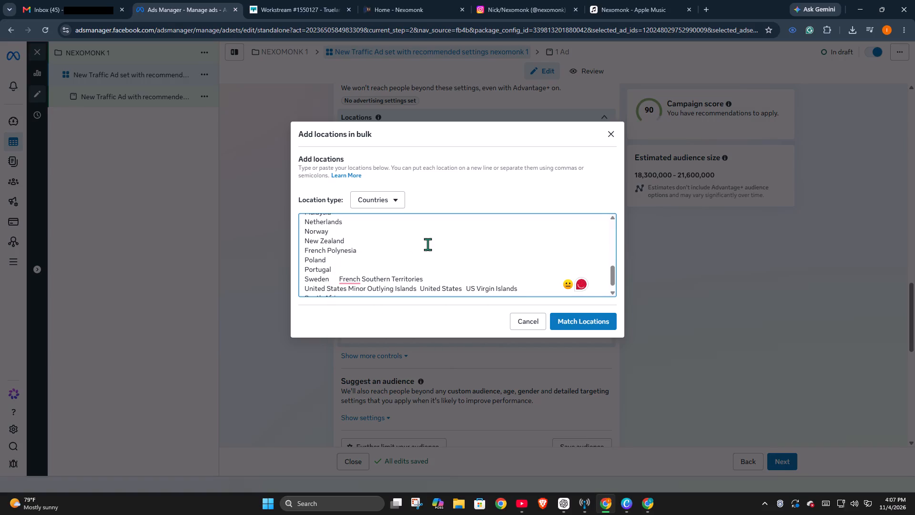
Remove French Southern Territories from the Sweden line and clear the blank line above United States Minor Outlying Islands.
{"action": "scroll", "coordinate": [398, 262], "scroll_direction": "down", "scroll_amount": 3}
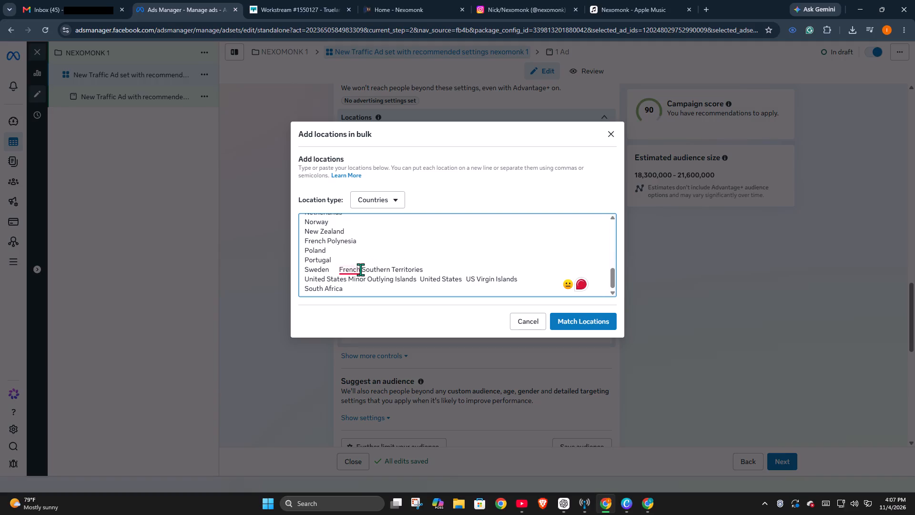
{"action": "left_click_drag", "start_coordinate": [364, 268], "coordinate": [432, 257]}
{"action": "left_click", "coordinate": [407, 271]}
{"action": "left_click_drag", "start_coordinate": [422, 267], "coordinate": [341, 272]}
{"action": "key", "text": "Return"}
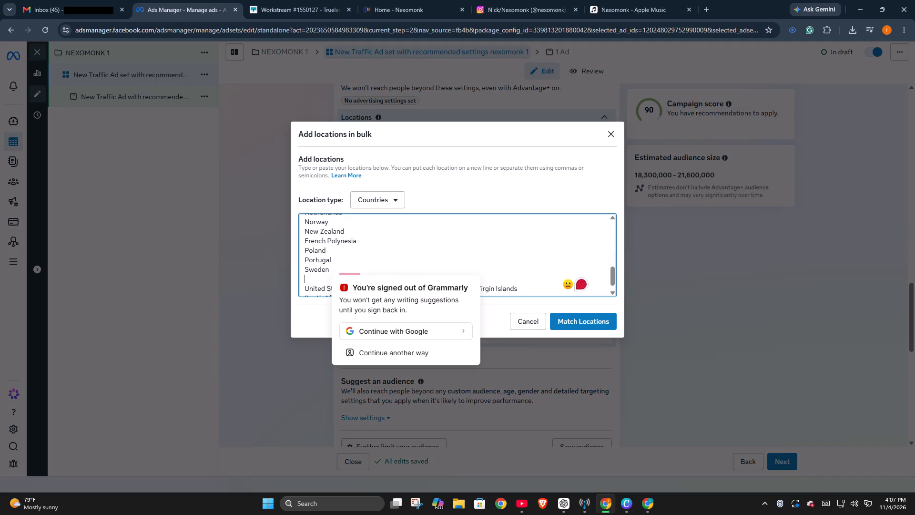
{"action": "scroll", "coordinate": [372, 284], "scroll_direction": "down", "scroll_amount": 3}
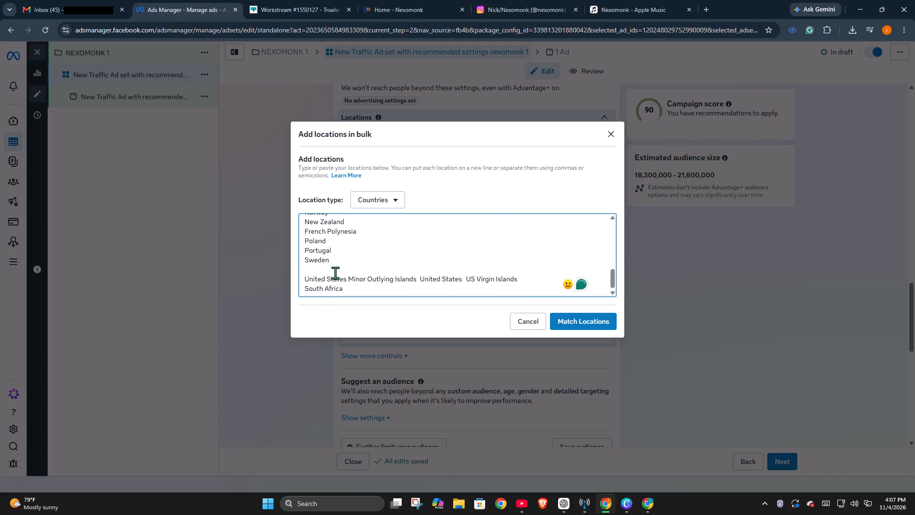
{"action": "key", "text": "BackSpace"}
{"action": "key", "text": "Return"}
{"action": "key", "text": "BackSpace"}
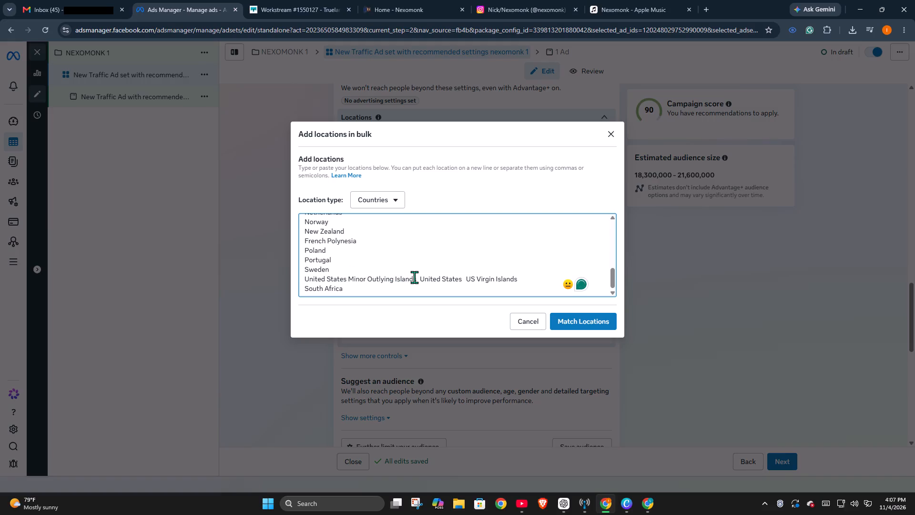
Reduce the United States line to just United States by removing Minor Outlying Islands, the duplicate United States and US Virgin Islands.
{"action": "left_click_drag", "start_coordinate": [415, 277], "coordinate": [346, 283]}
{"action": "key", "text": "BackSpace"}
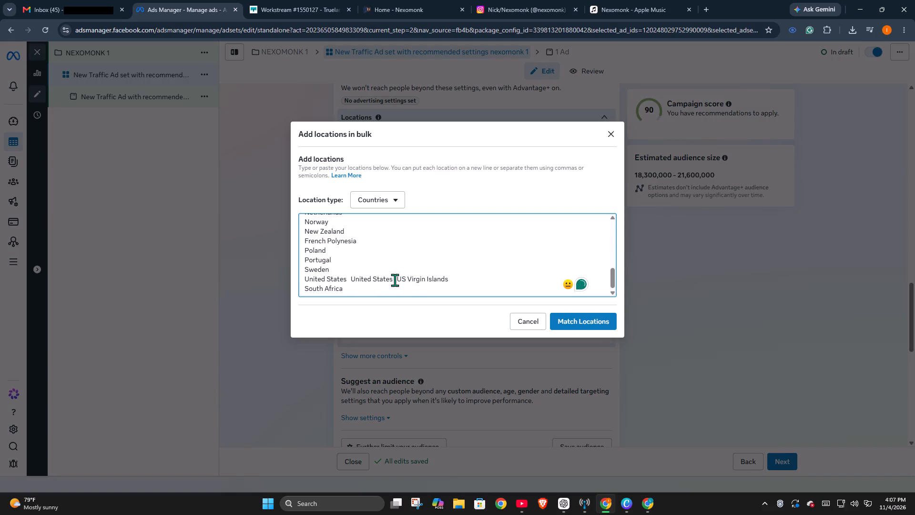
{"action": "left_click_drag", "start_coordinate": [349, 280], "coordinate": [450, 279]}
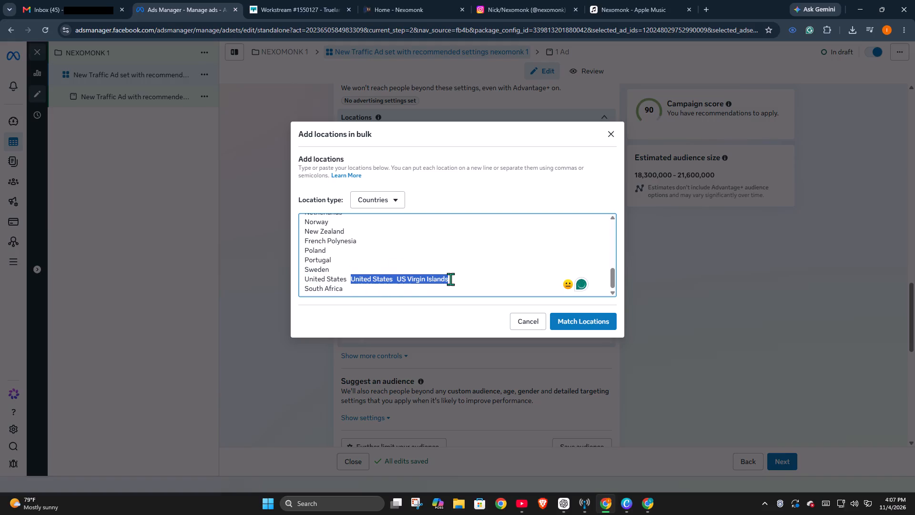
{"action": "key", "text": "F11"}
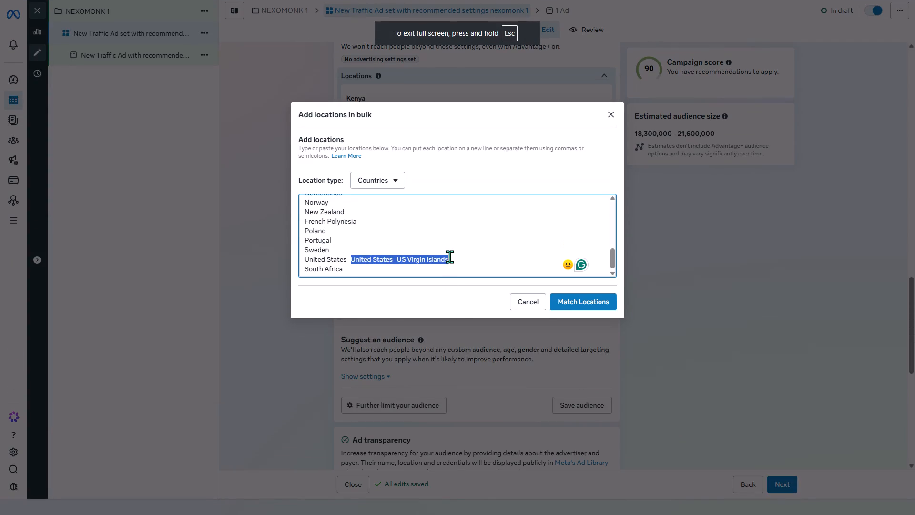
{"action": "key", "text": "BackSpace"}
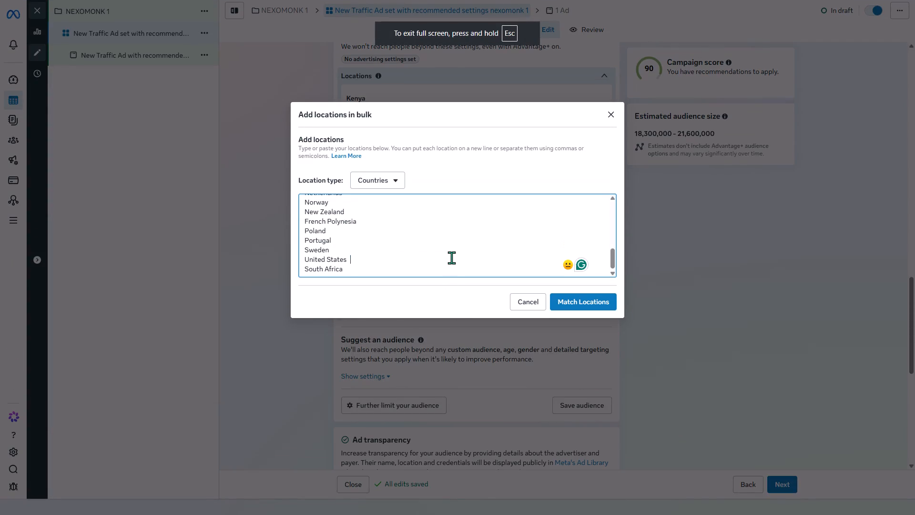
Match the bulk country list, mark it for saving to use again, and add all matched locations to the ad set.
{"action": "scroll", "coordinate": [451, 257], "scroll_direction": "up", "scroll_amount": 8}
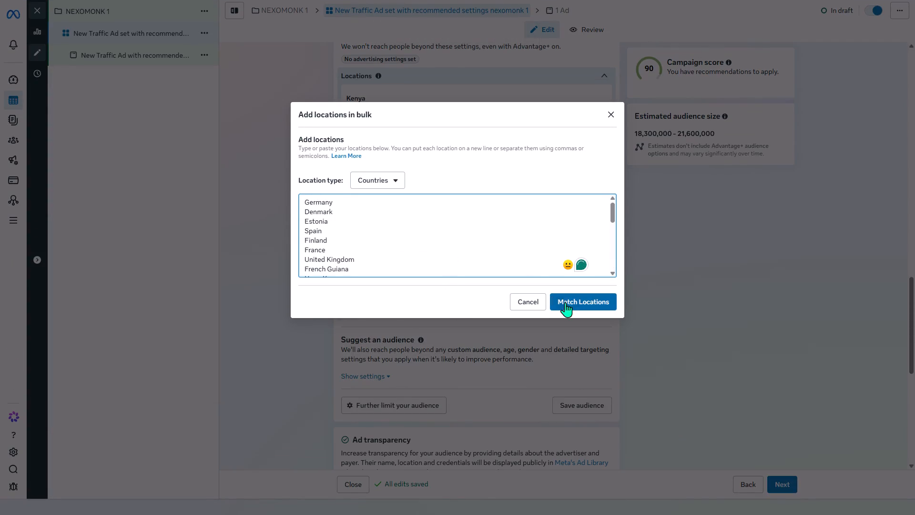
{"action": "left_click", "coordinate": [567, 299]}
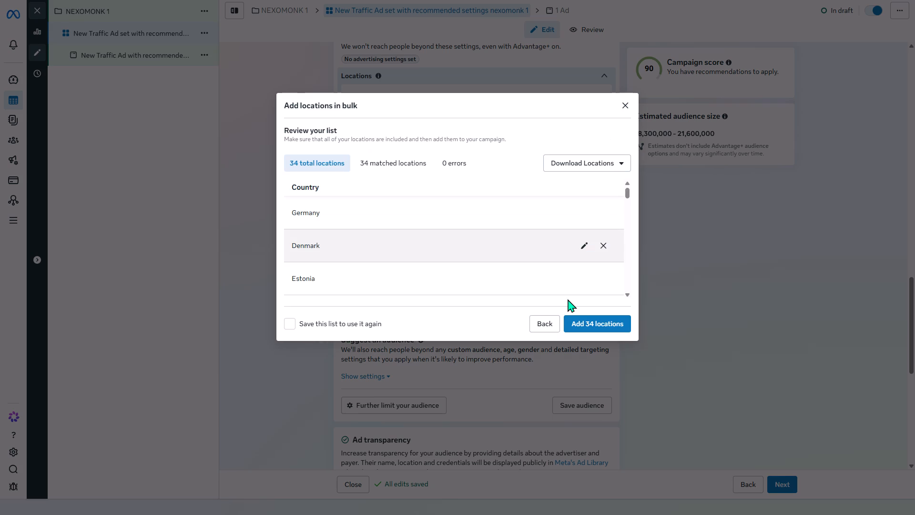
{"action": "left_click", "coordinate": [289, 324]}
{"action": "double_click", "coordinate": [594, 325]}
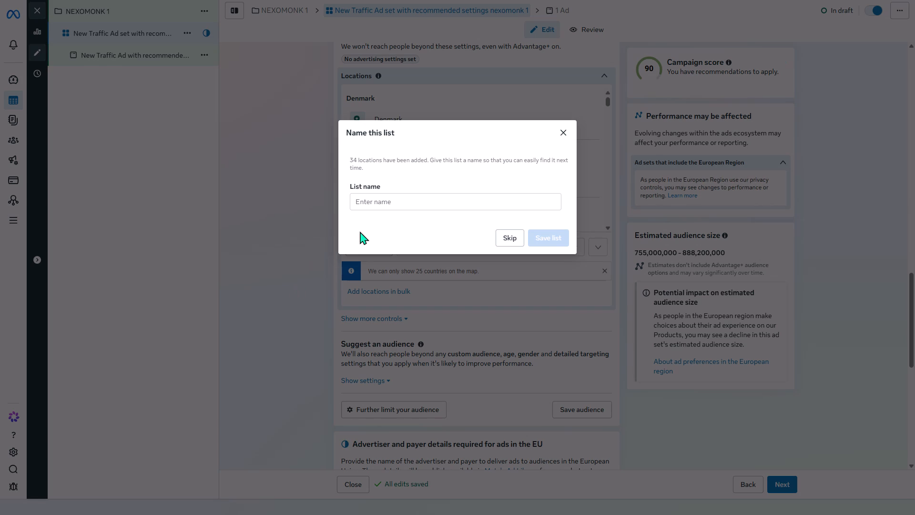
Name the location list NKHIL COUNTRY LIST and save it.
{"action": "left_click", "coordinate": [390, 201]}
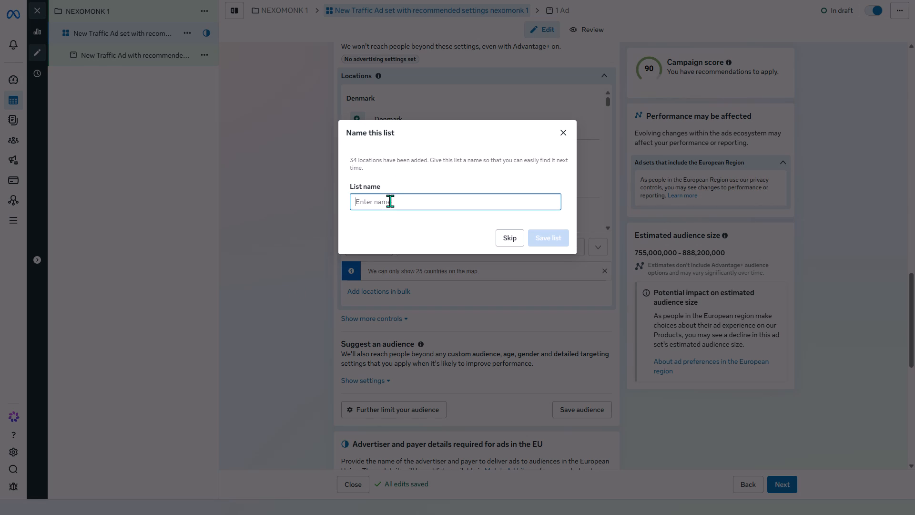
{"action": "type", "text": "NK"}
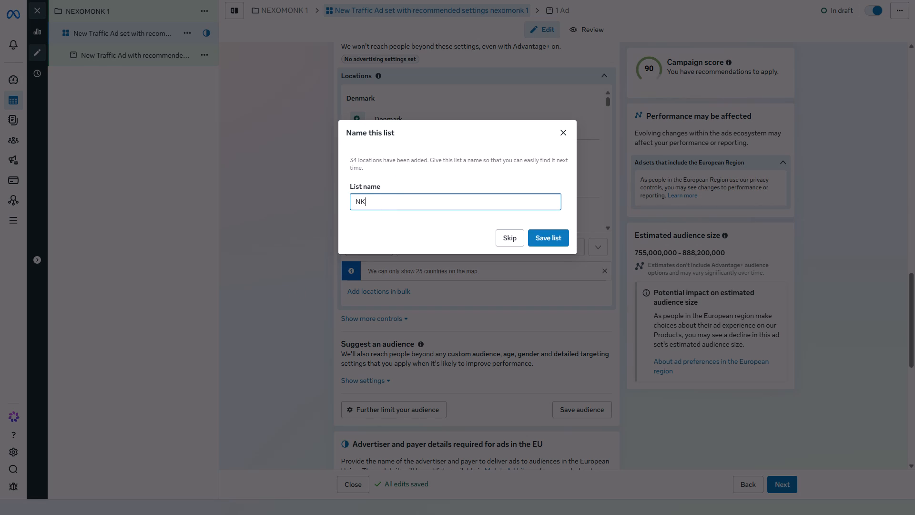
{"action": "type", "text": "HIL COUNTRY LIST"}
{"action": "left_click", "coordinate": [541, 239]}
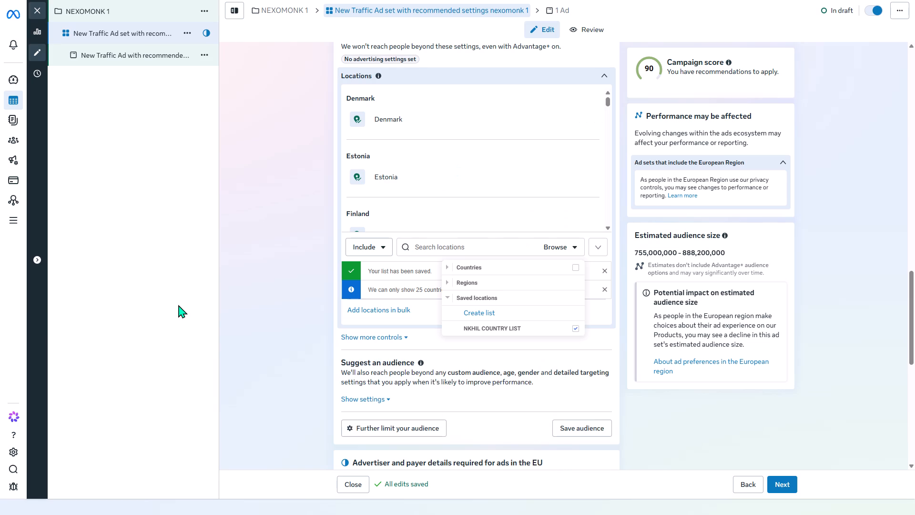
Examine the remaining ad set sections: EU advertiser and payer details, ad transparency, placements, and brand safety and suitability.
{"action": "left_click", "coordinate": [252, 294]}
{"action": "scroll", "coordinate": [428, 428], "scroll_direction": "down", "scroll_amount": 2}
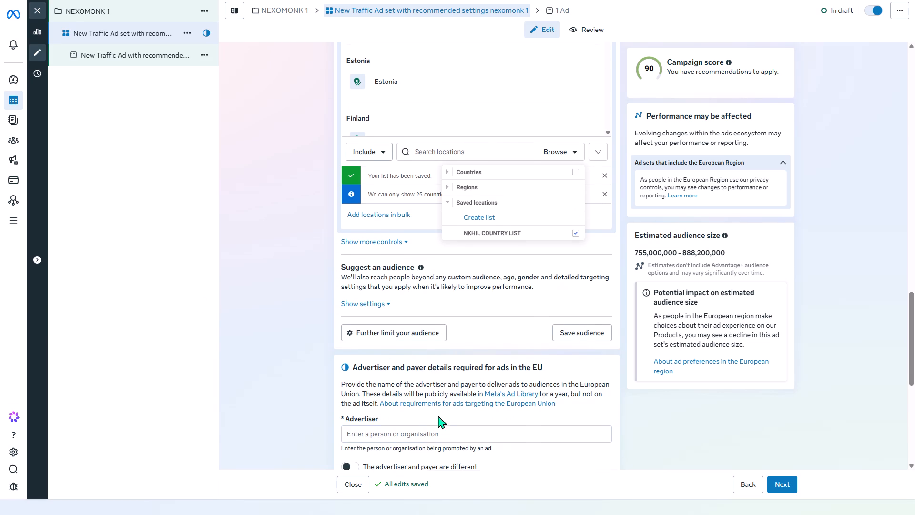
{"action": "scroll", "coordinate": [438, 415], "scroll_direction": "down", "scroll_amount": 5}
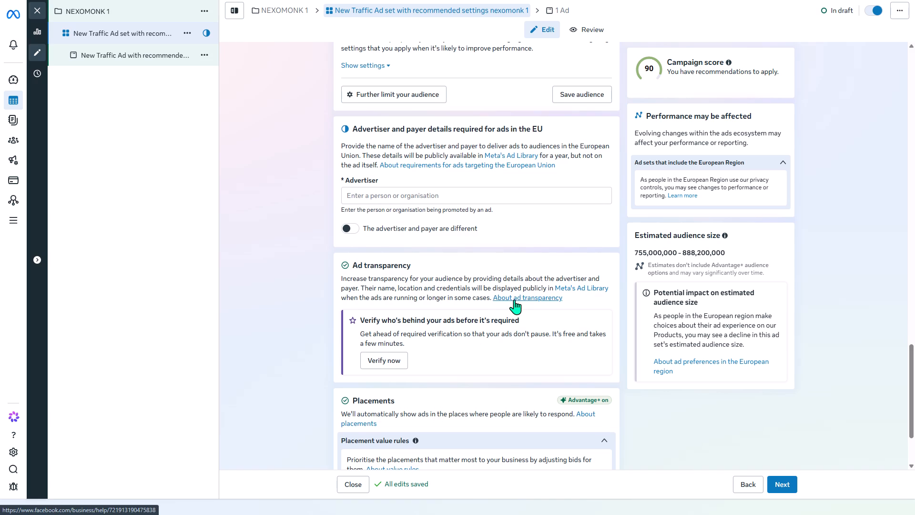
{"action": "scroll", "coordinate": [373, 339], "scroll_direction": "down", "scroll_amount": 1}
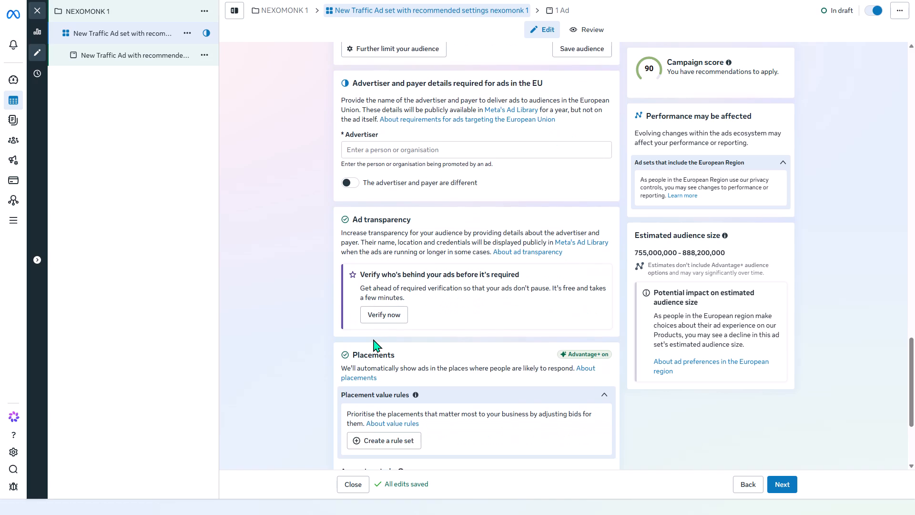
{"action": "scroll", "coordinate": [373, 339], "scroll_direction": "down", "scroll_amount": 2}
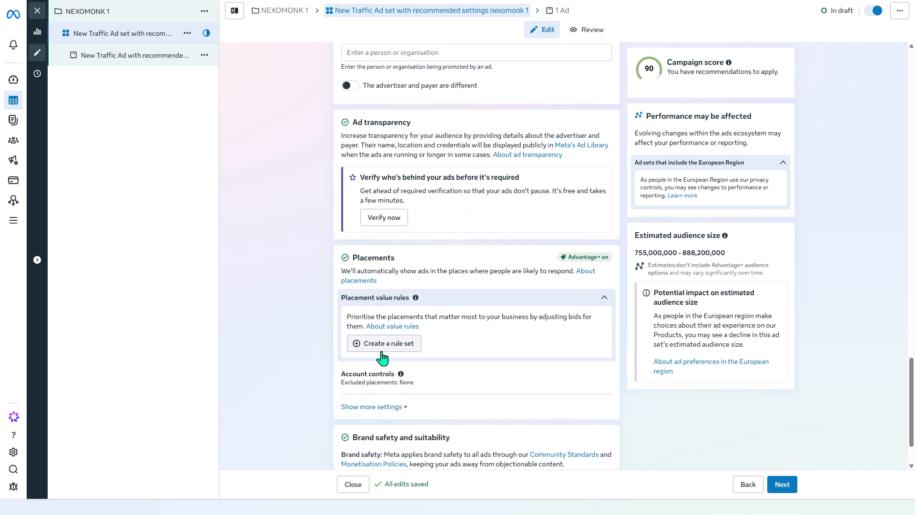
{"action": "scroll", "coordinate": [381, 351], "scroll_direction": "down", "scroll_amount": 5}
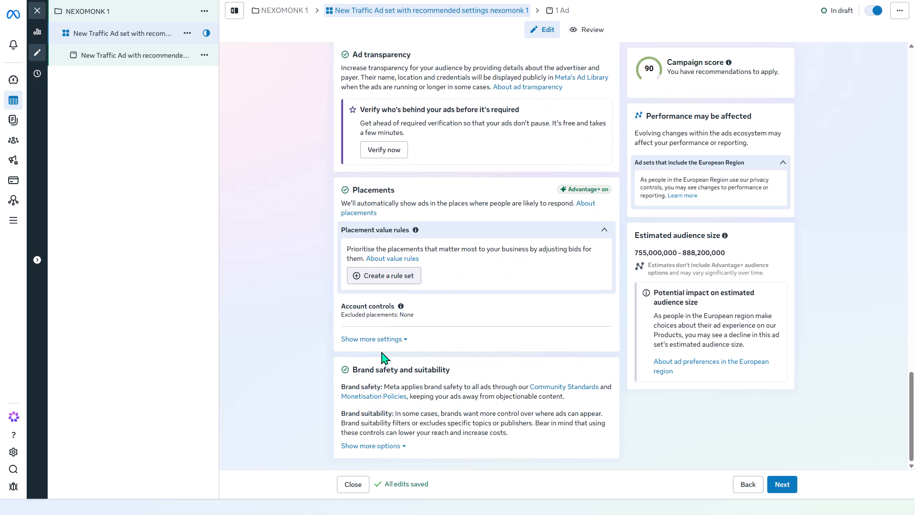
{"action": "scroll", "coordinate": [381, 351], "scroll_direction": "down", "scroll_amount": 3}
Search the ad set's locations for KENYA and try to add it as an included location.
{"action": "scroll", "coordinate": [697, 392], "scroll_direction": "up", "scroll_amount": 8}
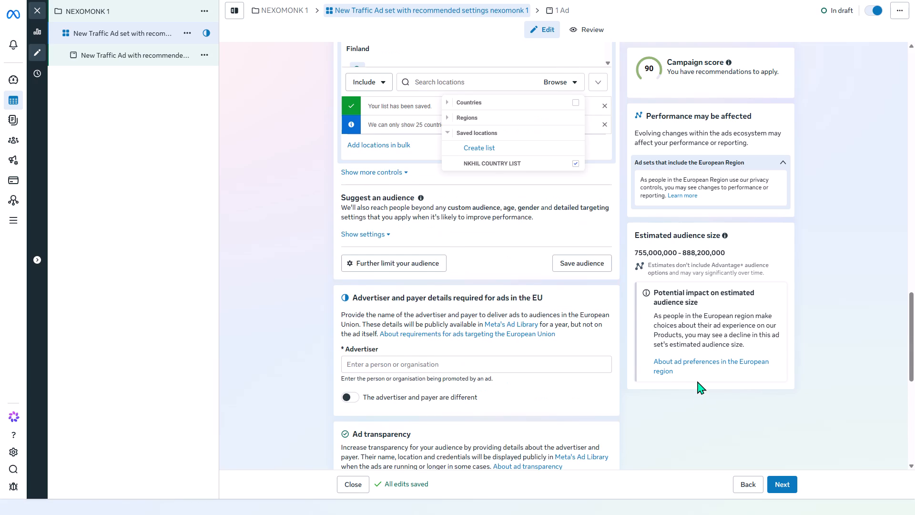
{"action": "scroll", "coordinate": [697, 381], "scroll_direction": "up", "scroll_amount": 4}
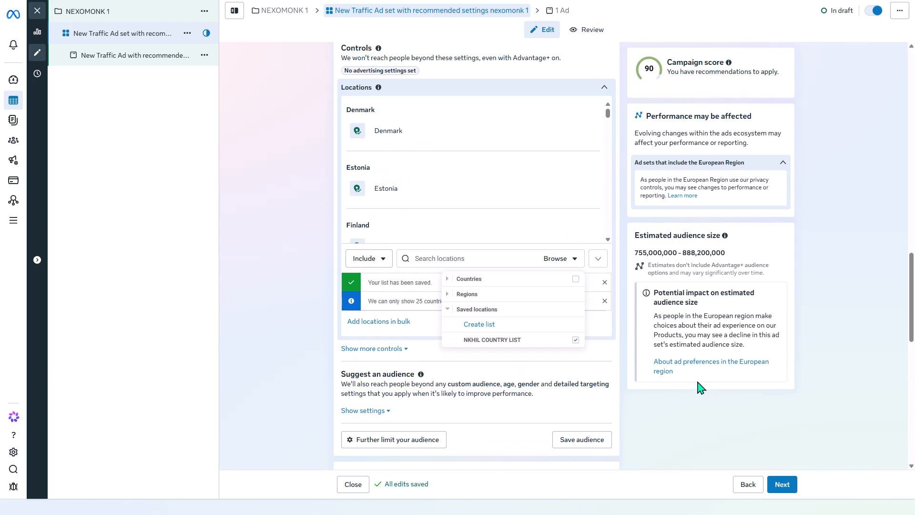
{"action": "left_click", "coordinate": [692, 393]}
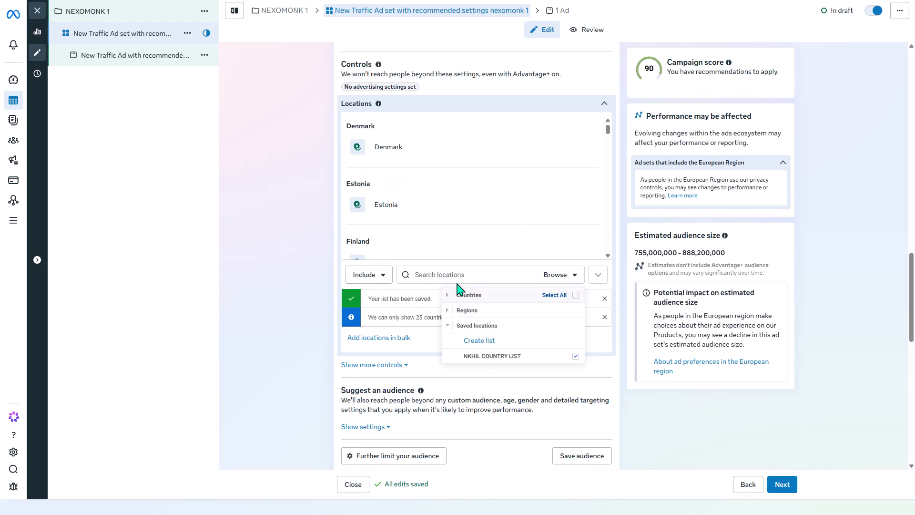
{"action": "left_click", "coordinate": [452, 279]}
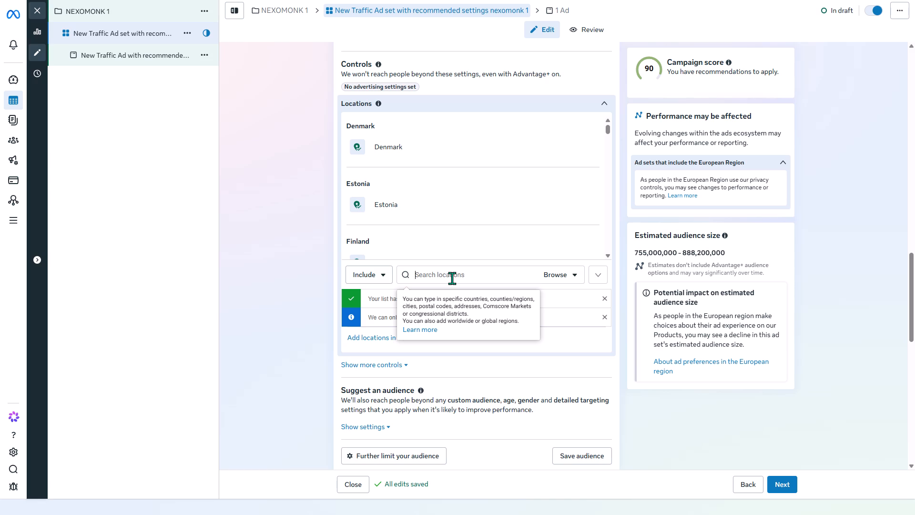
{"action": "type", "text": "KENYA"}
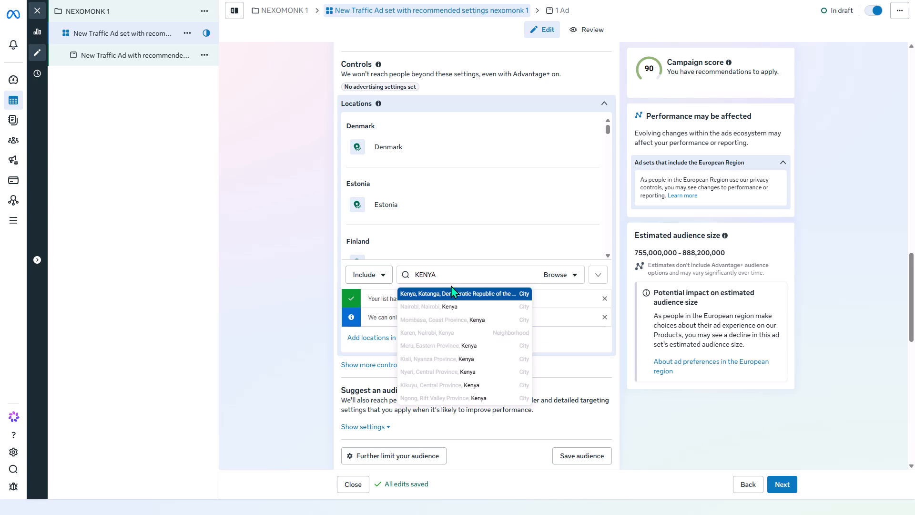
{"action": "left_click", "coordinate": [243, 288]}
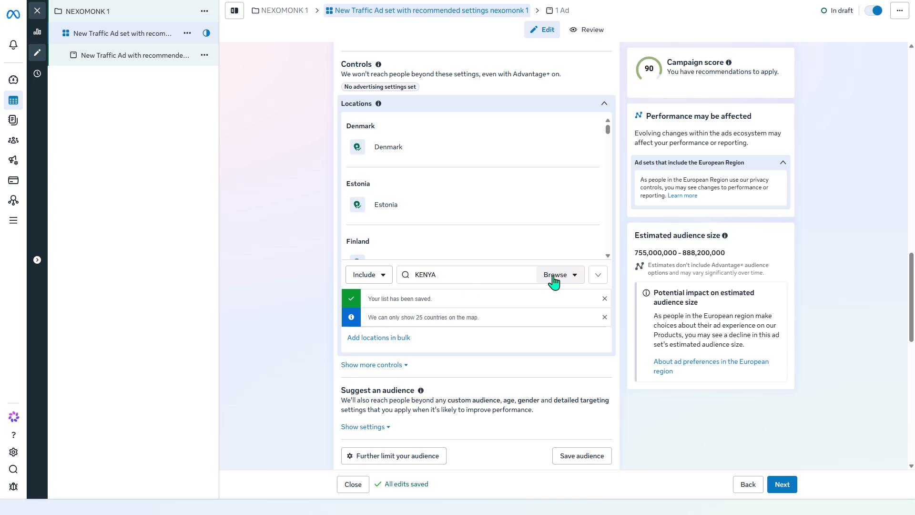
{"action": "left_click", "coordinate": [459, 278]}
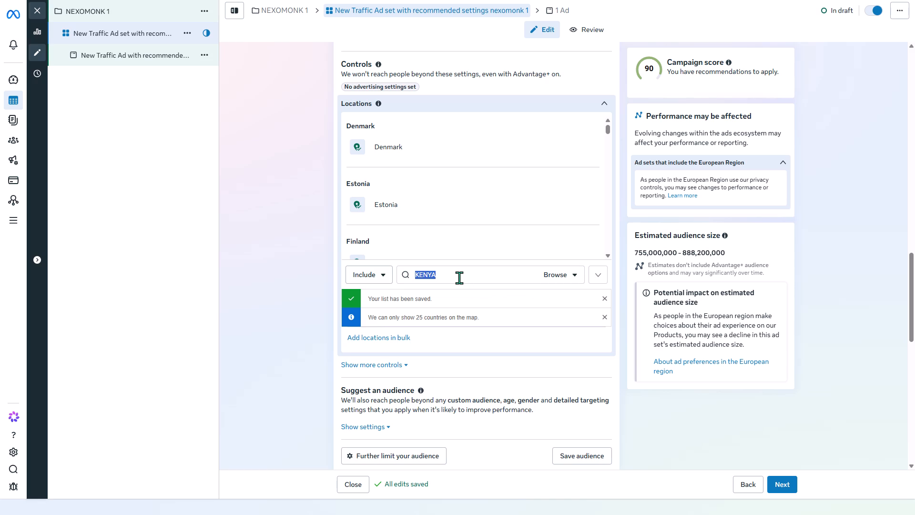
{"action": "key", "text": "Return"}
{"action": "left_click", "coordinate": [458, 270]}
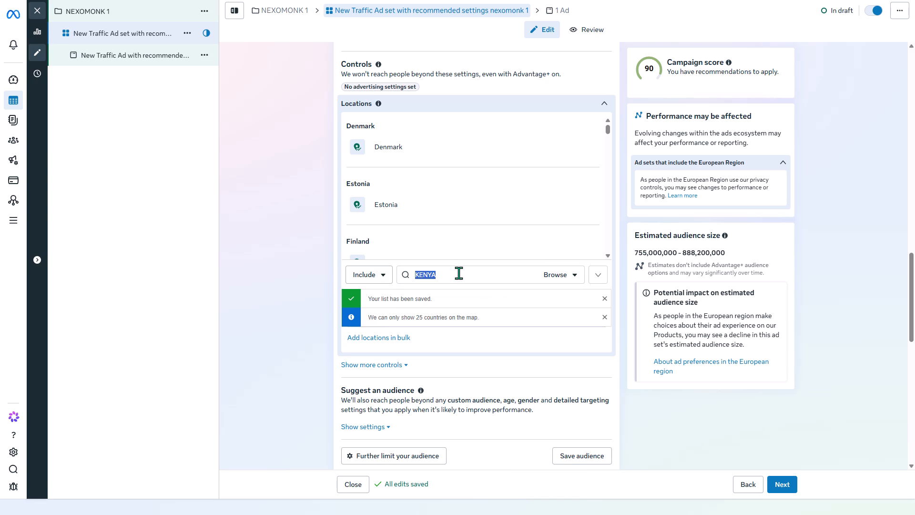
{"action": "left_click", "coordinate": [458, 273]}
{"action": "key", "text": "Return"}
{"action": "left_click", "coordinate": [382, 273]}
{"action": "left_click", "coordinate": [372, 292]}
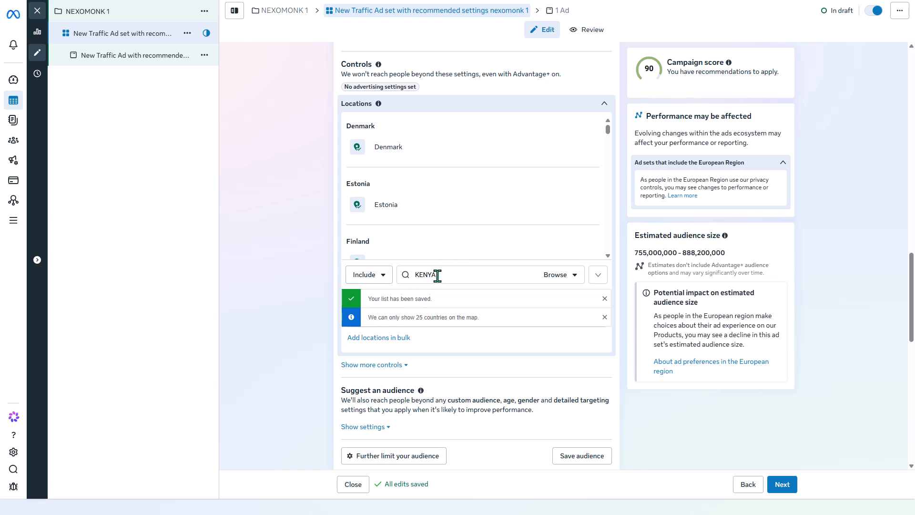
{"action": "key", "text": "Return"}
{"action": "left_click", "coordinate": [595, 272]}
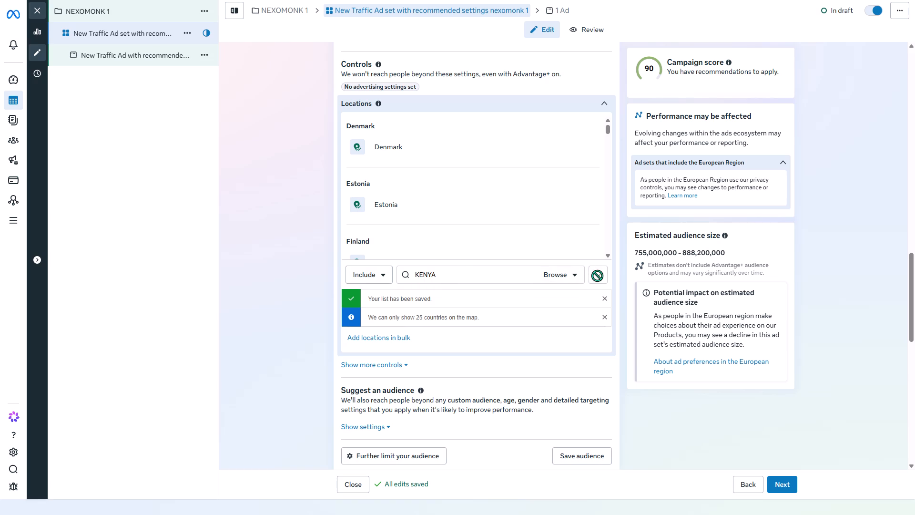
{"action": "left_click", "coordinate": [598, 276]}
Browse the ad set's available locations, examining the country groups, regions and saved locations categories.
{"action": "left_click", "coordinate": [555, 273]}
{"action": "left_click", "coordinate": [520, 289]}
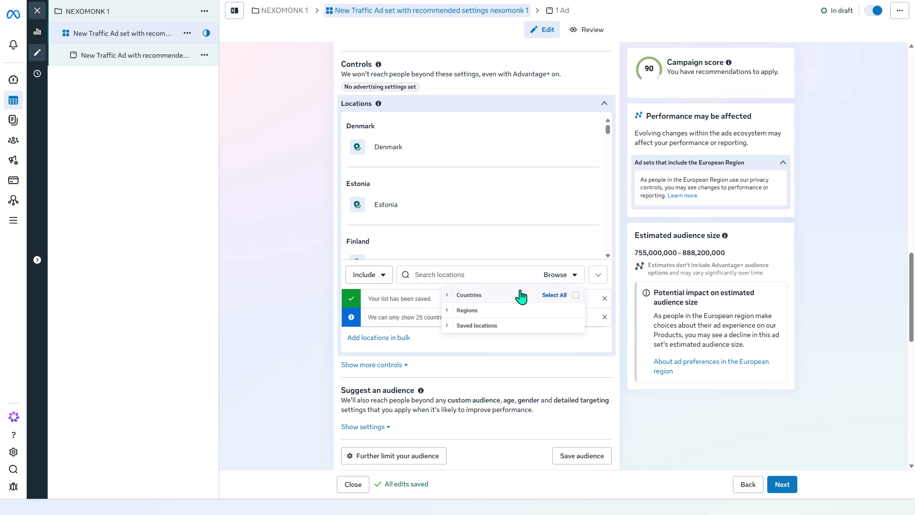
{"action": "scroll", "coordinate": [518, 335], "scroll_direction": "down", "scroll_amount": 3}
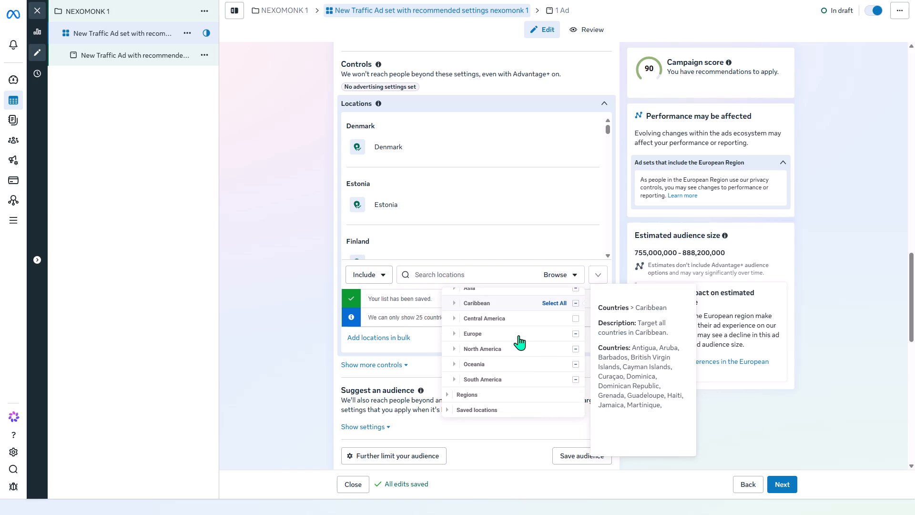
{"action": "scroll", "coordinate": [518, 335], "scroll_direction": "down", "scroll_amount": 3}
{"action": "scroll", "coordinate": [499, 321], "scroll_direction": "up", "scroll_amount": 6}
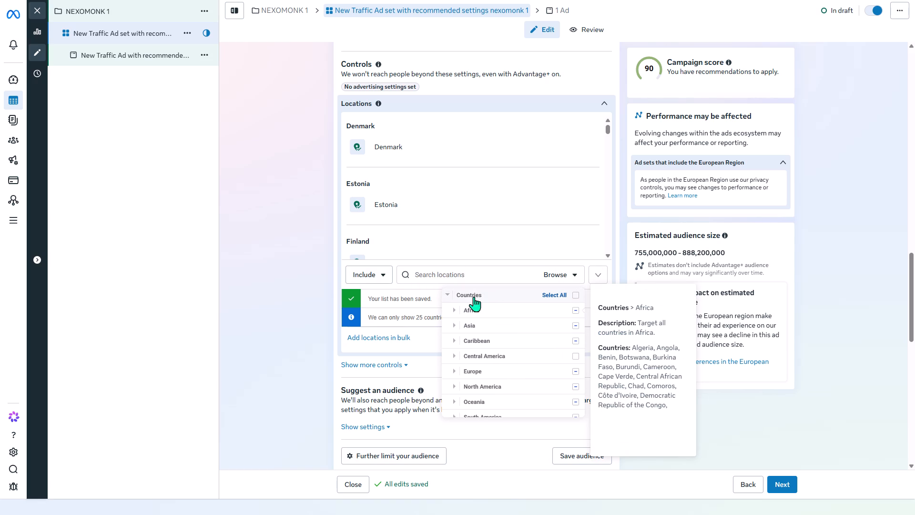
{"action": "left_click", "coordinate": [448, 291]}
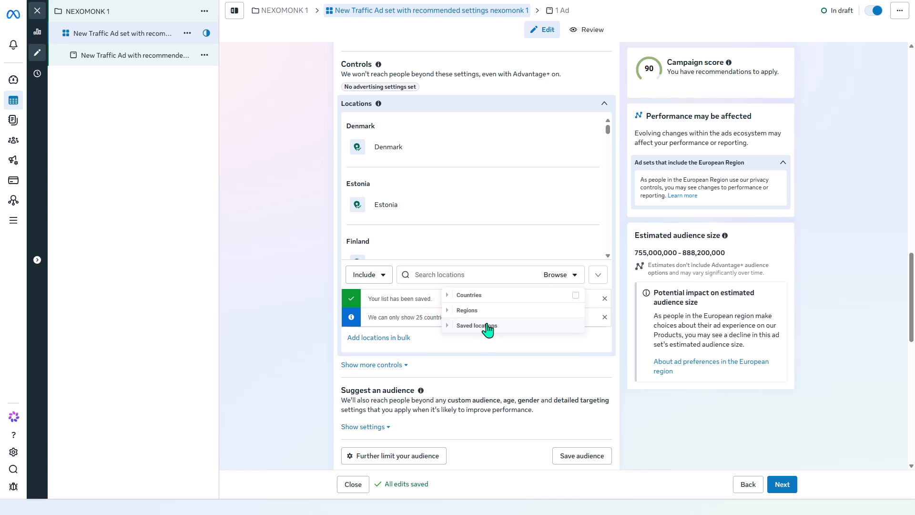
{"action": "left_click", "coordinate": [486, 298]}
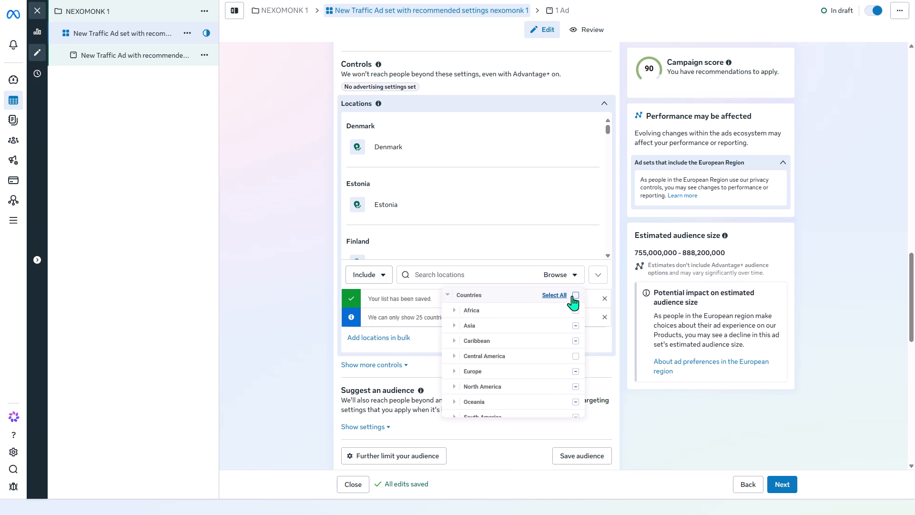
{"action": "scroll", "coordinate": [477, 361], "scroll_direction": "down", "scroll_amount": 10}
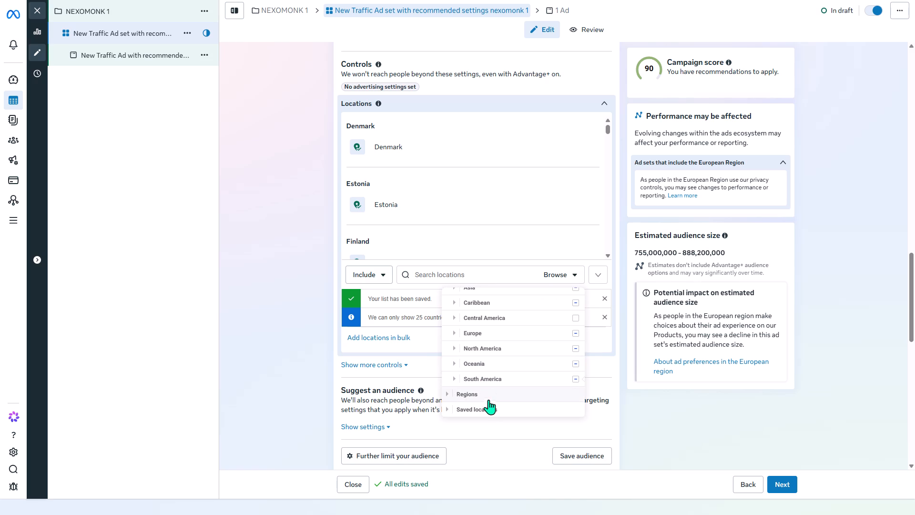
{"action": "scroll", "coordinate": [484, 358], "scroll_direction": "up", "scroll_amount": 5}
{"action": "left_click", "coordinate": [239, 349]}
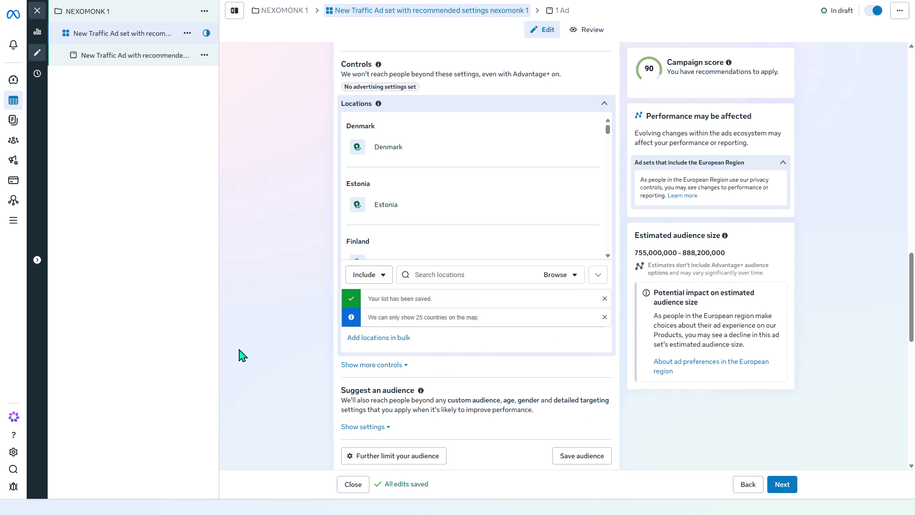
{"action": "scroll", "coordinate": [722, 387], "scroll_direction": "up", "scroll_amount": 6}
{"action": "scroll", "coordinate": [466, 302], "scroll_direction": "up", "scroll_amount": 5}
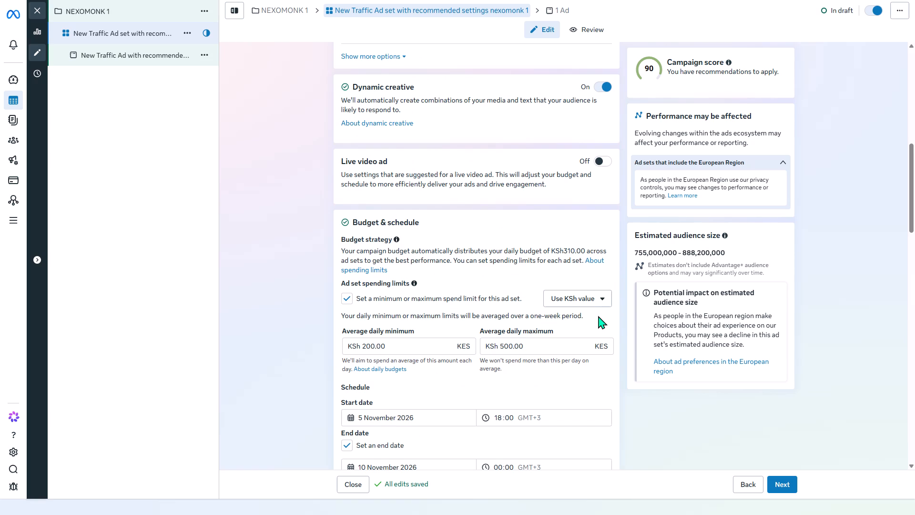
Move on from the ad set to its ad and check the Instagram profile options in the Identity section.
{"action": "scroll", "coordinate": [574, 332], "scroll_direction": "down", "scroll_amount": 7}
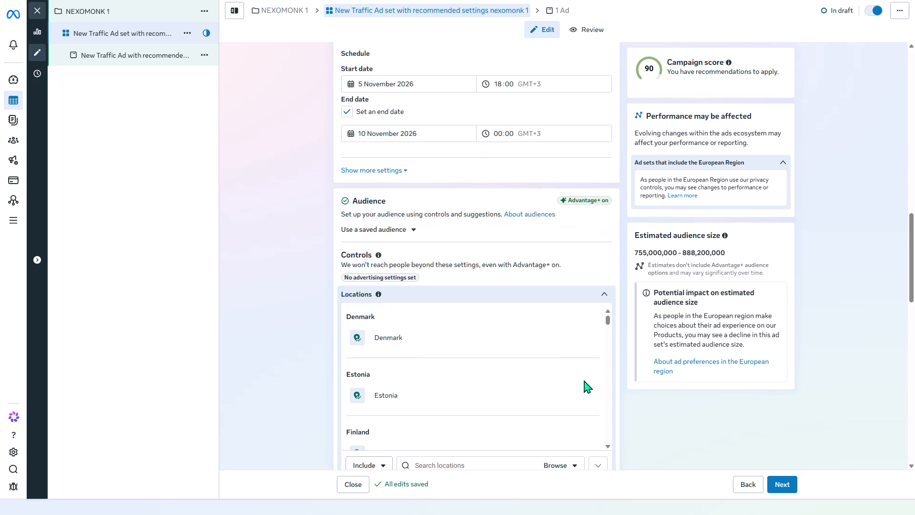
{"action": "scroll", "coordinate": [584, 382], "scroll_direction": "down", "scroll_amount": 10}
{"action": "scroll", "coordinate": [658, 405], "scroll_direction": "down", "scroll_amount": 3}
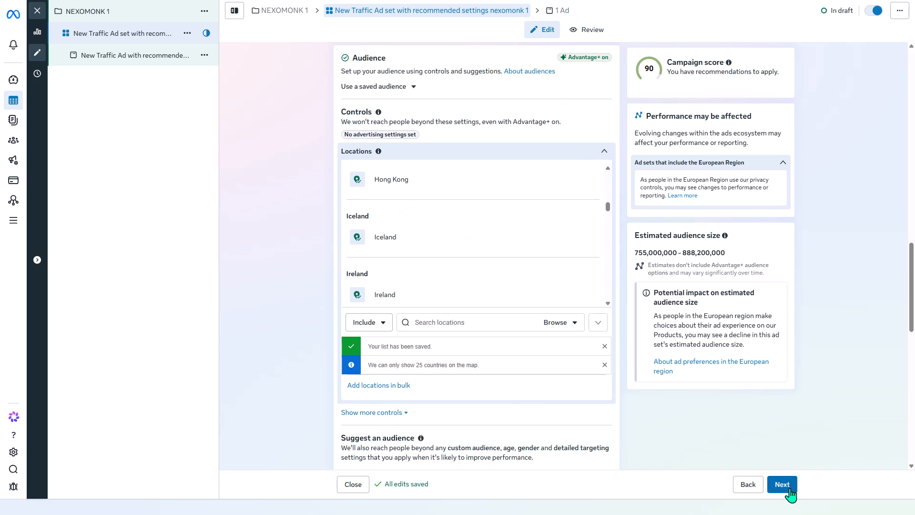
{"action": "left_click", "coordinate": [787, 482]}
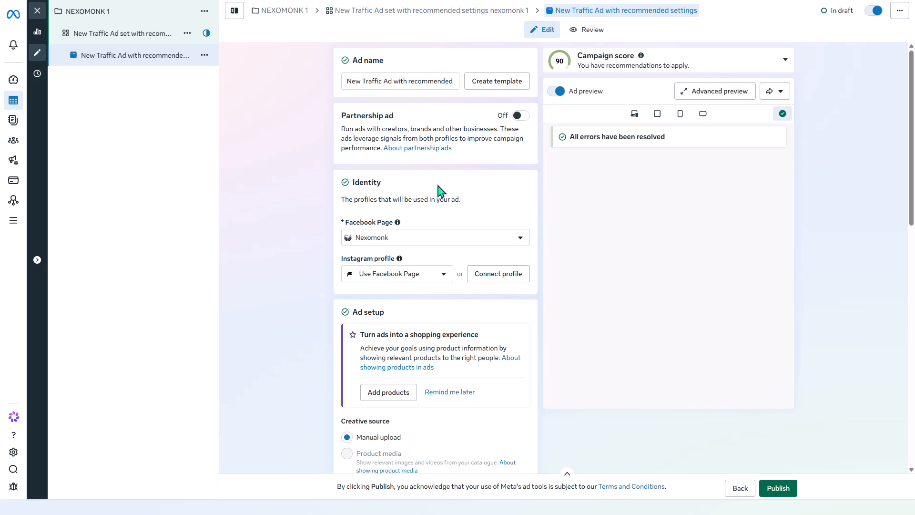
{"action": "left_click", "coordinate": [444, 272]}
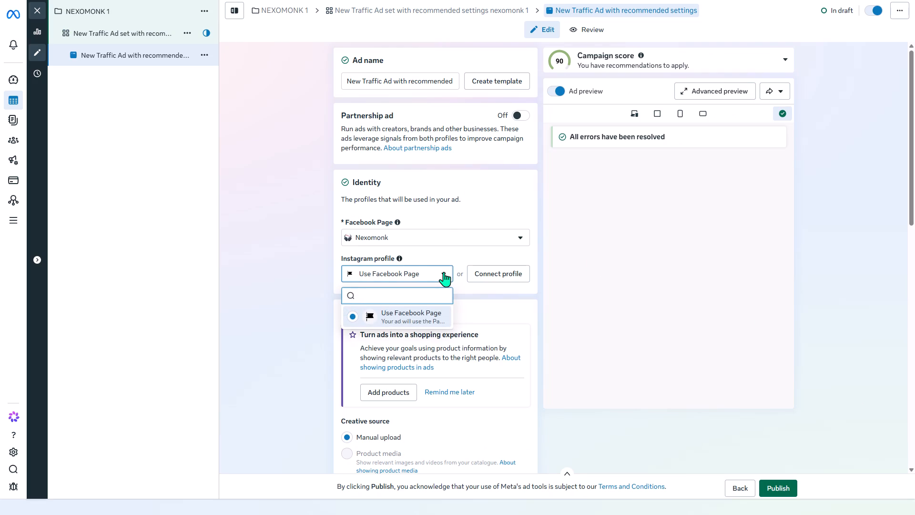
{"action": "scroll", "coordinate": [423, 243], "scroll_direction": "up", "scroll_amount": 3}
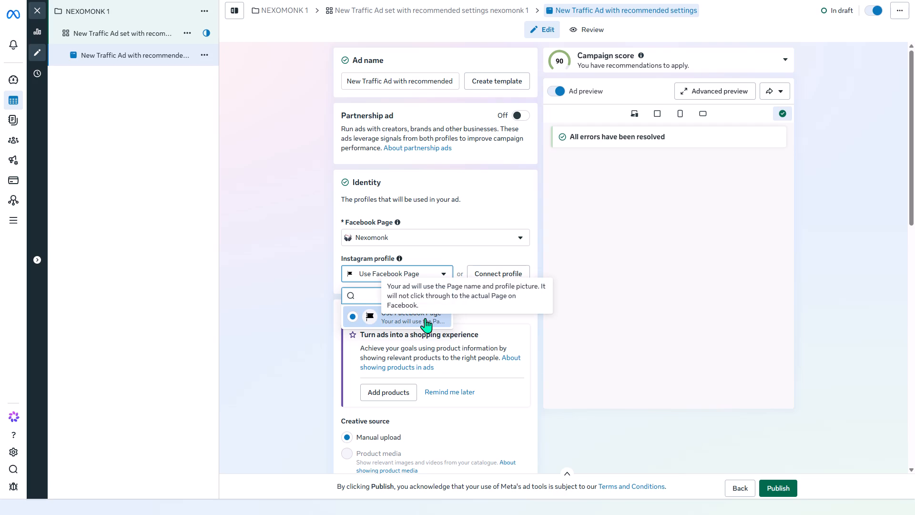
{"action": "left_click", "coordinate": [489, 316]}
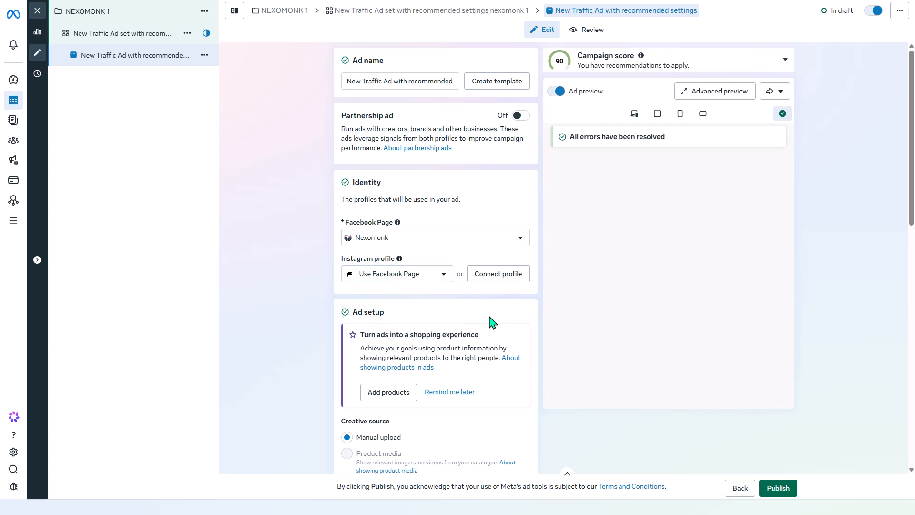
Examine the ad's setup, format, source URL, creative media, AI-generated images and text sections.
{"action": "scroll", "coordinate": [474, 260], "scroll_direction": "down", "scroll_amount": 4}
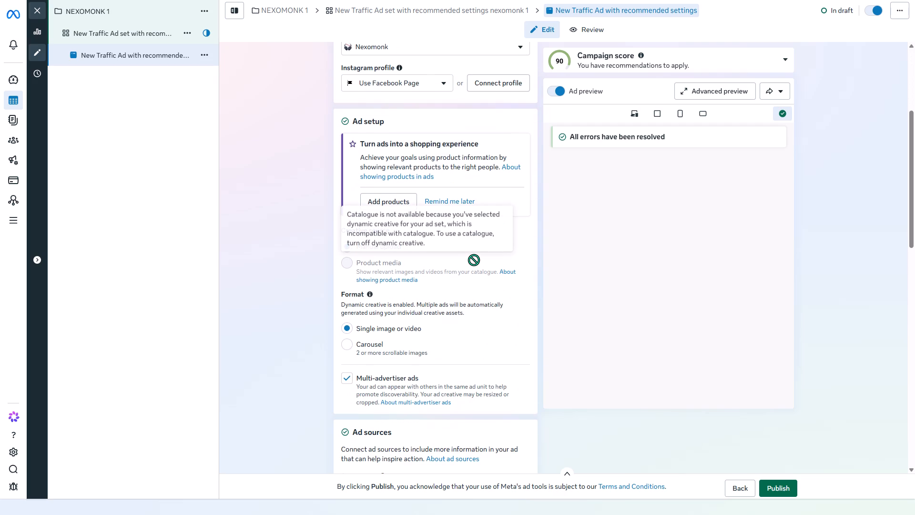
{"action": "left_click", "coordinate": [682, 268]}
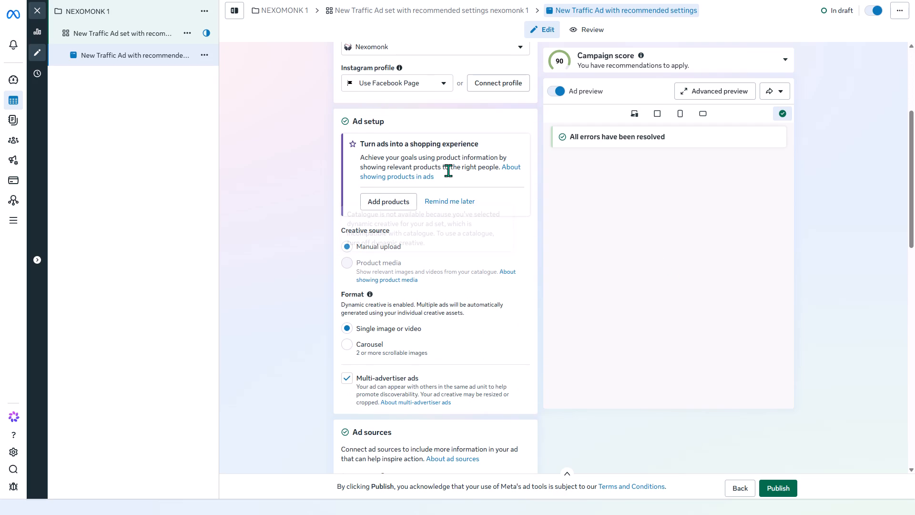
{"action": "scroll", "coordinate": [445, 173], "scroll_direction": "down", "scroll_amount": 2}
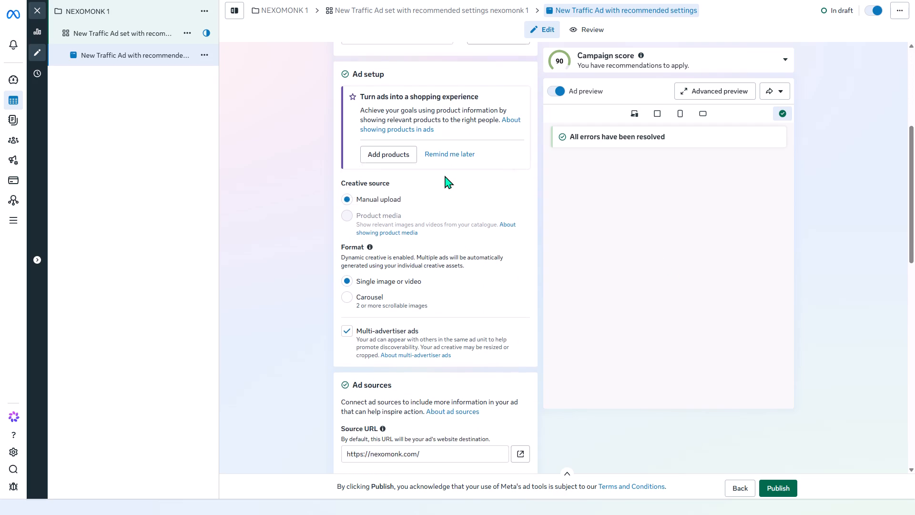
{"action": "scroll", "coordinate": [445, 175], "scroll_direction": "down", "scroll_amount": 3}
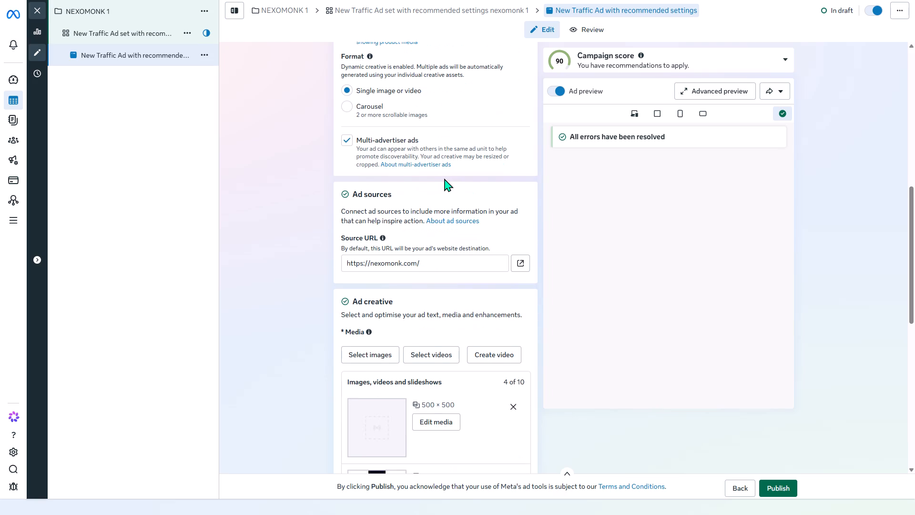
{"action": "scroll", "coordinate": [446, 180], "scroll_direction": "down", "scroll_amount": 6}
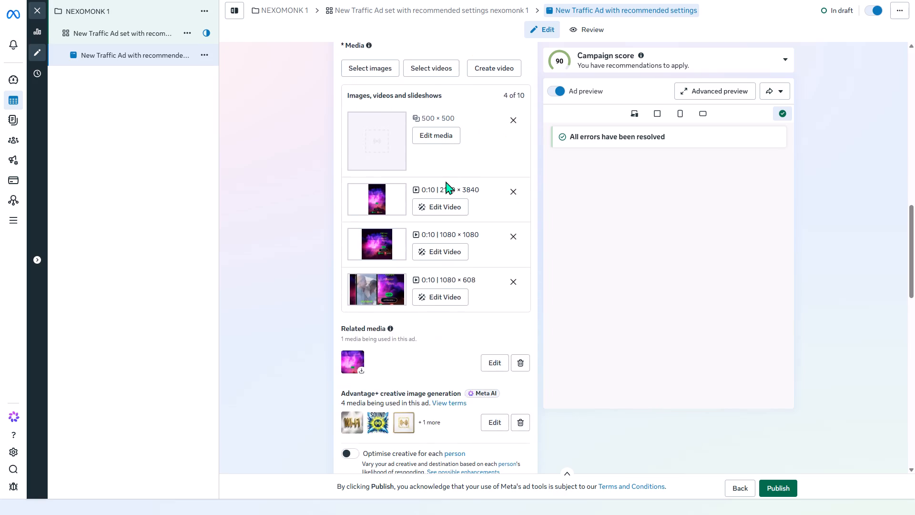
{"action": "scroll", "coordinate": [446, 181], "scroll_direction": "down", "scroll_amount": 2}
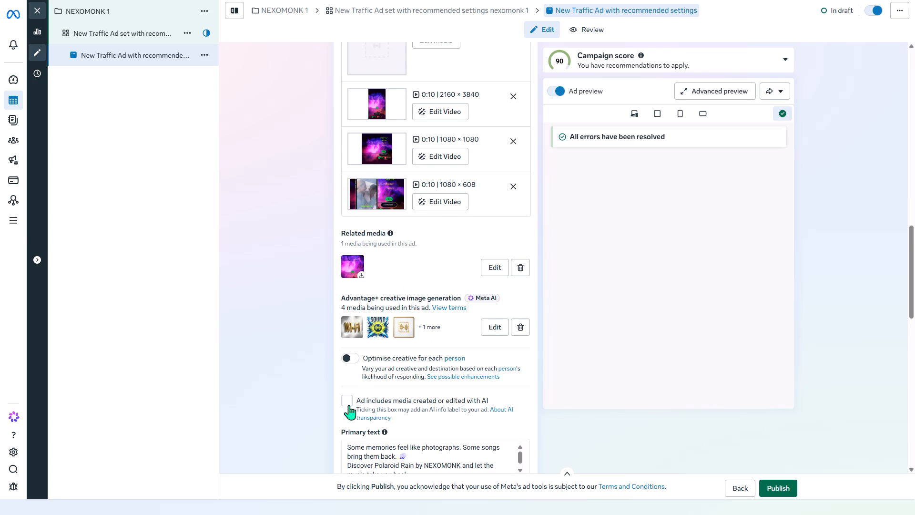
{"action": "scroll", "coordinate": [373, 365], "scroll_direction": "down", "scroll_amount": 10}
{"action": "scroll", "coordinate": [499, 414], "scroll_direction": "down", "scroll_amount": 5}
{"action": "scroll", "coordinate": [459, 305], "scroll_direction": "up", "scroll_amount": 18}
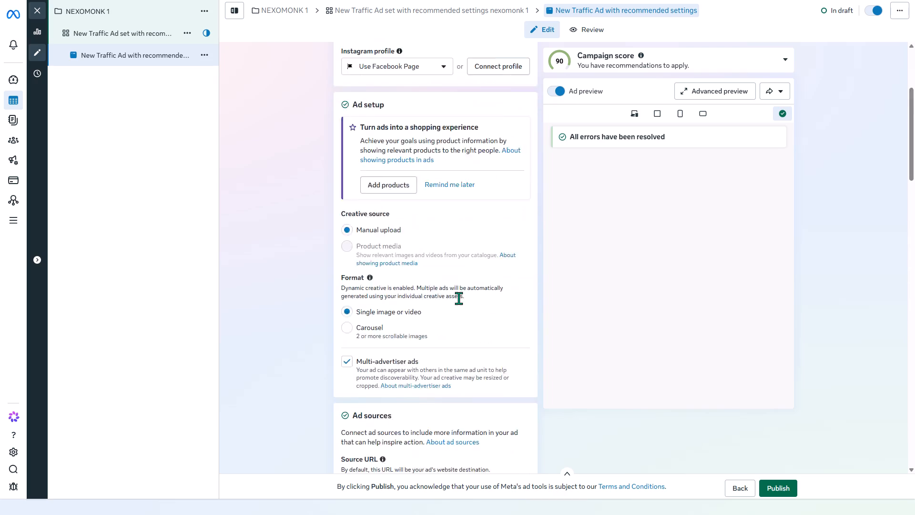
{"action": "scroll", "coordinate": [458, 298], "scroll_direction": "up", "scroll_amount": 6}
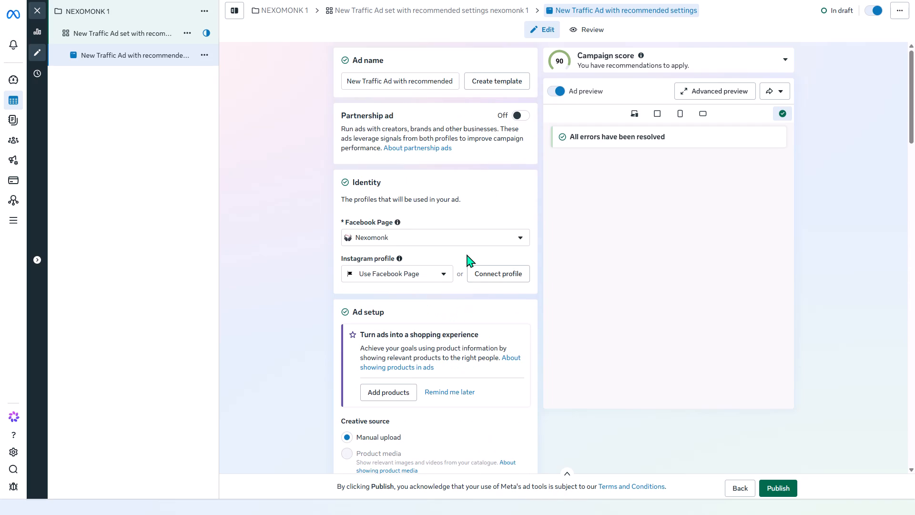
{"action": "scroll", "coordinate": [467, 254], "scroll_direction": "up", "scroll_amount": 4}
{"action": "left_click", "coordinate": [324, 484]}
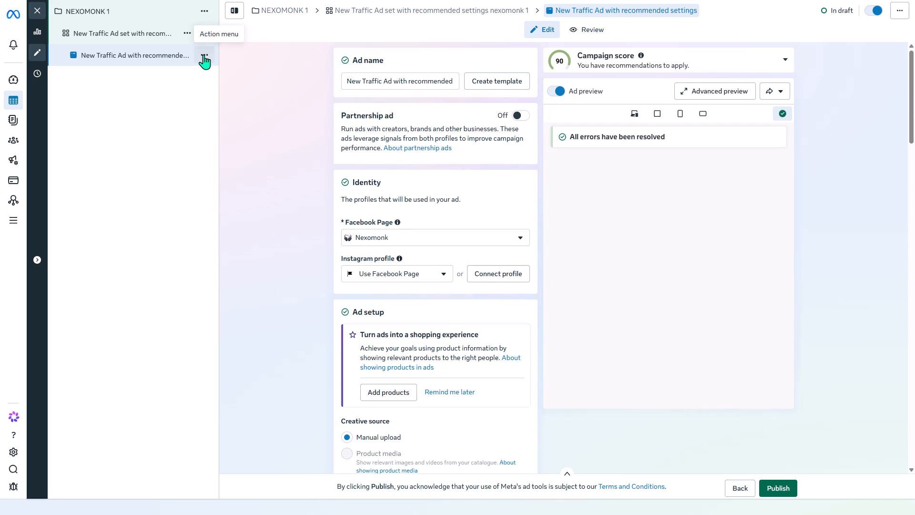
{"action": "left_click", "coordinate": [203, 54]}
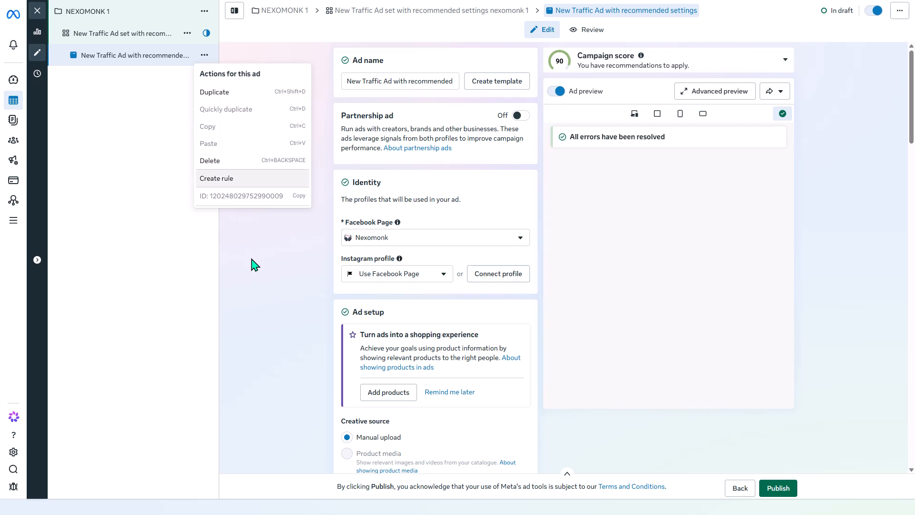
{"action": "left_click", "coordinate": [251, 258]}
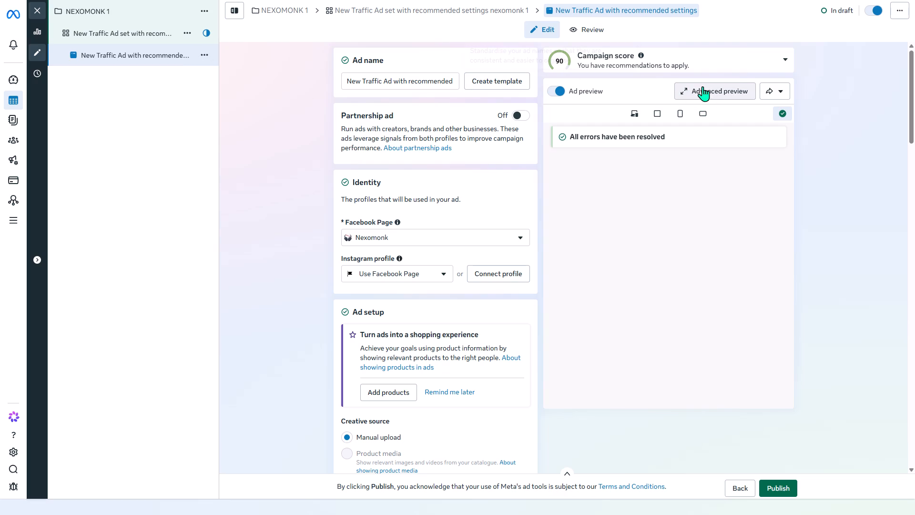
Examine the advanced preview across Facebook and Instagram placements, including the blank image and purple media variations.
{"action": "double_click", "coordinate": [711, 94]}
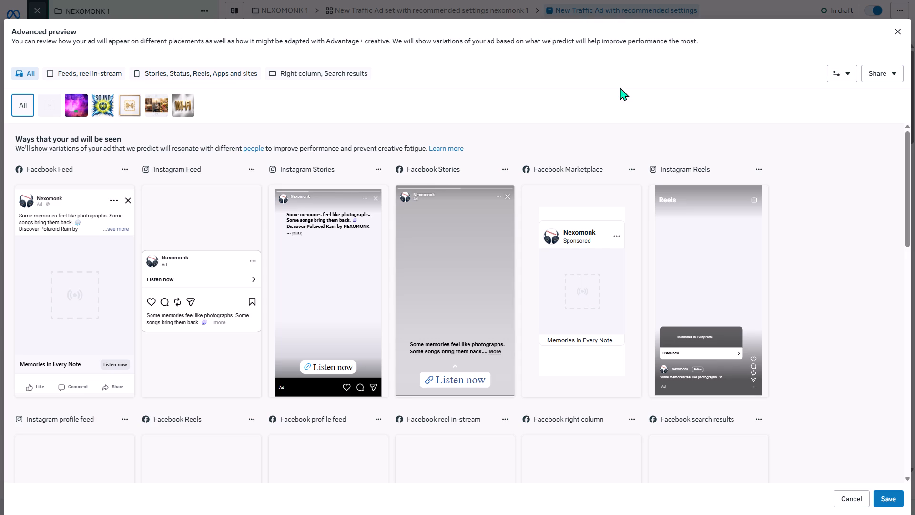
{"action": "scroll", "coordinate": [37, 252], "scroll_direction": "down", "scroll_amount": 3}
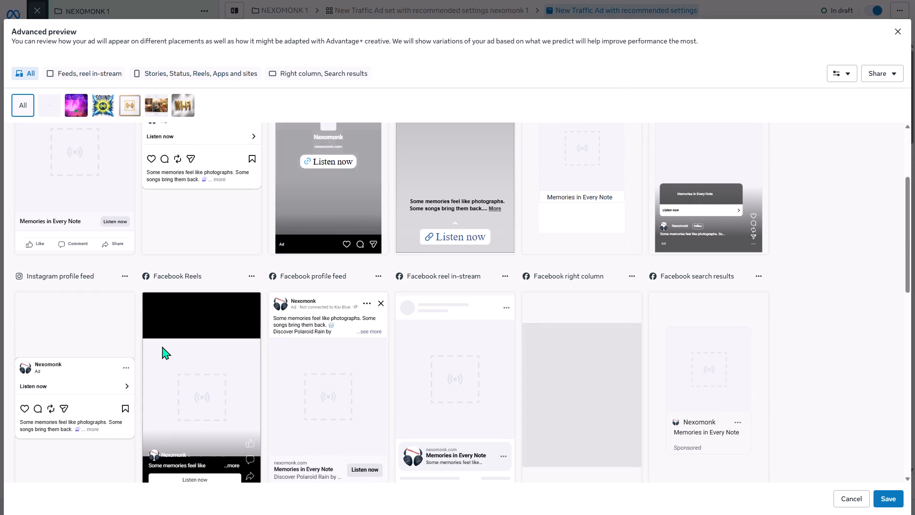
{"action": "scroll", "coordinate": [162, 346], "scroll_direction": "up", "scroll_amount": 13}
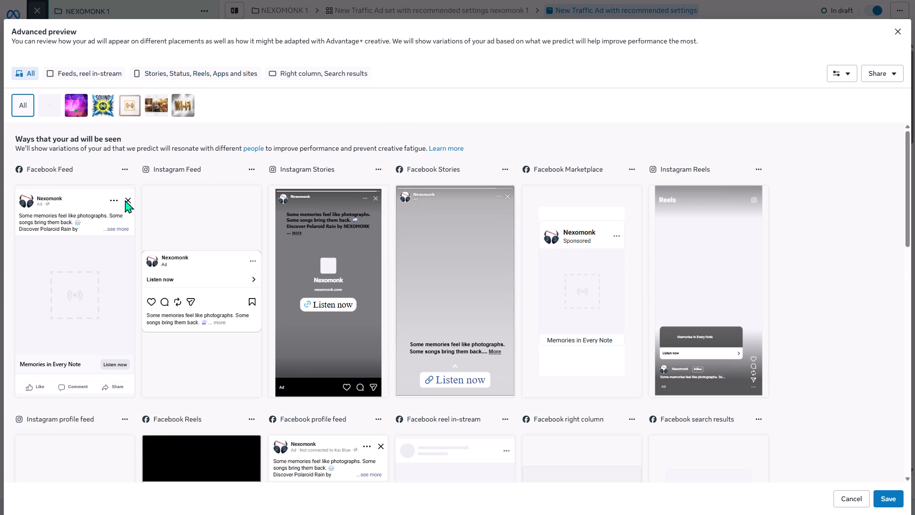
{"action": "left_click", "coordinate": [125, 200]}
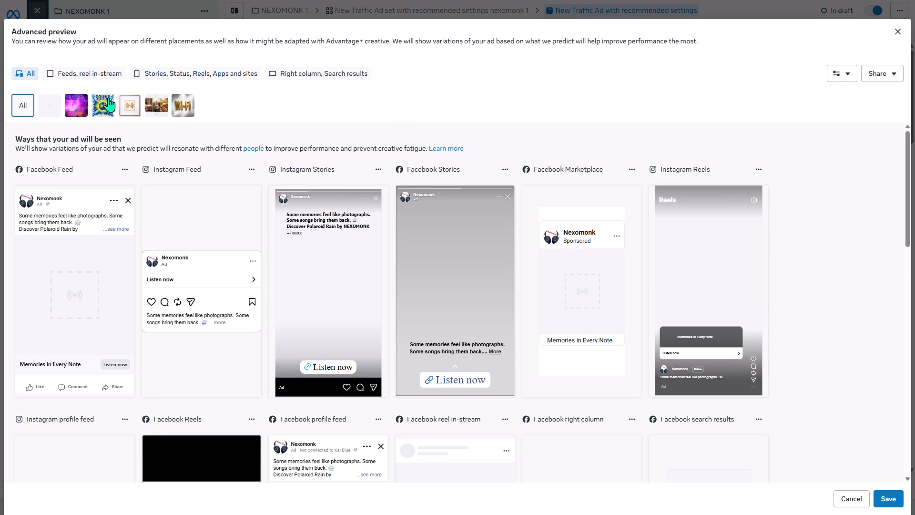
{"action": "left_click", "coordinate": [45, 109]}
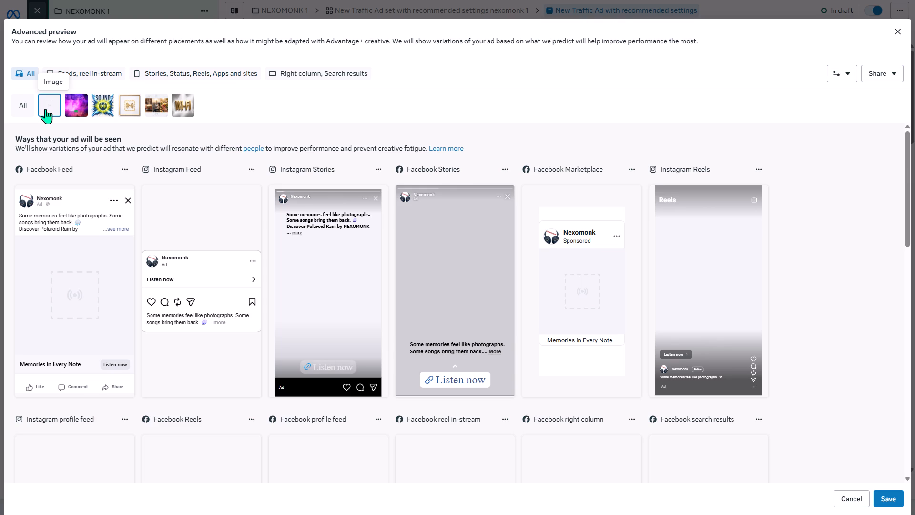
{"action": "left_click", "coordinate": [72, 107]}
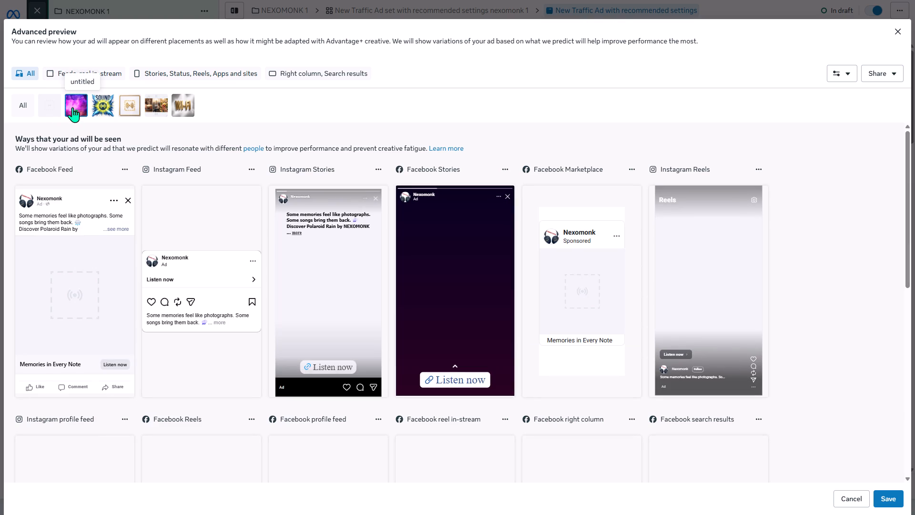
{"action": "double_click", "coordinate": [72, 107]}
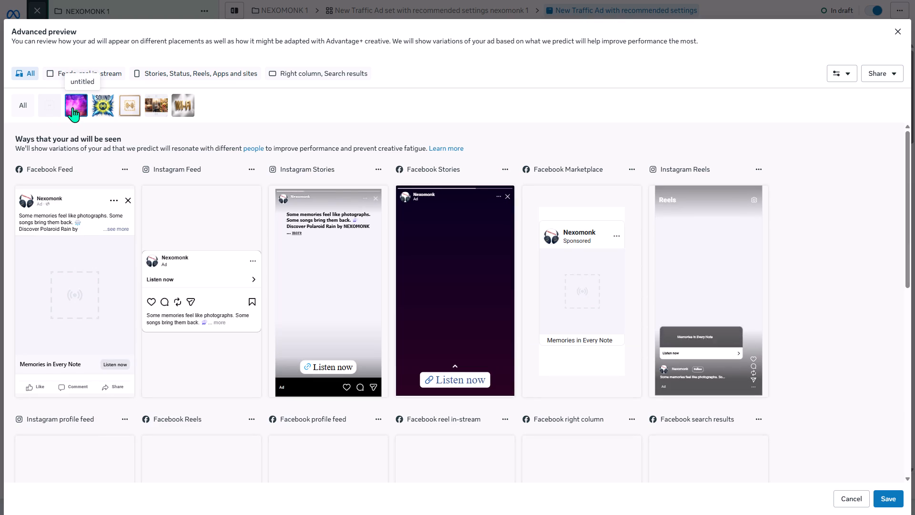
{"action": "left_click", "coordinate": [113, 229]}
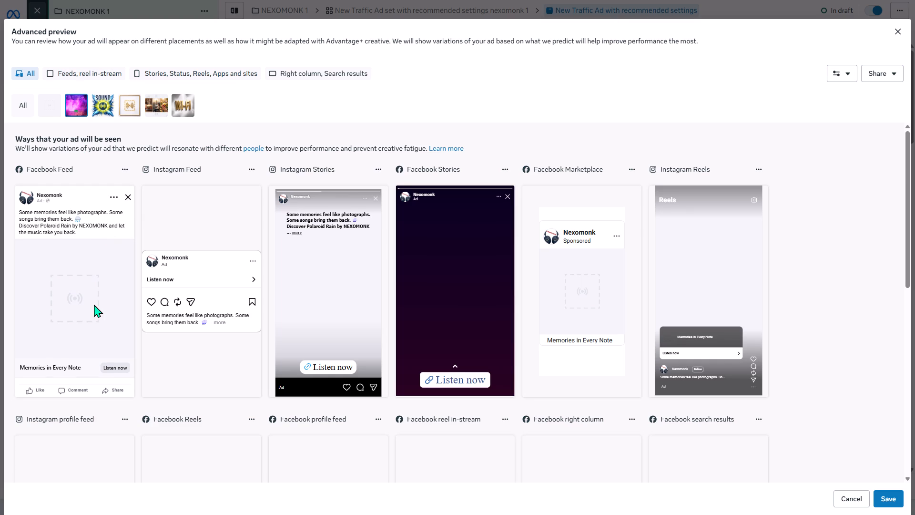
{"action": "left_click", "coordinate": [94, 304]}
{"action": "double_click", "coordinate": [73, 105]}
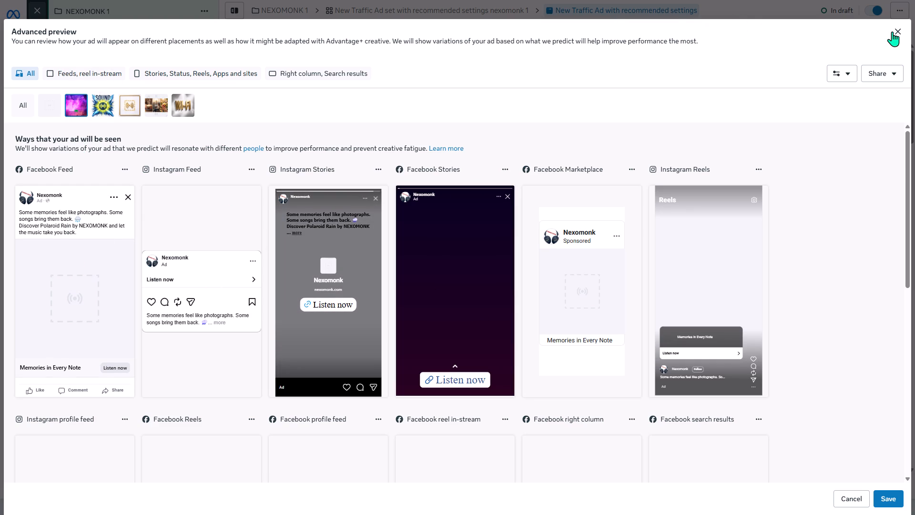
{"action": "left_click", "coordinate": [894, 31]}
Delete all the Advantage+ creative AI-generated image variations from the ad.
{"action": "scroll", "coordinate": [387, 218], "scroll_direction": "down", "scroll_amount": 8}
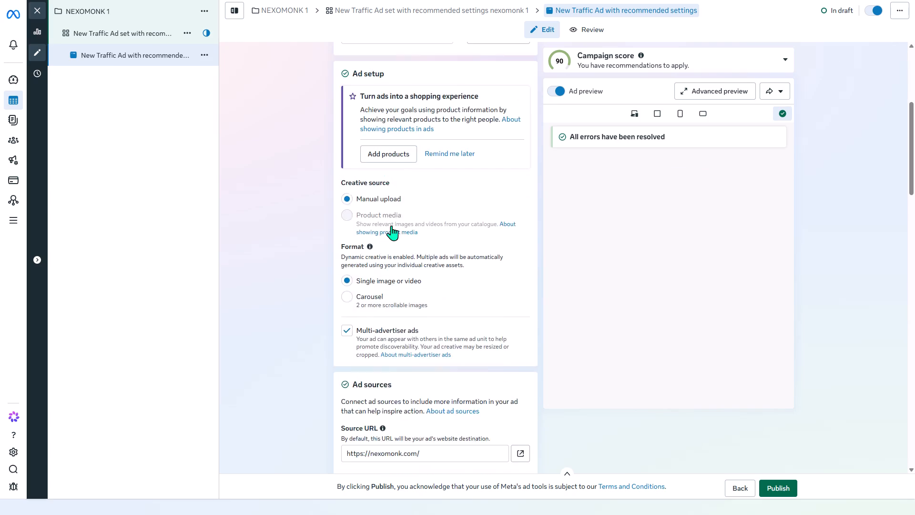
{"action": "scroll", "coordinate": [391, 226], "scroll_direction": "down", "scroll_amount": 7}
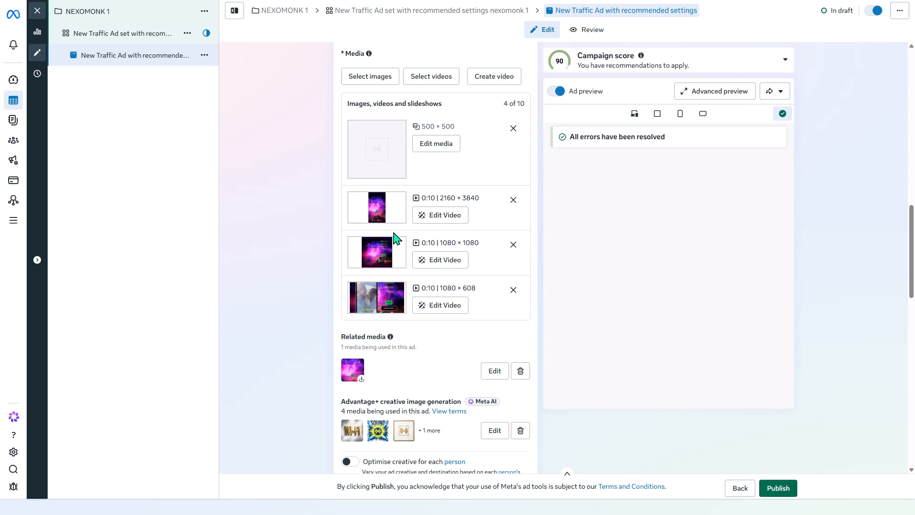
{"action": "scroll", "coordinate": [393, 232], "scroll_direction": "down", "scroll_amount": 2}
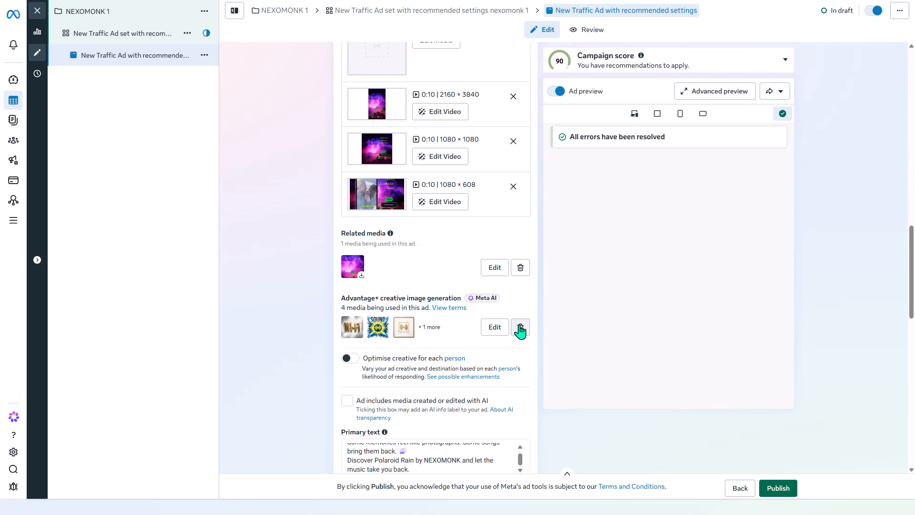
{"action": "left_click", "coordinate": [519, 324]}
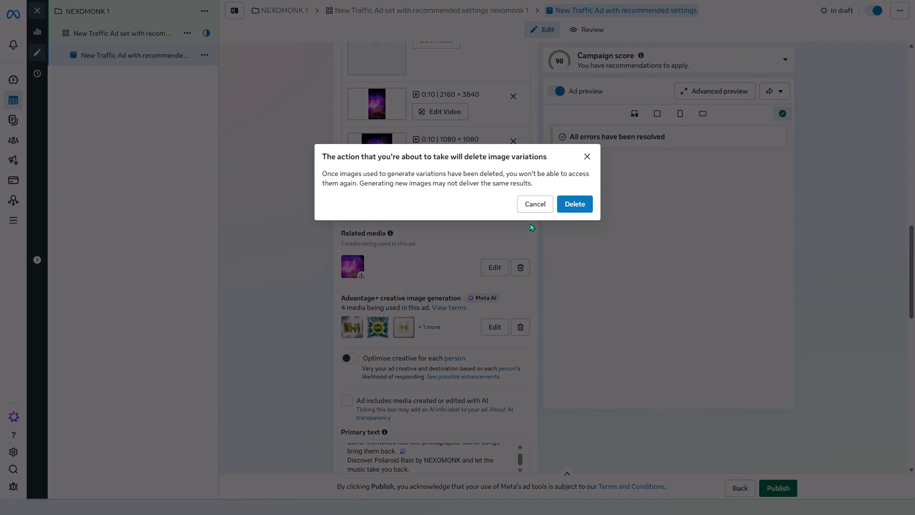
{"action": "left_click", "coordinate": [565, 206]}
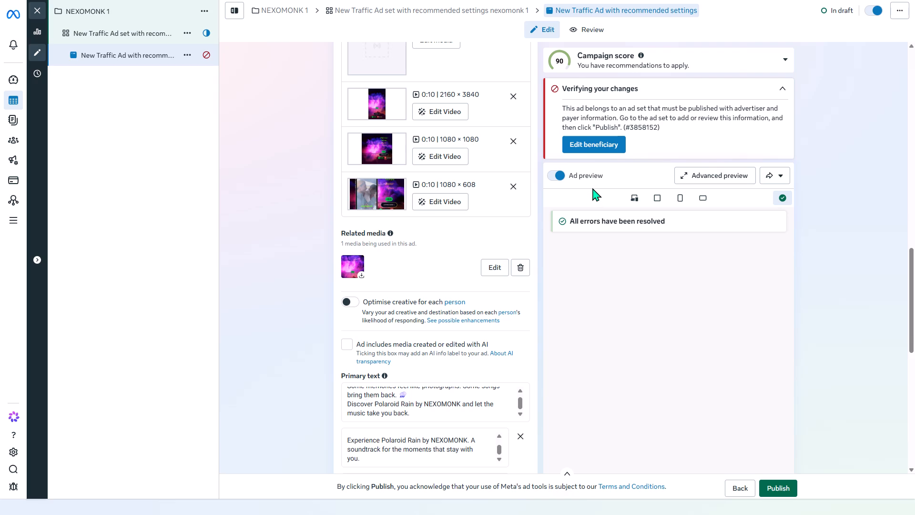
Examine the errors flagged on the ad in the campaign structure.
{"action": "scroll", "coordinate": [592, 188], "scroll_direction": "up", "scroll_amount": 7}
{"action": "scroll", "coordinate": [471, 203], "scroll_direction": "up", "scroll_amount": 3}
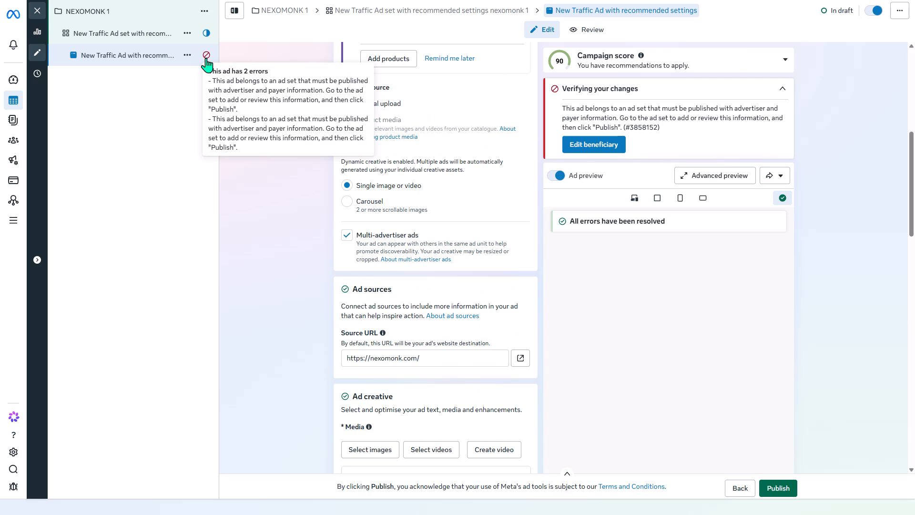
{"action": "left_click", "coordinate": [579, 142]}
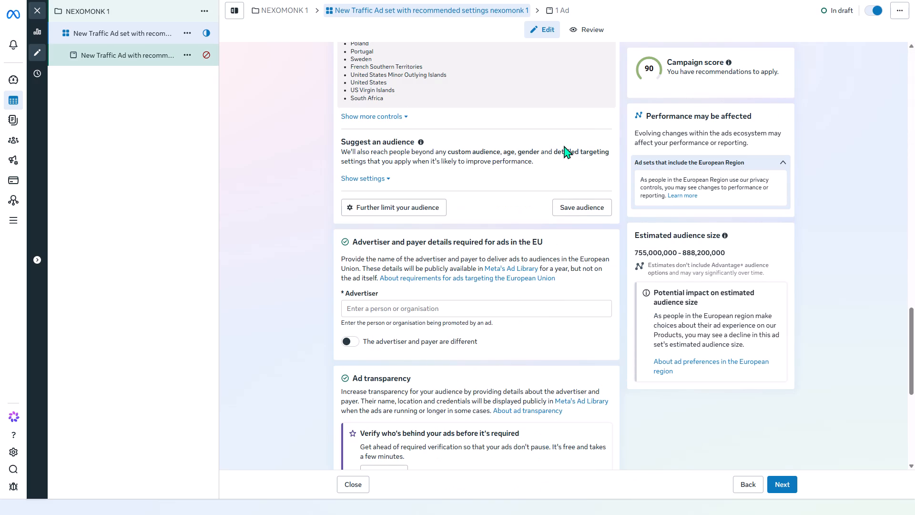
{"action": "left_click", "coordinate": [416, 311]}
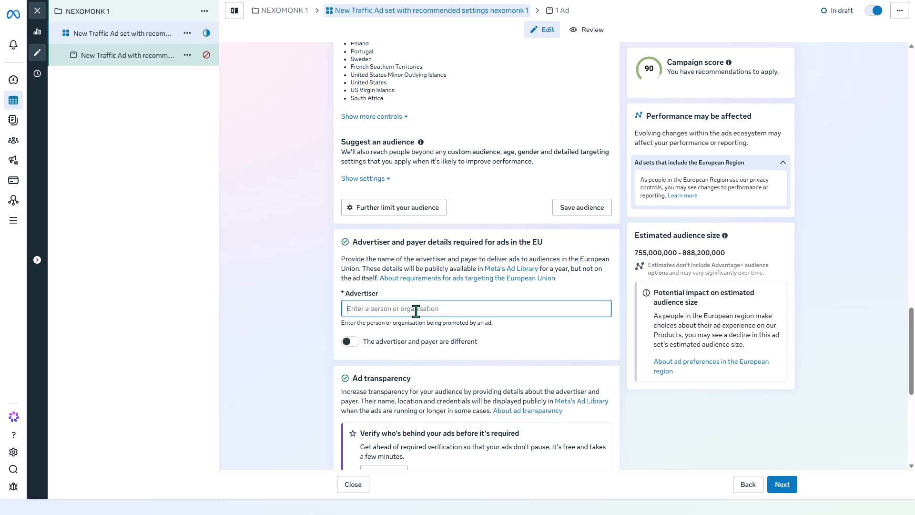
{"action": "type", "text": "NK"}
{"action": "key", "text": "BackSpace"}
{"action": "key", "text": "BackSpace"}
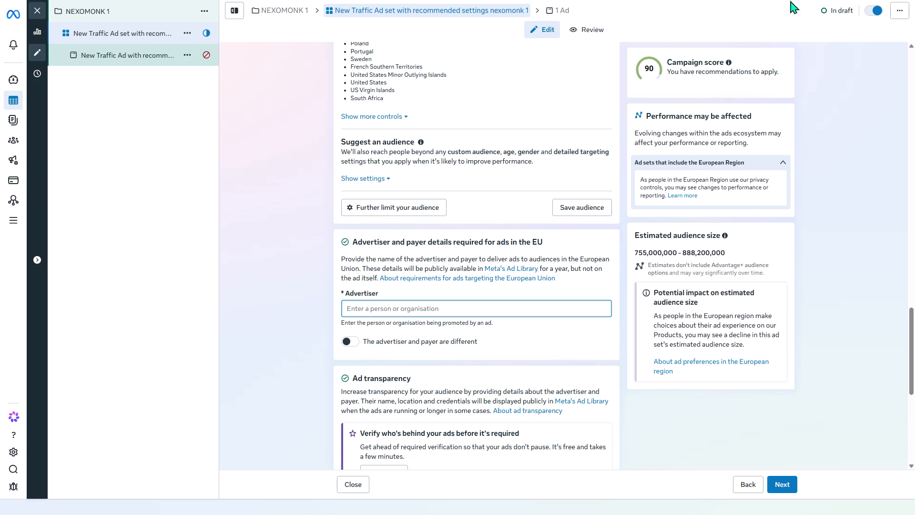
Close the ad set editor and leave its draft items unpublished.
{"action": "key", "text": "Escape"}
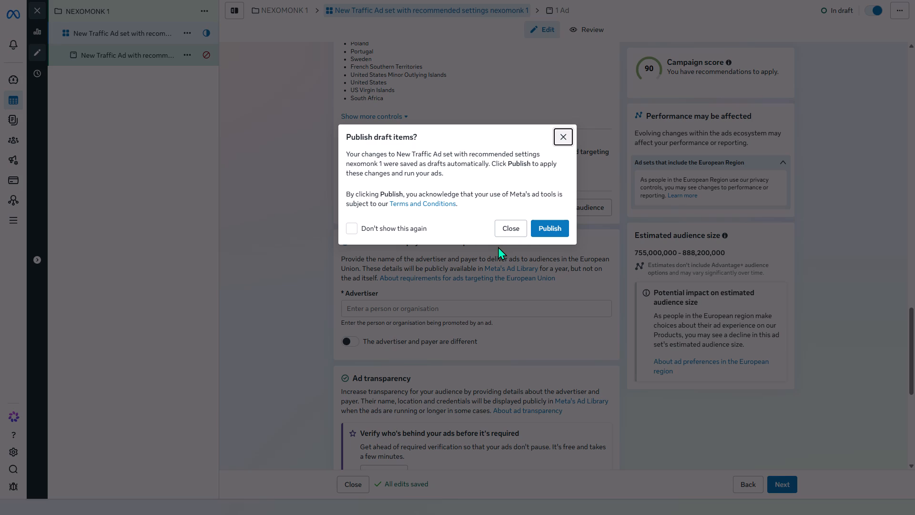
{"action": "left_click", "coordinate": [506, 229]}
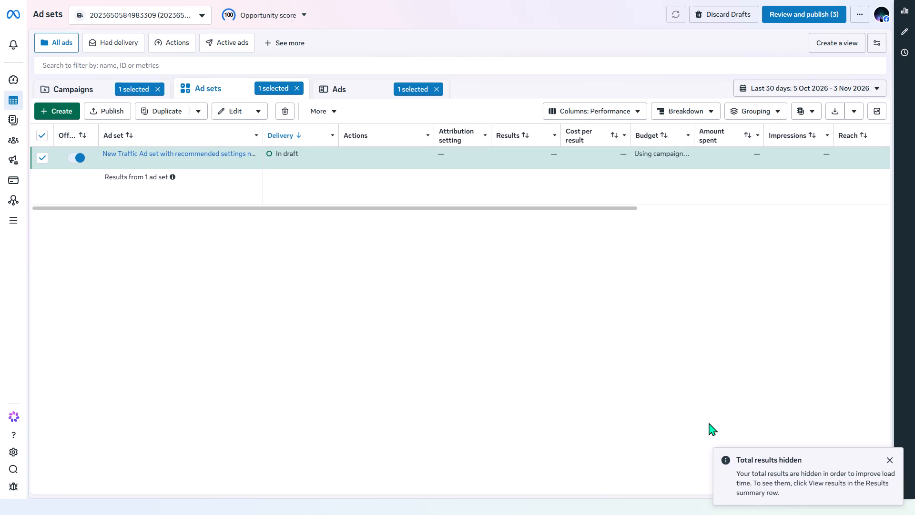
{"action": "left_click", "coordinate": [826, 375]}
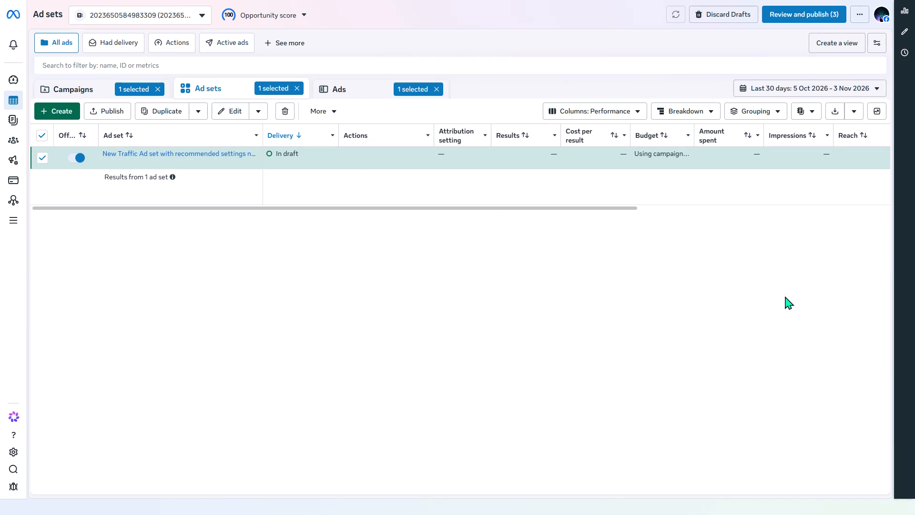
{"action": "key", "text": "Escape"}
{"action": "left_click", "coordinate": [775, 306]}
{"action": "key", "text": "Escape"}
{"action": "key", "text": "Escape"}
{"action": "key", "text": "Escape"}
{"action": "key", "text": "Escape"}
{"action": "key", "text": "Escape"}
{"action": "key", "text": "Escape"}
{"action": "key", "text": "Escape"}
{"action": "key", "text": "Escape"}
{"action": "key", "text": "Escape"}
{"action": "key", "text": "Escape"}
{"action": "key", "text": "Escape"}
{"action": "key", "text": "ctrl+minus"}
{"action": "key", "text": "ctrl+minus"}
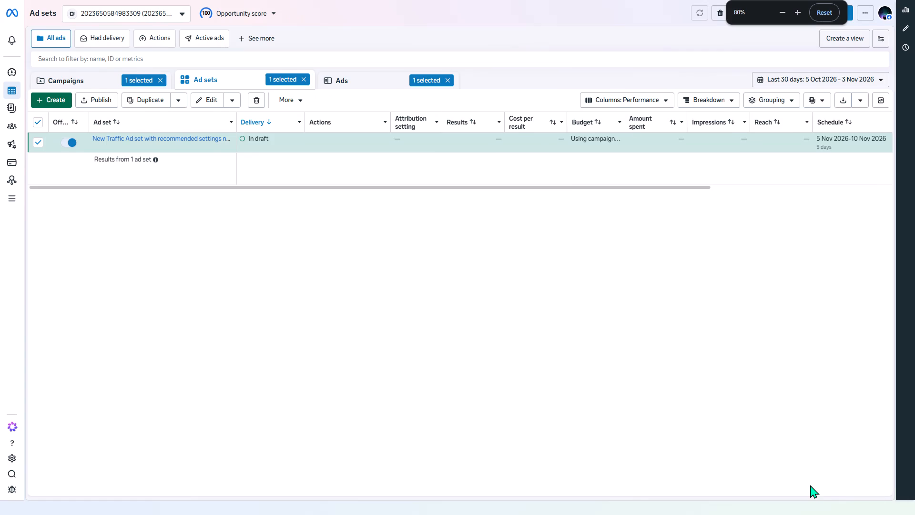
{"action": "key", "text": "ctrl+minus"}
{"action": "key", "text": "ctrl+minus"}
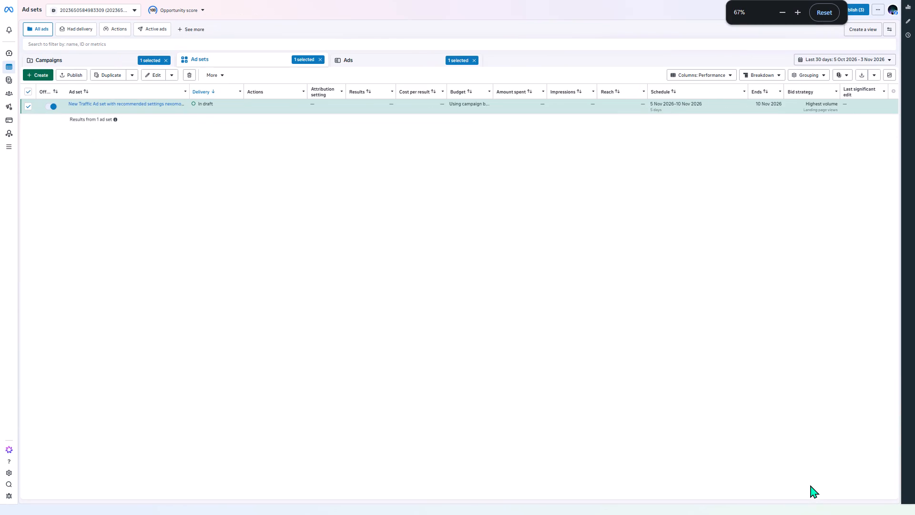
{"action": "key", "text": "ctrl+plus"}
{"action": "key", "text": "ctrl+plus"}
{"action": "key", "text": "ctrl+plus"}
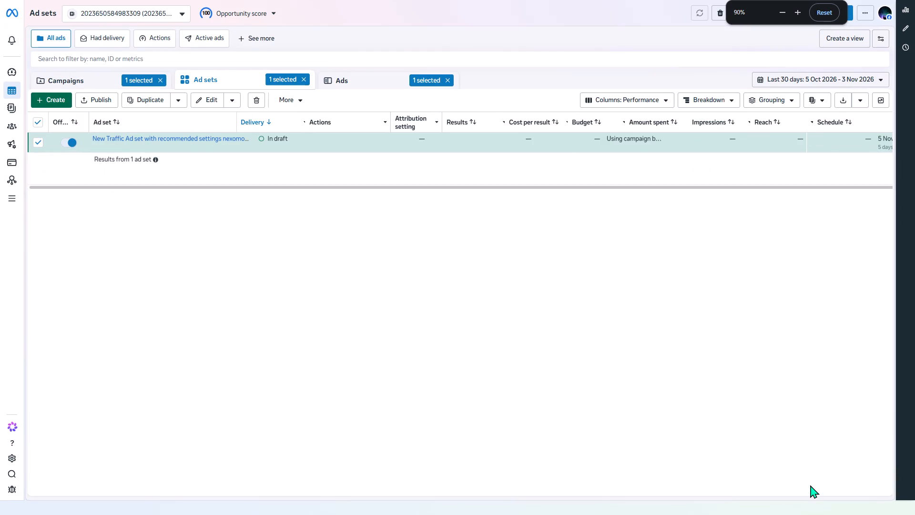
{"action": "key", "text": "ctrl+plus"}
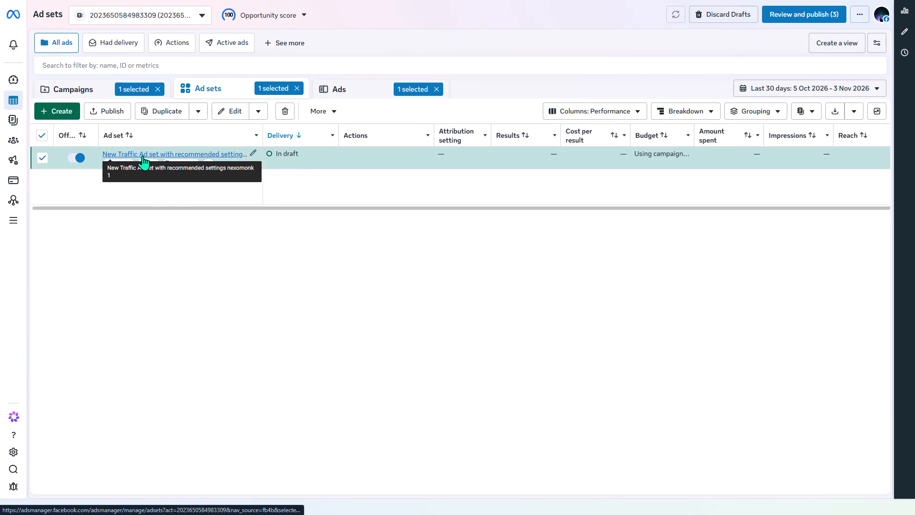
Reopen the draft Nexomonk traffic ad set for editing and bring up its additional actions.
{"action": "left_click", "coordinate": [152, 162]}
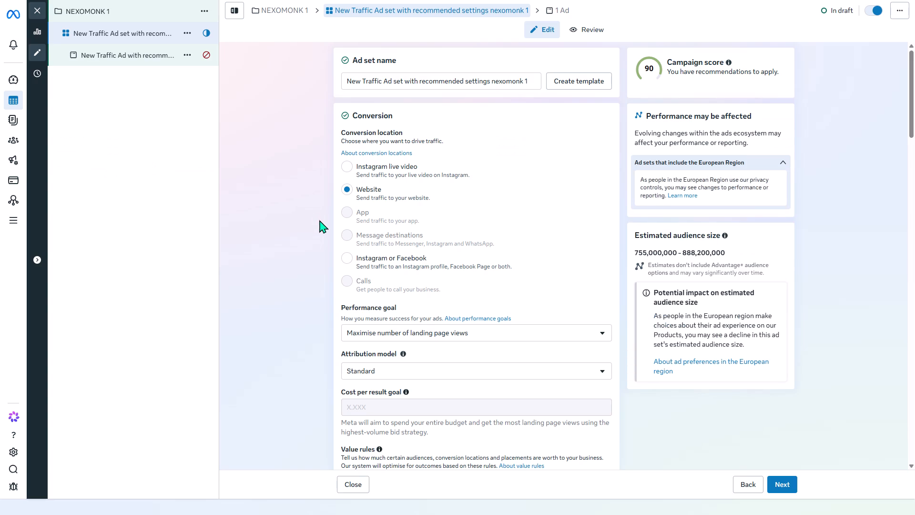
{"action": "left_click", "coordinate": [899, 10]}
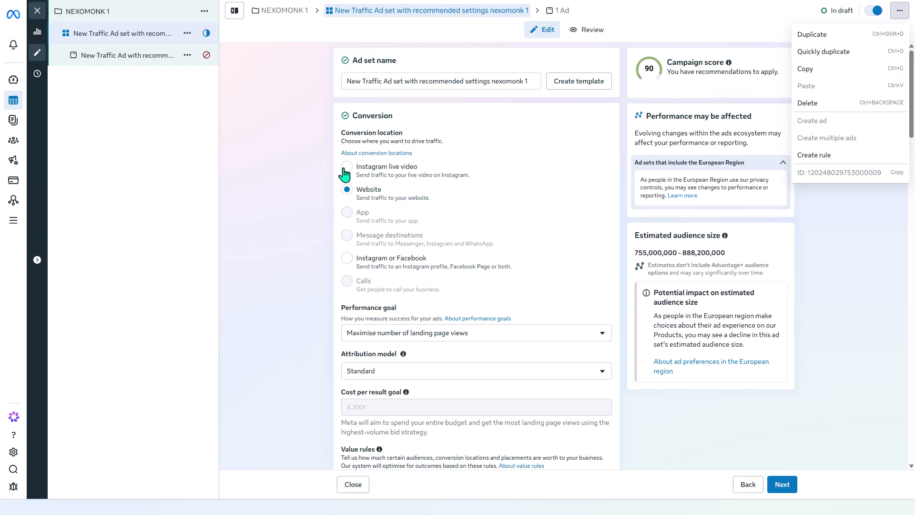
{"action": "left_click", "coordinate": [450, 33]}
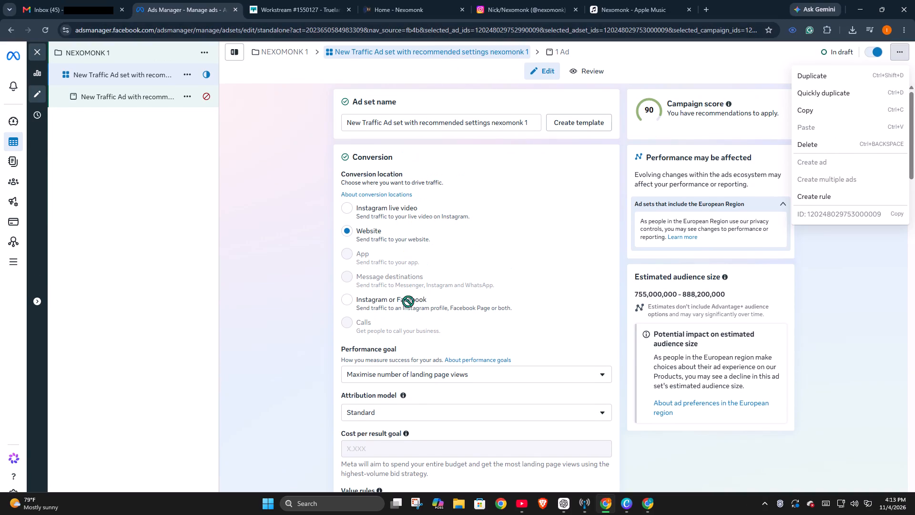
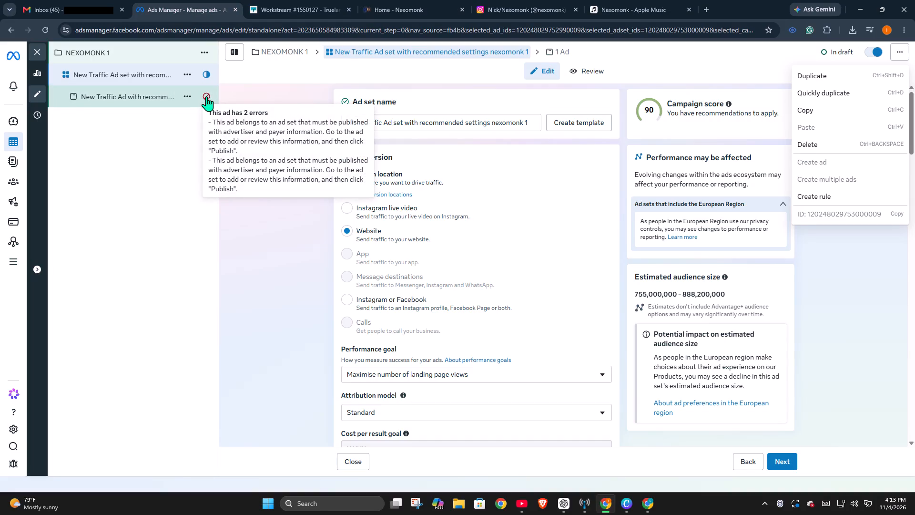
Open the beneficiary information for editing from the traffic ad's advertiser and payer error.
{"action": "left_click", "coordinate": [206, 96]}
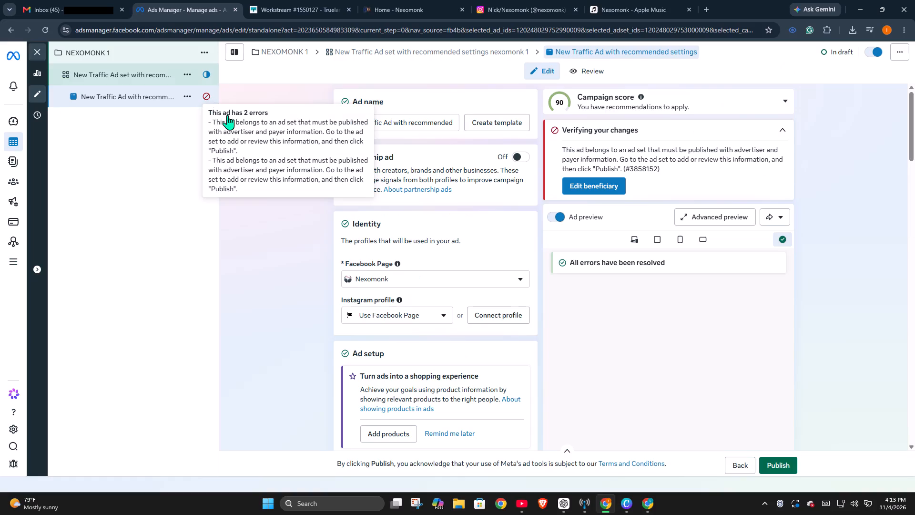
{"action": "left_click", "coordinate": [589, 185]}
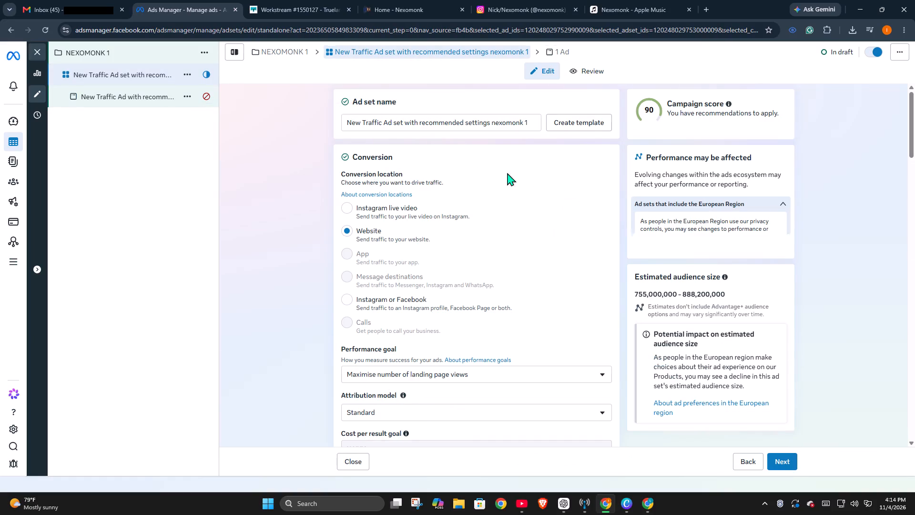
Look over the Nexomonk website's home page and return to the Google results for nexomonk.
{"action": "left_click", "coordinate": [395, 1]}
{"action": "scroll", "coordinate": [418, 111], "scroll_direction": "down", "scroll_amount": 3}
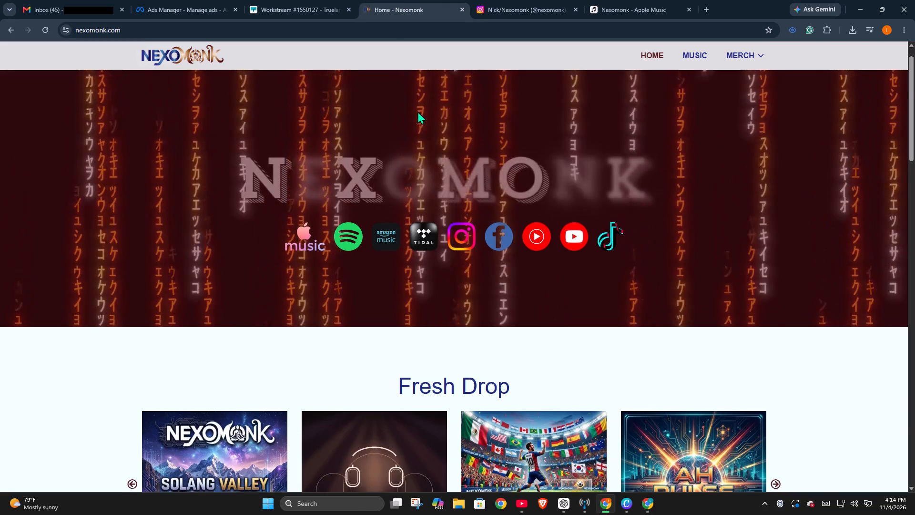
{"action": "scroll", "coordinate": [417, 111], "scroll_direction": "down", "scroll_amount": 1}
{"action": "scroll", "coordinate": [322, 113], "scroll_direction": "up", "scroll_amount": 4}
{"action": "left_click", "coordinate": [15, 29]}
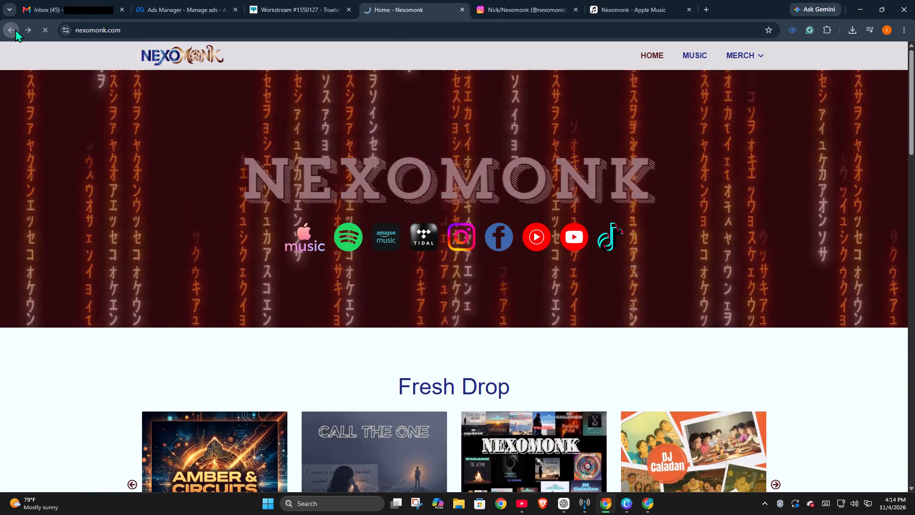
Close the Nexomonk Instagram profile and Apple Music pages.
{"action": "left_click", "coordinate": [529, 0]}
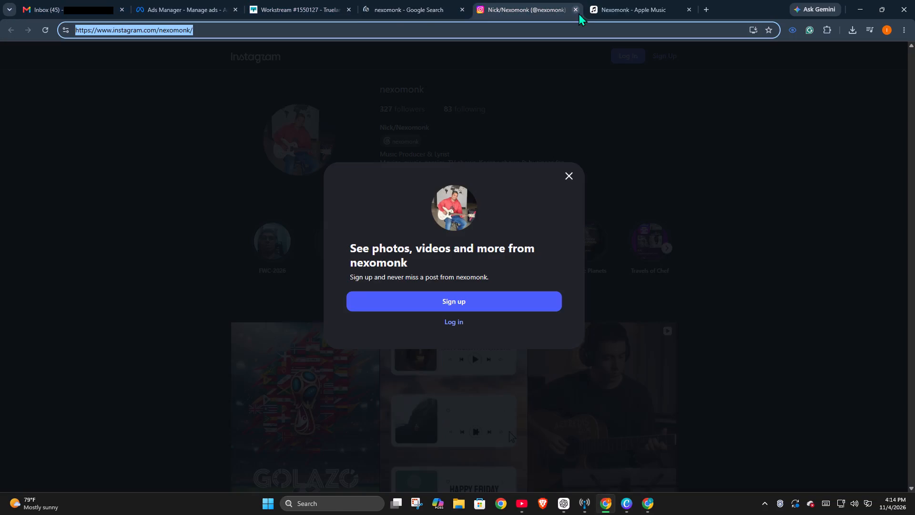
{"action": "left_click", "coordinate": [577, 11]}
{"action": "left_click", "coordinate": [577, 9]}
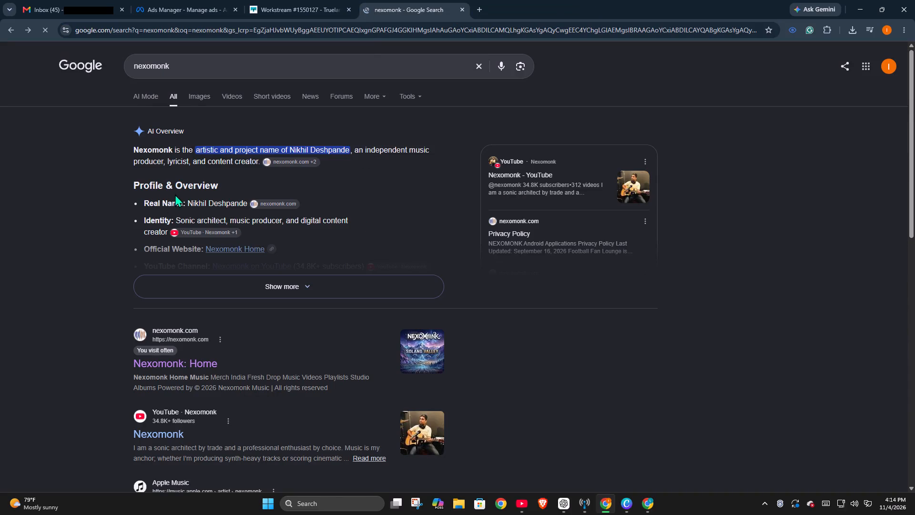
Copy the artist's real name from the Profile & Overview section of Google's AI Overview.
{"action": "left_click_drag", "start_coordinate": [187, 203], "coordinate": [225, 201]}
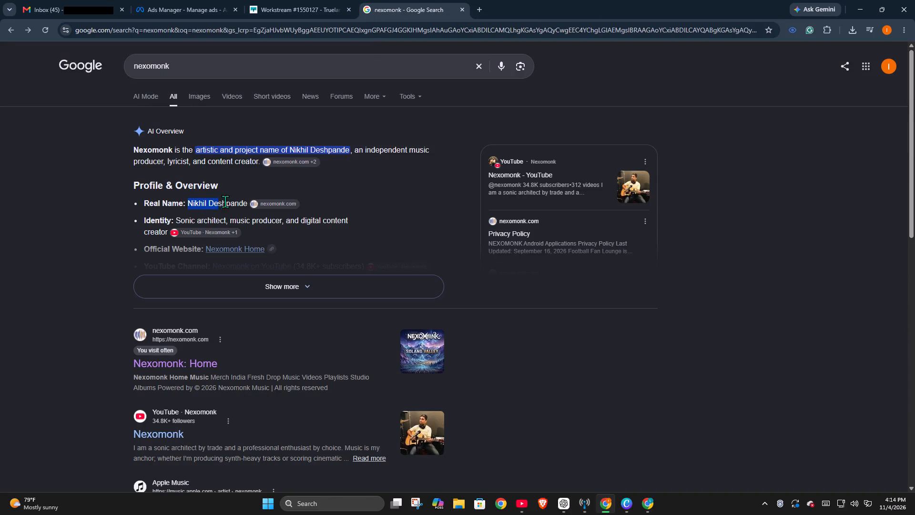
{"action": "left_click_drag", "start_coordinate": [225, 201], "coordinate": [248, 206]}
{"action": "left_click_drag", "start_coordinate": [248, 206], "coordinate": [244, 202]}
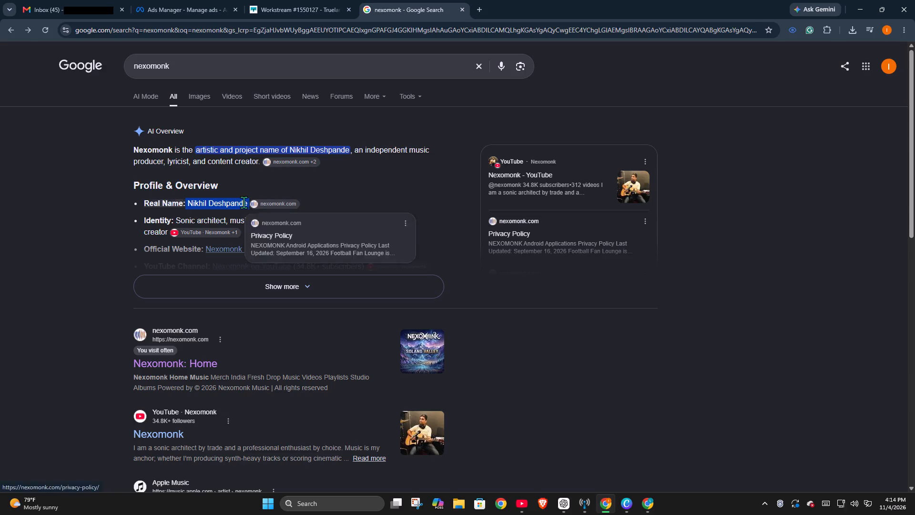
{"action": "left_click_drag", "start_coordinate": [244, 202], "coordinate": [242, 202]}
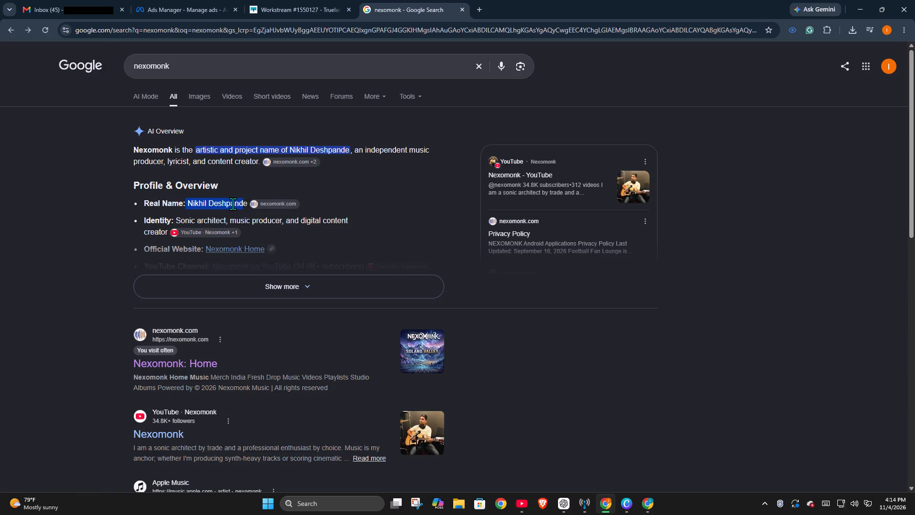
{"action": "right_click", "coordinate": [232, 204]}
{"action": "left_click", "coordinate": [250, 215]}
Return to Ads Manager and enter the Nexomonk artist's real name as the advertiser in the ad set's EU details.
{"action": "left_click", "coordinate": [181, 0]}
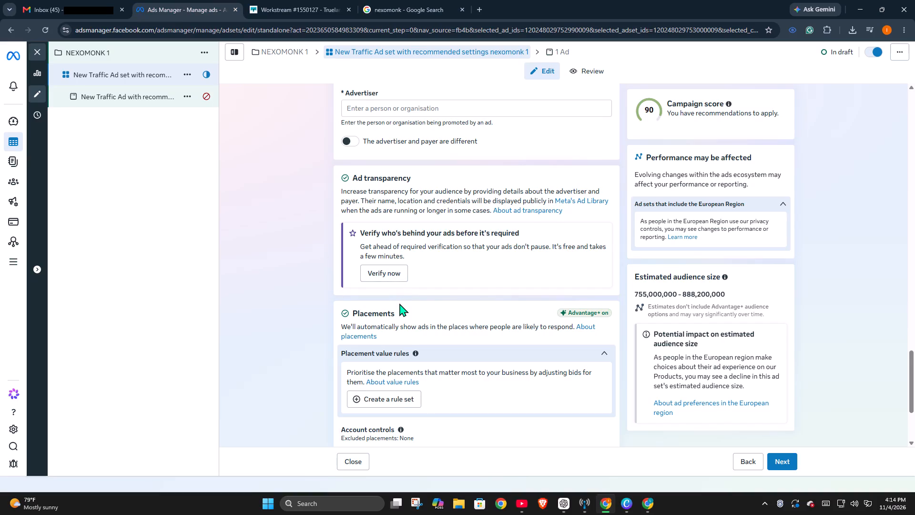
{"action": "scroll", "coordinate": [399, 303], "scroll_direction": "down", "scroll_amount": 6}
{"action": "scroll", "coordinate": [396, 304], "scroll_direction": "up", "scroll_amount": 5}
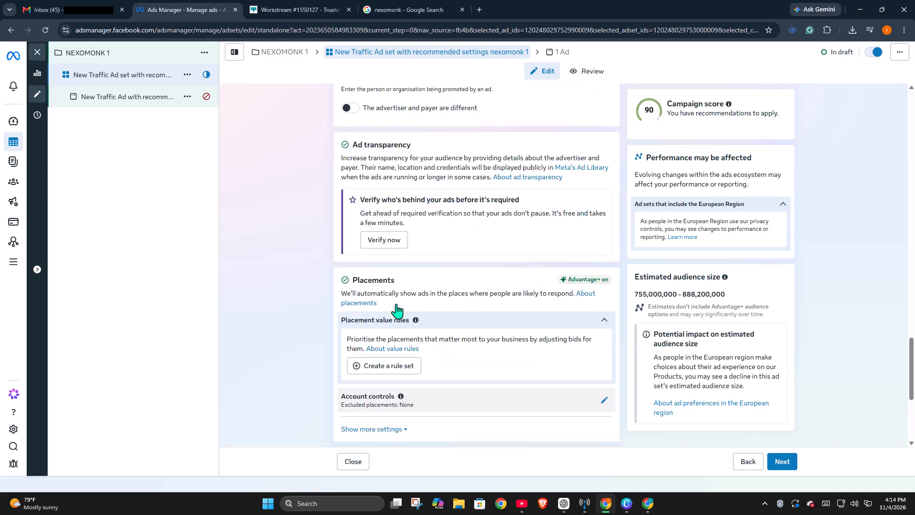
{"action": "left_click", "coordinate": [379, 204]}
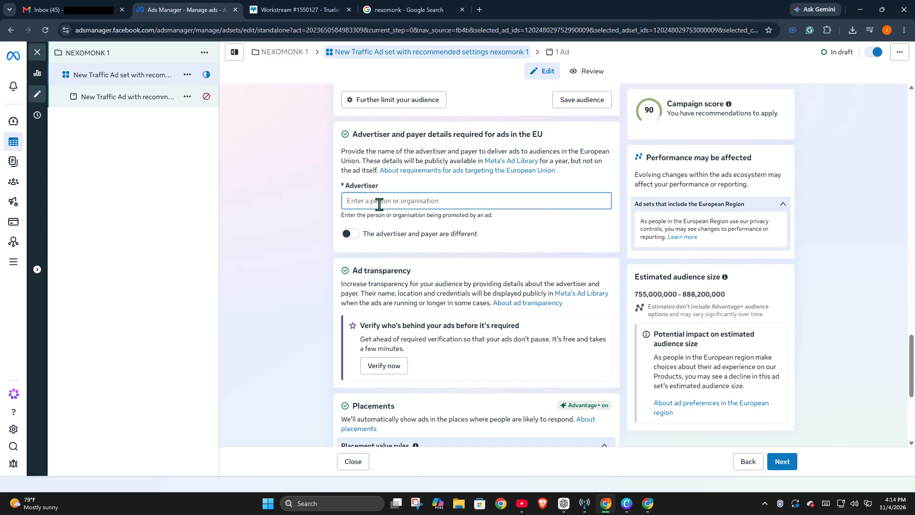
{"action": "right_click", "coordinate": [377, 204]}
{"action": "left_click", "coordinate": [427, 320]}
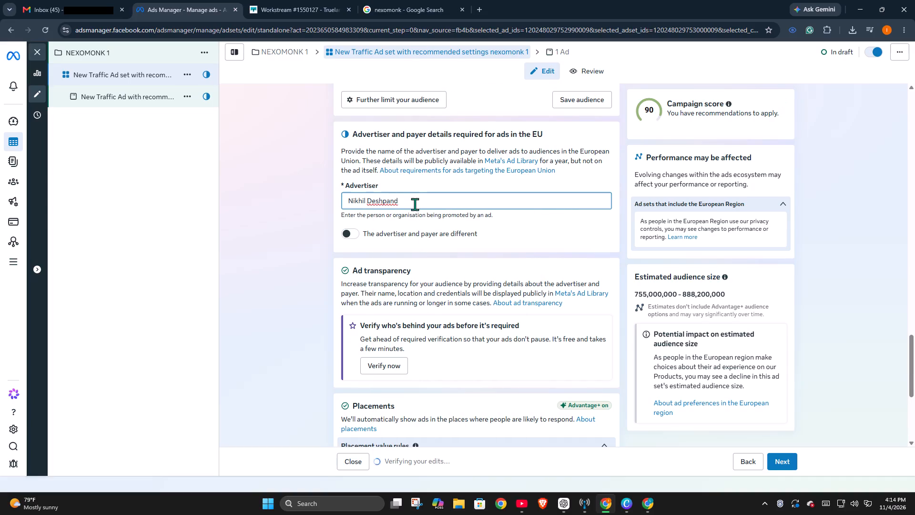
{"action": "key", "text": "e"}
{"action": "key", "text": "BackSpace"}
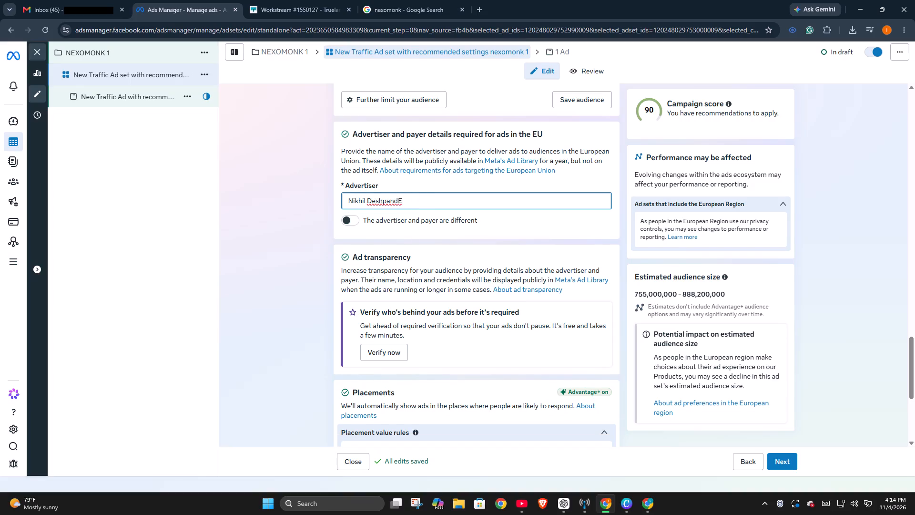
{"action": "key", "text": "e"}
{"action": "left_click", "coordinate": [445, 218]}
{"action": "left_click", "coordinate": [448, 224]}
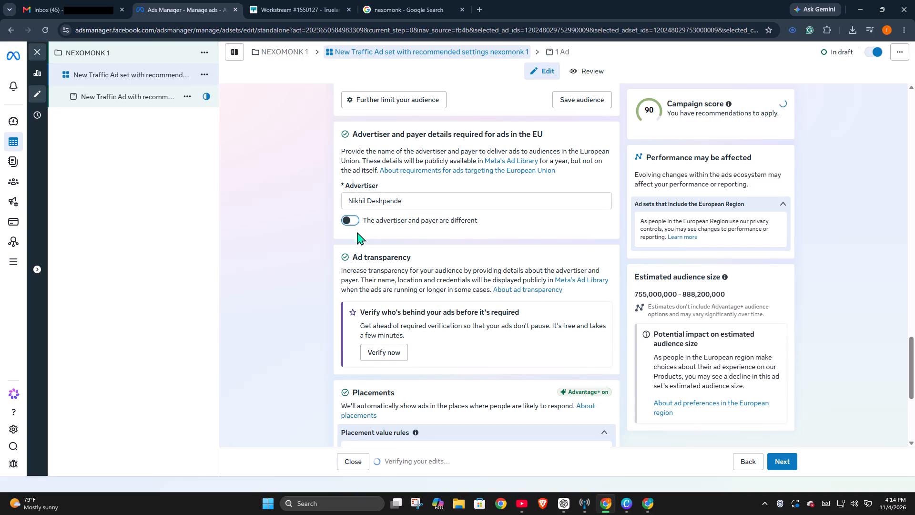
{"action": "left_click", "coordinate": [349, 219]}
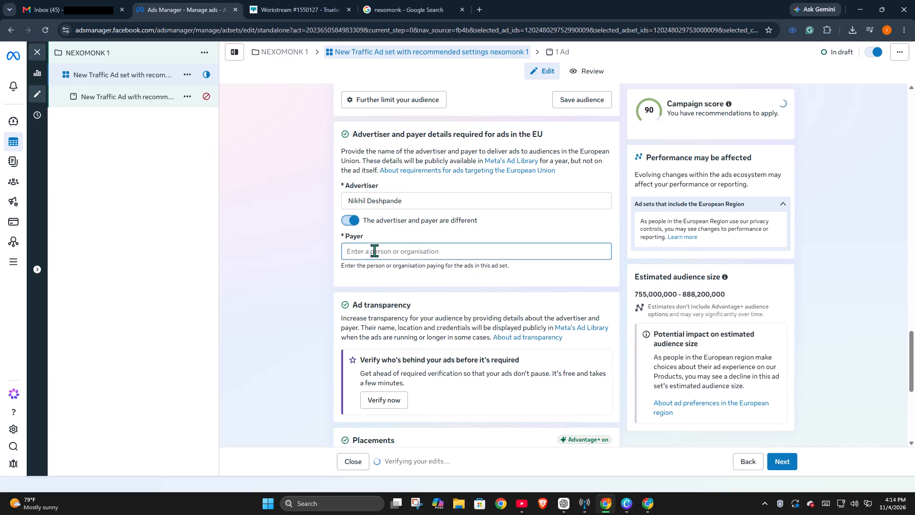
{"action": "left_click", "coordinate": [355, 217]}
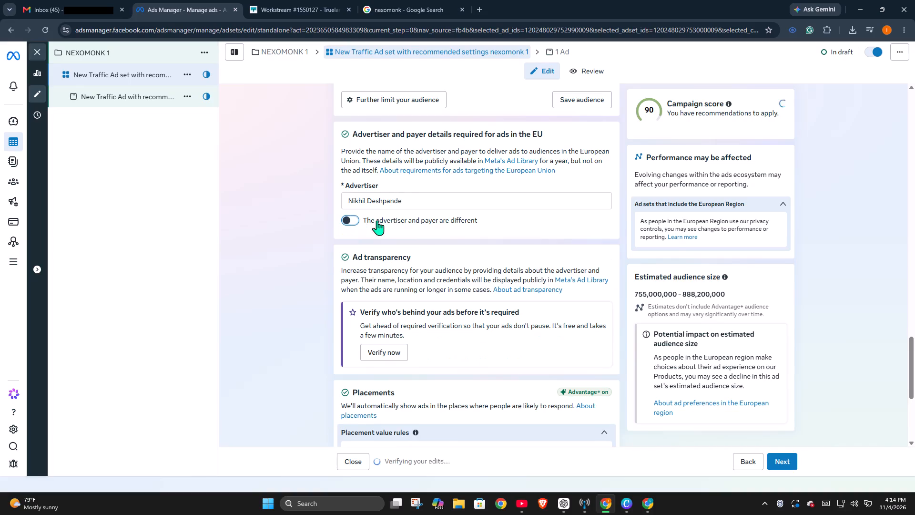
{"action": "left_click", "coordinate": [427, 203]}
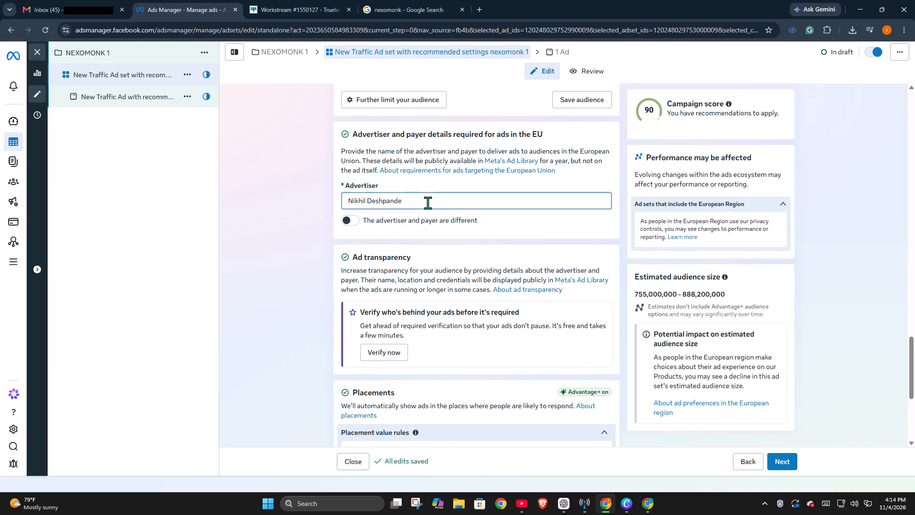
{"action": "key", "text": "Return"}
Search the ad set's locations for kenya and add Nairobi, Nairobi, Kenya as an included location.
{"action": "scroll", "coordinate": [440, 196], "scroll_direction": "up", "scroll_amount": 3}
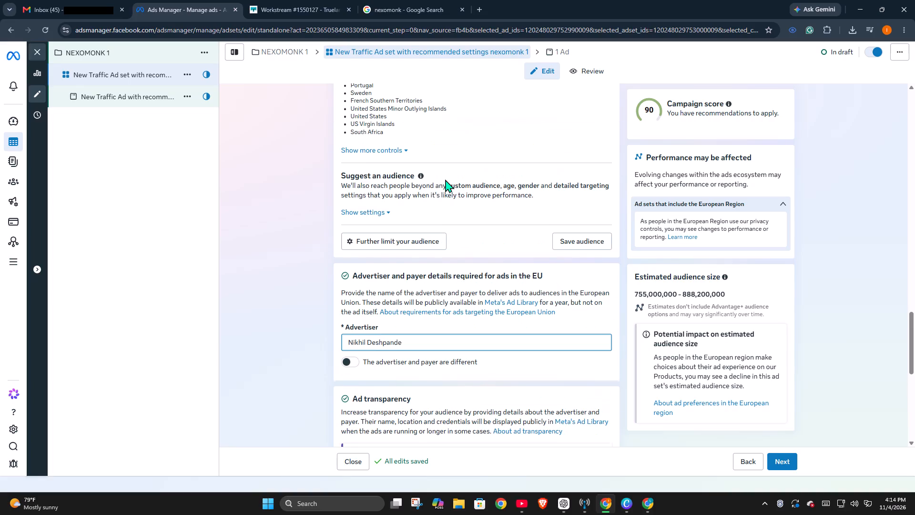
{"action": "scroll", "coordinate": [442, 185], "scroll_direction": "up", "scroll_amount": 6}
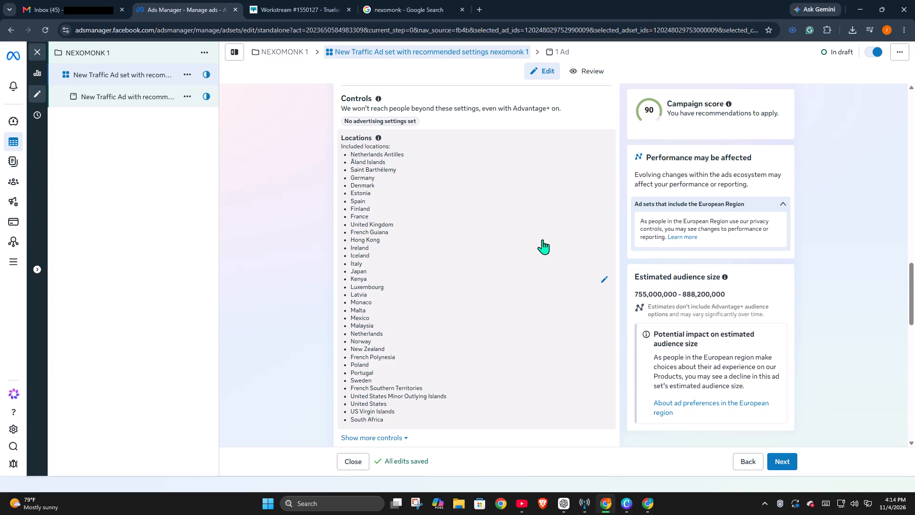
{"action": "left_click", "coordinate": [605, 279]}
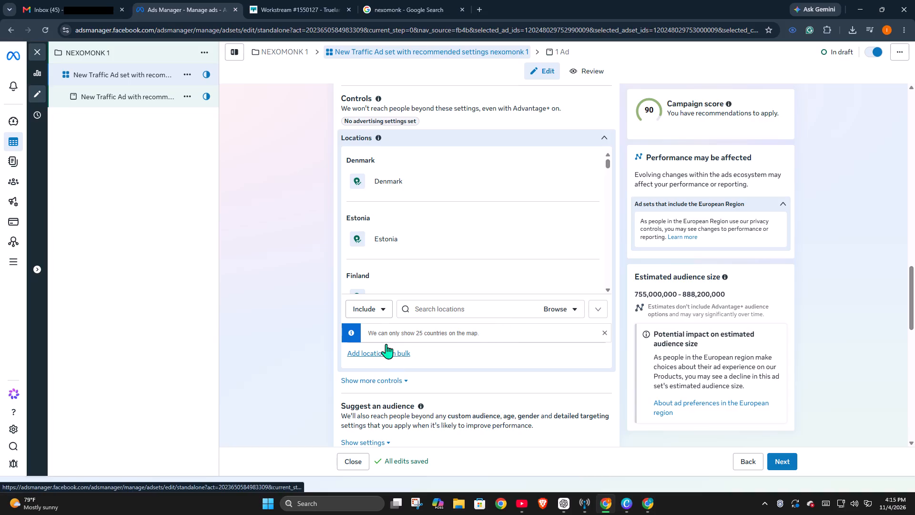
{"action": "left_click", "coordinate": [375, 307]}
{"action": "left_click", "coordinate": [378, 330]}
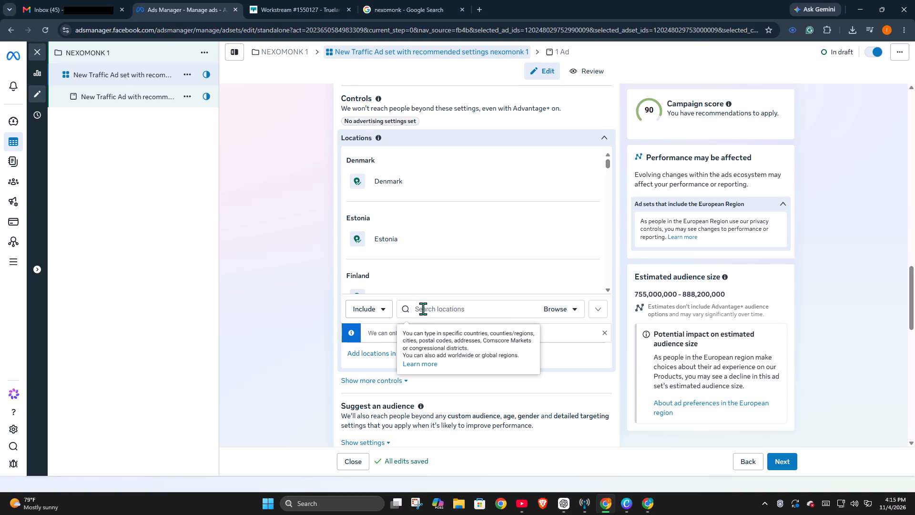
{"action": "type", "text": "kenya"}
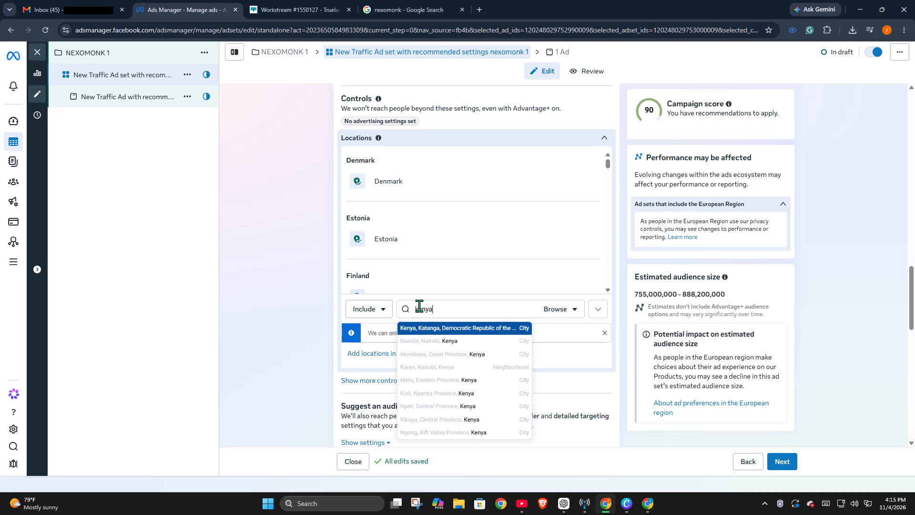
{"action": "left_click", "coordinate": [427, 336]}
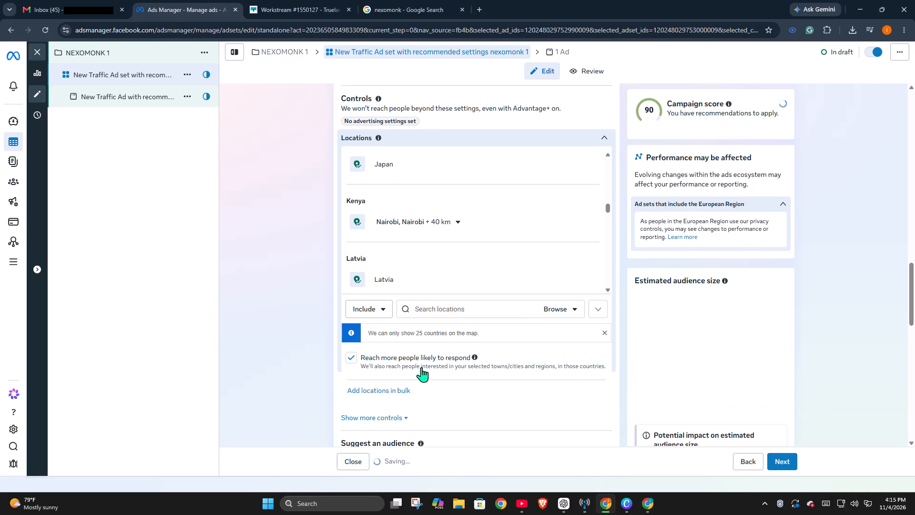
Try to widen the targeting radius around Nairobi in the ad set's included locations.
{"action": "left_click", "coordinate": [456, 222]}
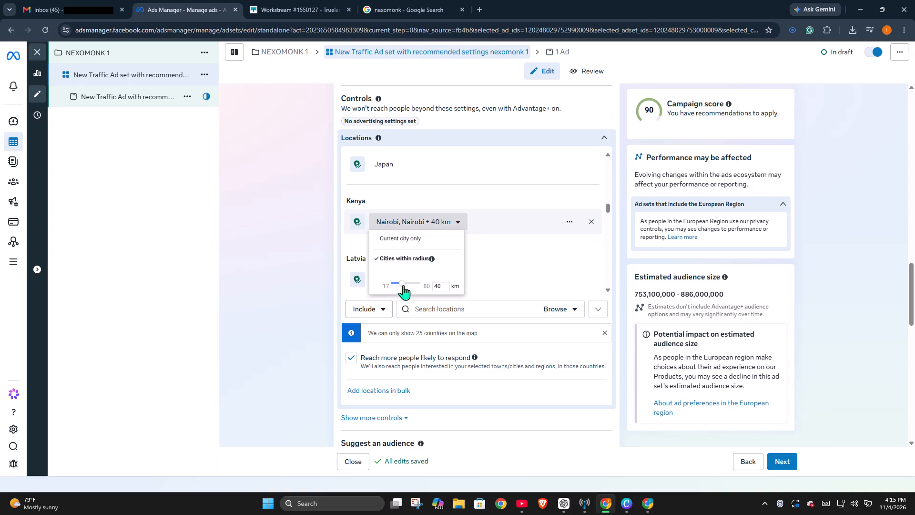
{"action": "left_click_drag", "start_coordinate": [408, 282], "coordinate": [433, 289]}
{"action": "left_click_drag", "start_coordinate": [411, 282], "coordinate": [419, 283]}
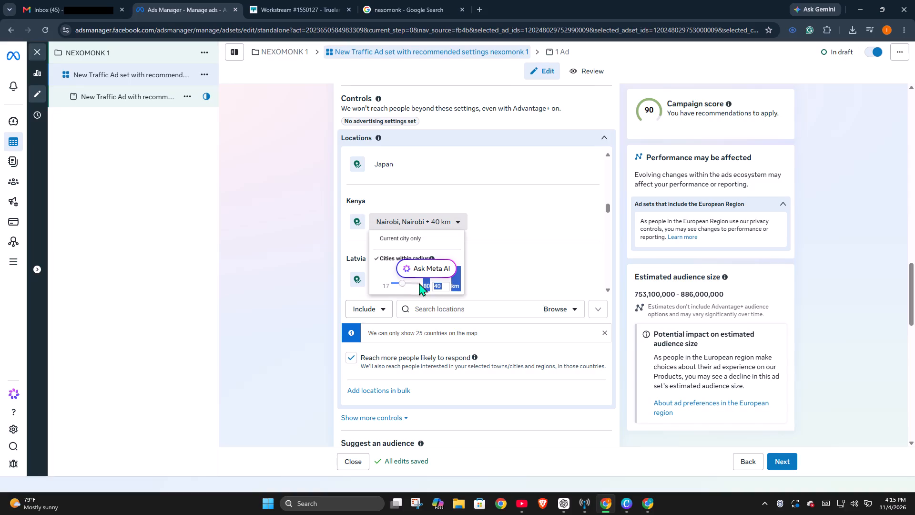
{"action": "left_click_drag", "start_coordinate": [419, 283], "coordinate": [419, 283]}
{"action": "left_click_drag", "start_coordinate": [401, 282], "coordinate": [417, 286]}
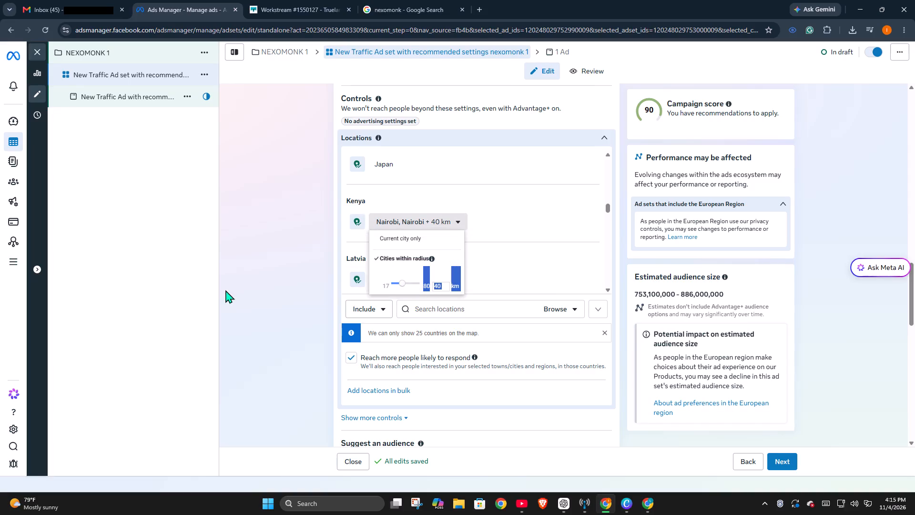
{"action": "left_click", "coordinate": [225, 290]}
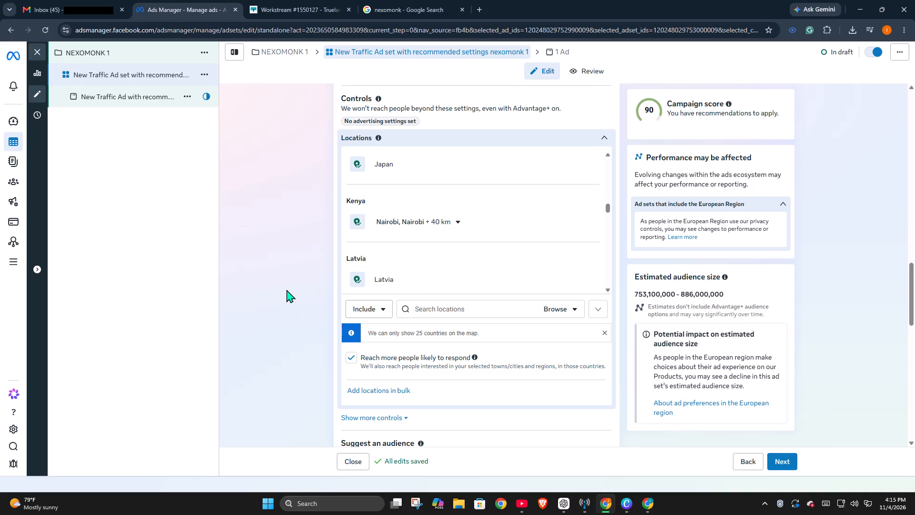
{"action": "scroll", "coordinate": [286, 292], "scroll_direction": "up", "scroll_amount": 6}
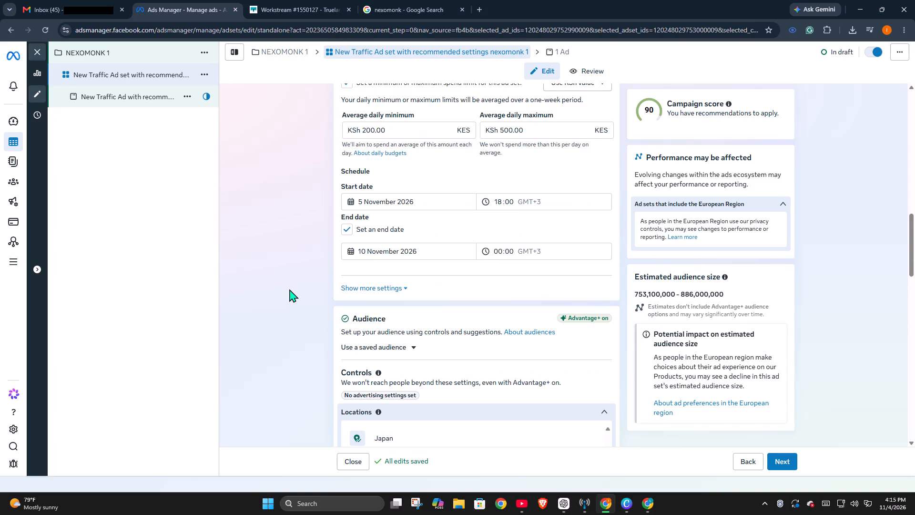
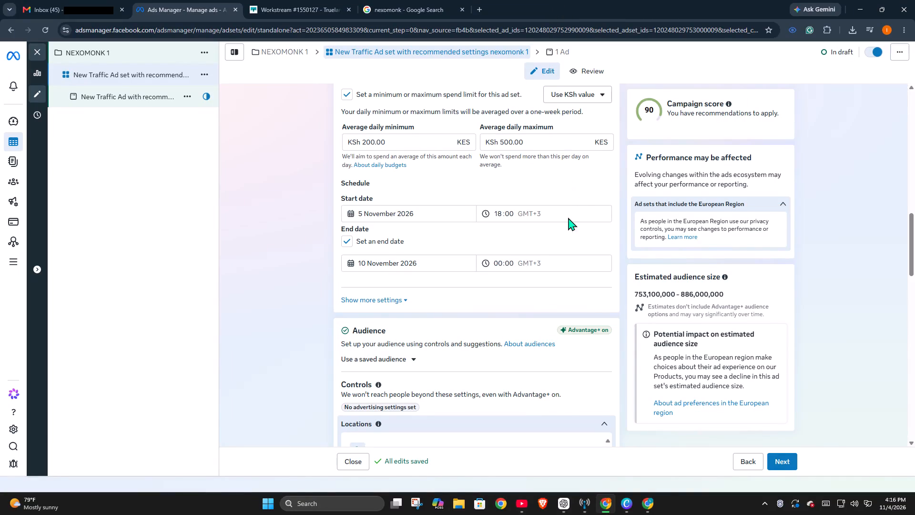
Clear the ad set's spending limits and re-enter an average daily minimum of KSh 200 and maximum of KSh 500.
{"action": "scroll", "coordinate": [438, 281], "scroll_direction": "up", "scroll_amount": 2}
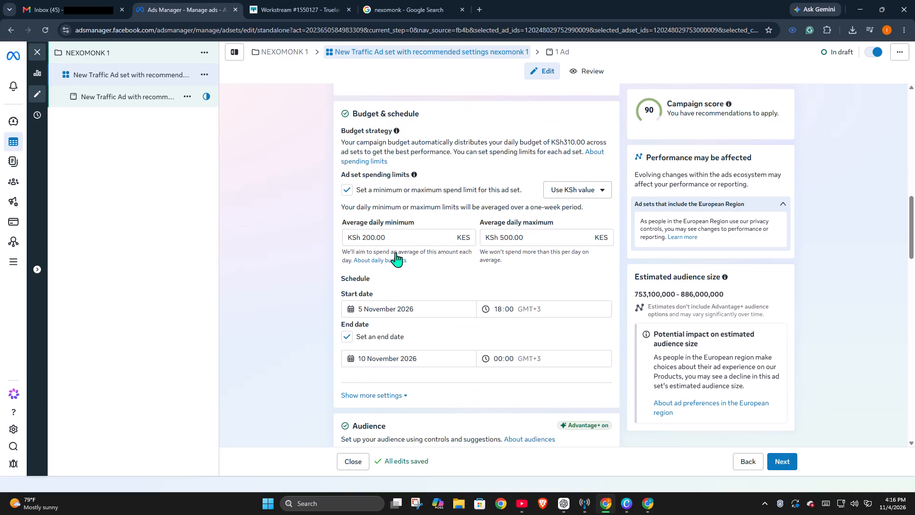
{"action": "left_click", "coordinate": [348, 193]}
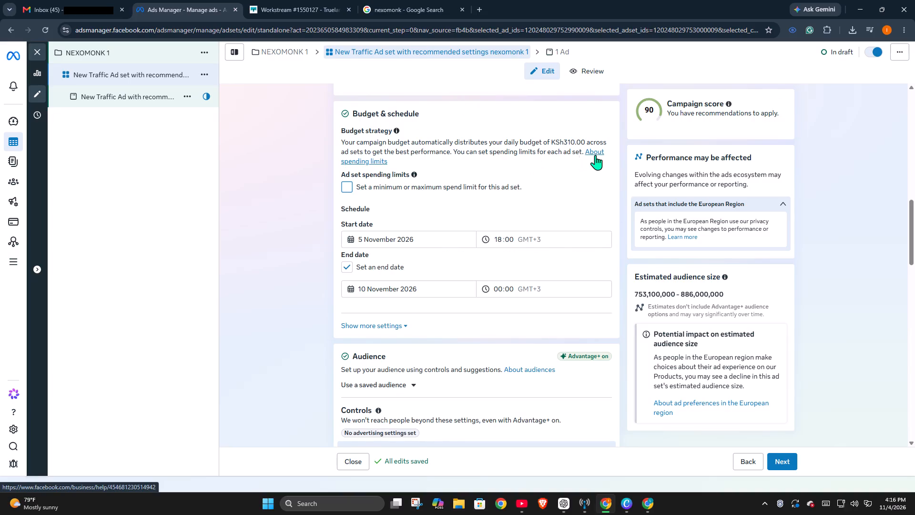
{"action": "scroll", "coordinate": [507, 160], "scroll_direction": "up", "scroll_amount": 3}
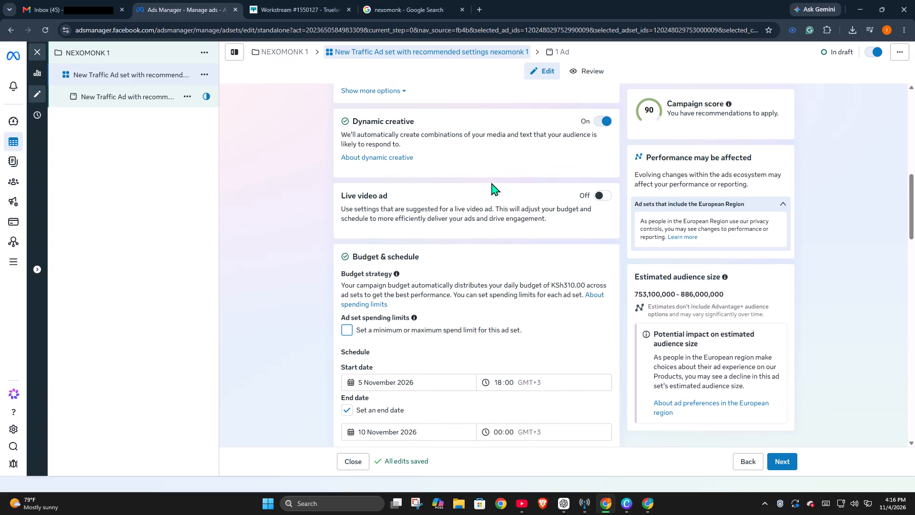
{"action": "left_click", "coordinate": [347, 332]}
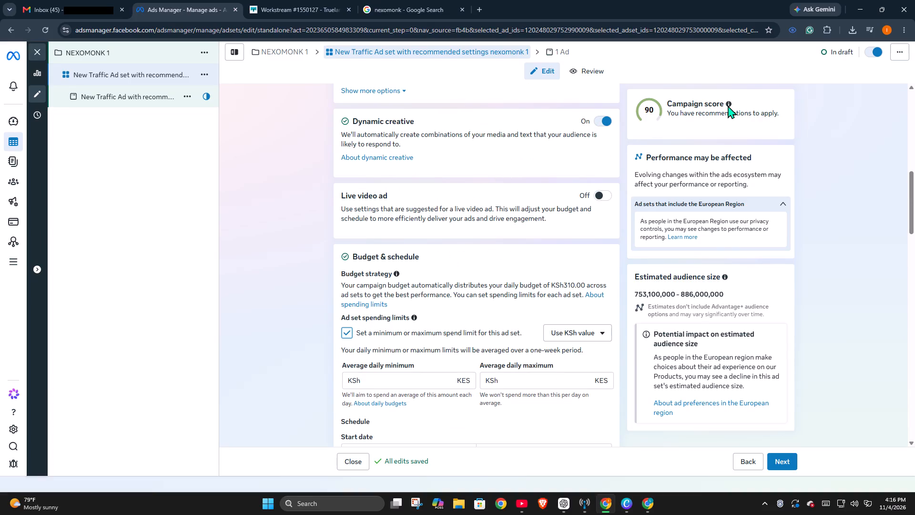
{"action": "left_click", "coordinate": [728, 105]}
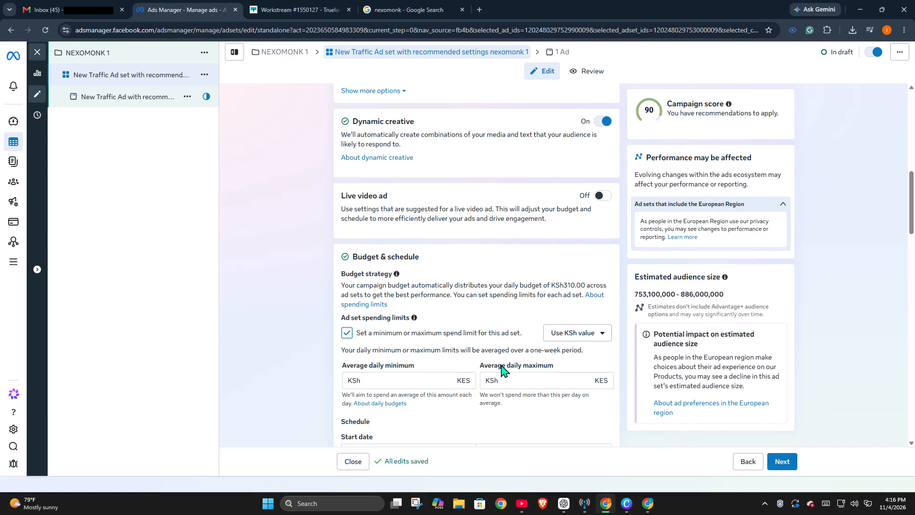
{"action": "scroll", "coordinate": [501, 364], "scroll_direction": "down", "scroll_amount": 1}
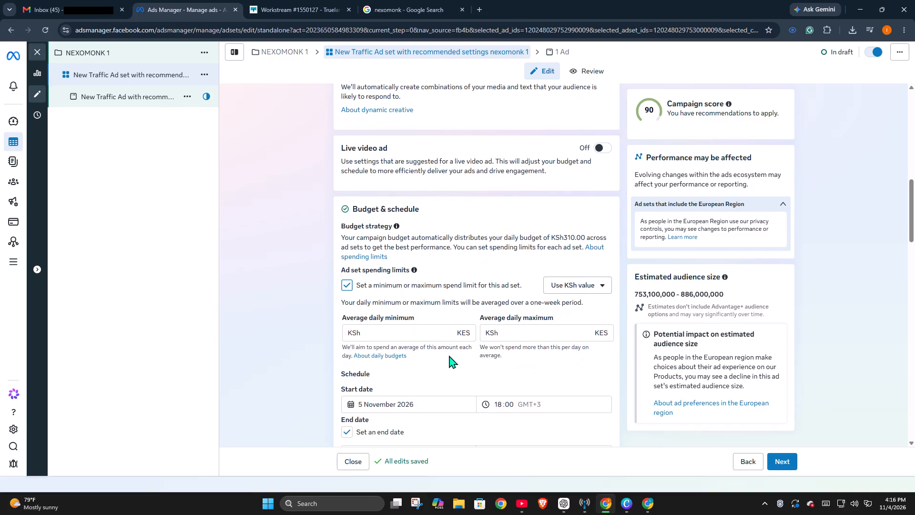
{"action": "left_click", "coordinate": [346, 285]}
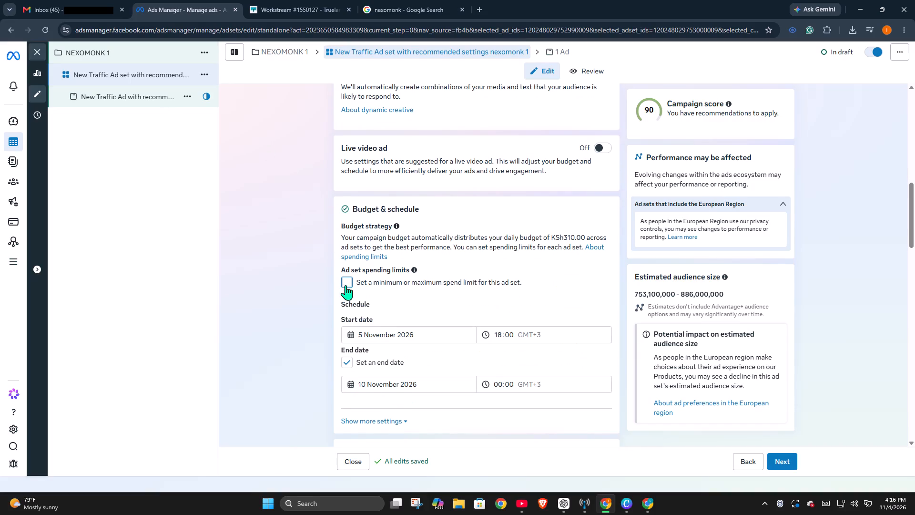
{"action": "left_click", "coordinate": [346, 285]}
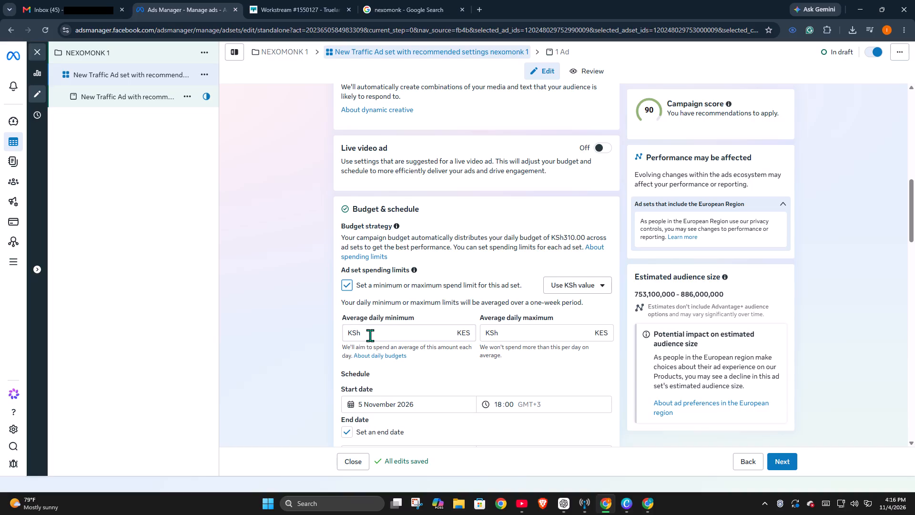
{"action": "left_click", "coordinate": [370, 335]}
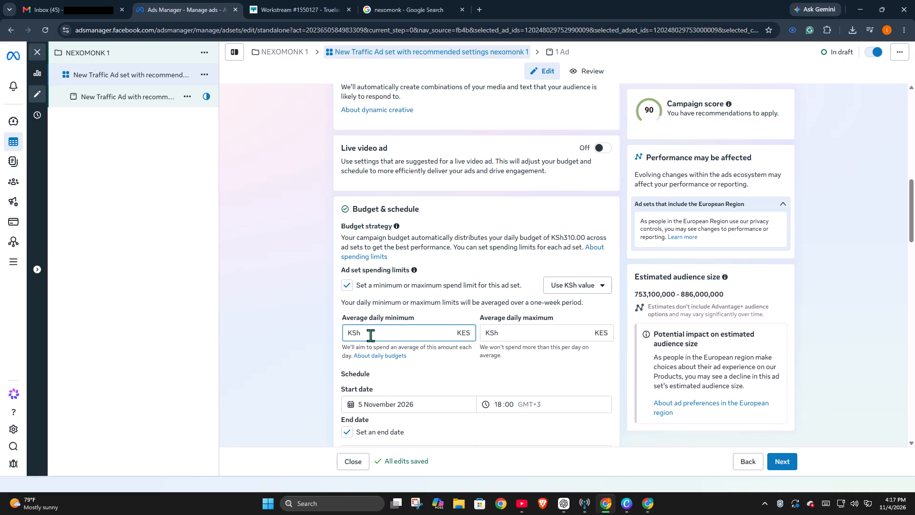
{"action": "key", "text": "2"}
{"action": "type", "text": "00"}
{"action": "left_click", "coordinate": [517, 329]}
{"action": "left_click", "coordinate": [517, 330]}
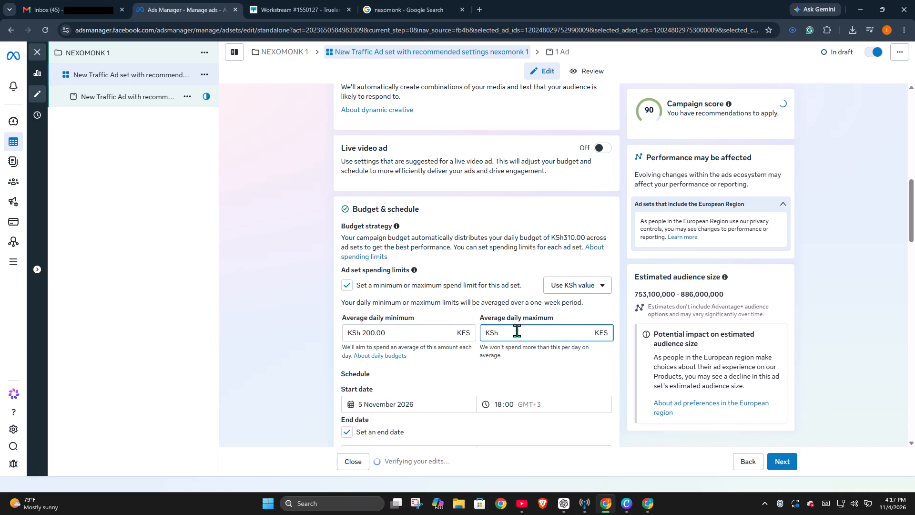
{"action": "key", "text": "5"}
{"action": "type", "text": "00"}
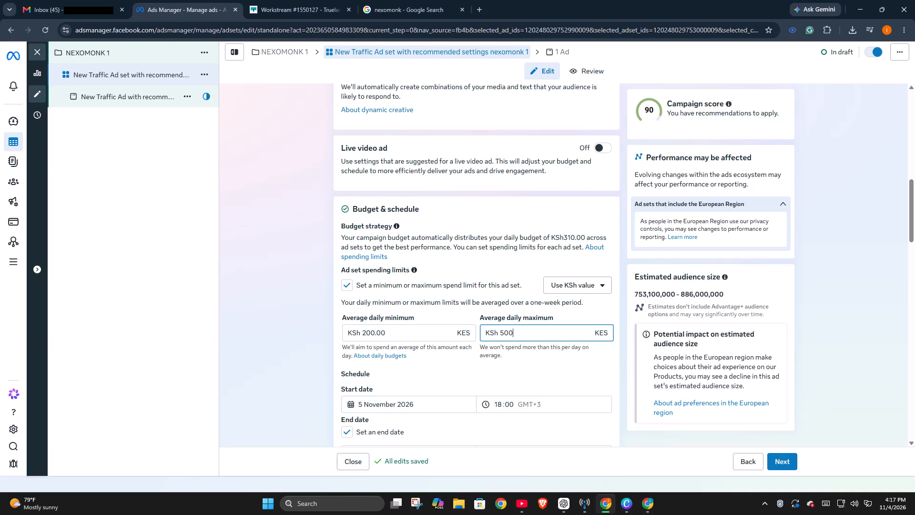
Continue from the ad set to the settings of its traffic ad.
{"action": "scroll", "coordinate": [517, 330], "scroll_direction": "down", "scroll_amount": 3}
{"action": "scroll", "coordinate": [488, 385], "scroll_direction": "down", "scroll_amount": 4}
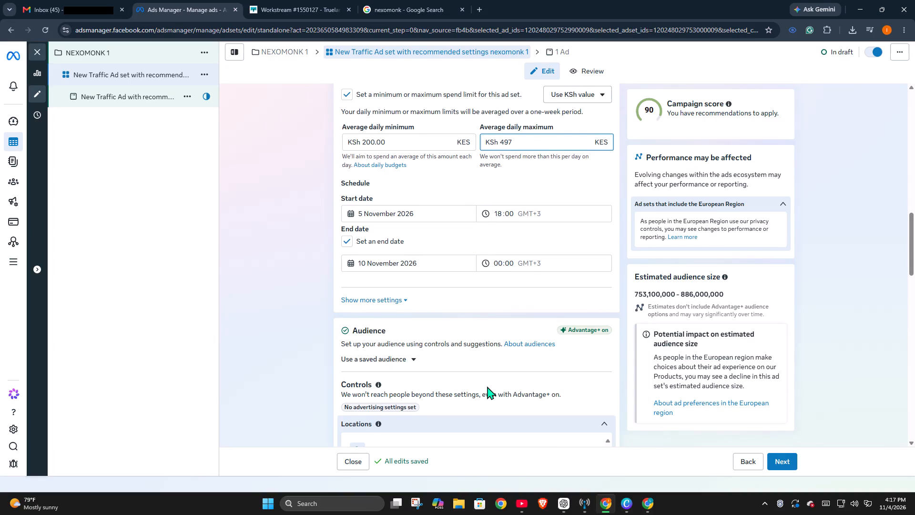
{"action": "scroll", "coordinate": [487, 386], "scroll_direction": "down", "scroll_amount": 4}
{"action": "scroll", "coordinate": [517, 411], "scroll_direction": "down", "scroll_amount": 4}
{"action": "left_click", "coordinate": [781, 458]}
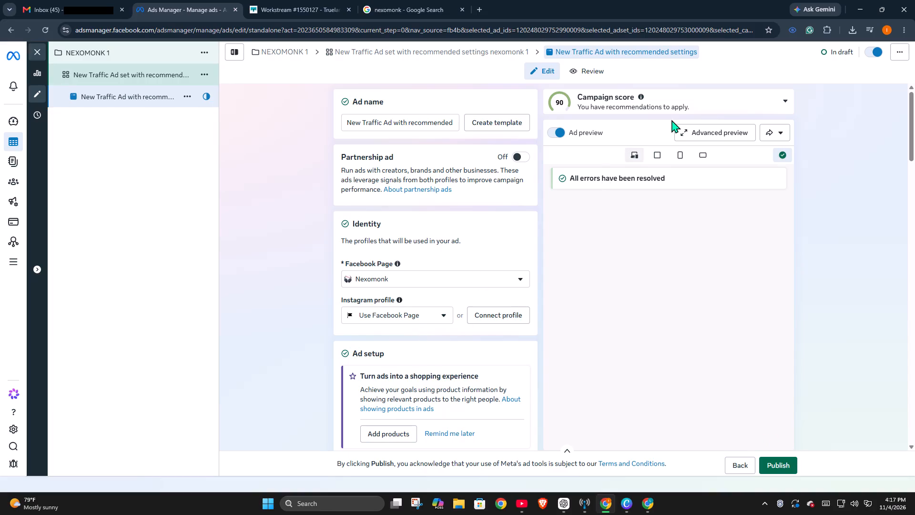
Check the sharing and device options for the ad preview.
{"action": "left_click", "coordinate": [775, 134]}
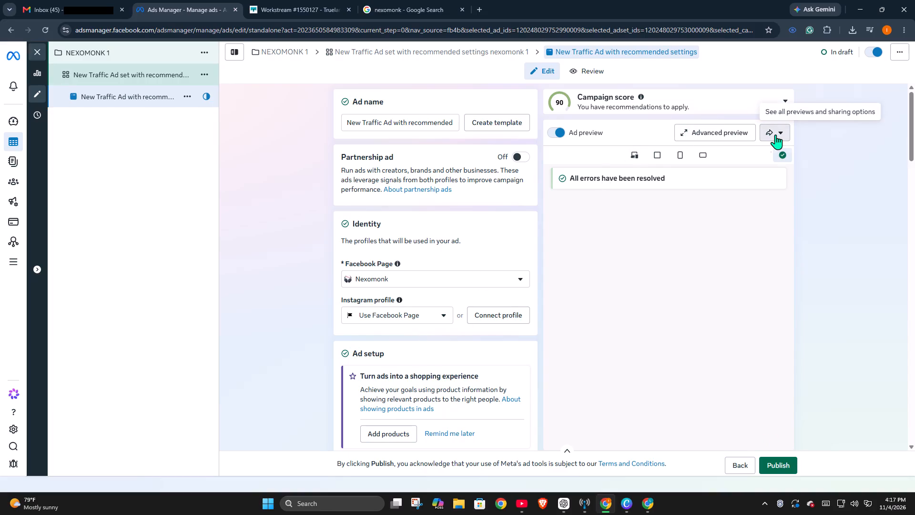
{"action": "left_click", "coordinate": [629, 307]}
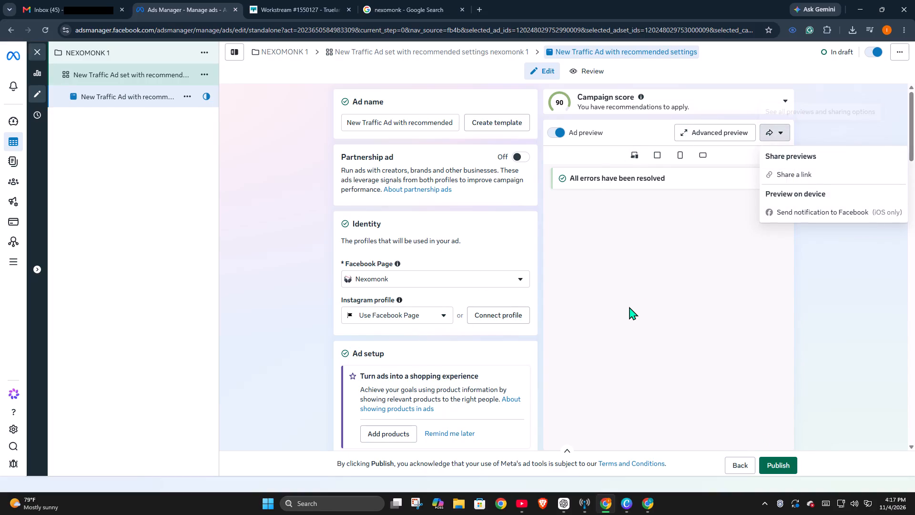
Turn on Optimise creative for each person in the ad's creative settings.
{"action": "scroll", "coordinate": [629, 307], "scroll_direction": "down", "scroll_amount": 5}
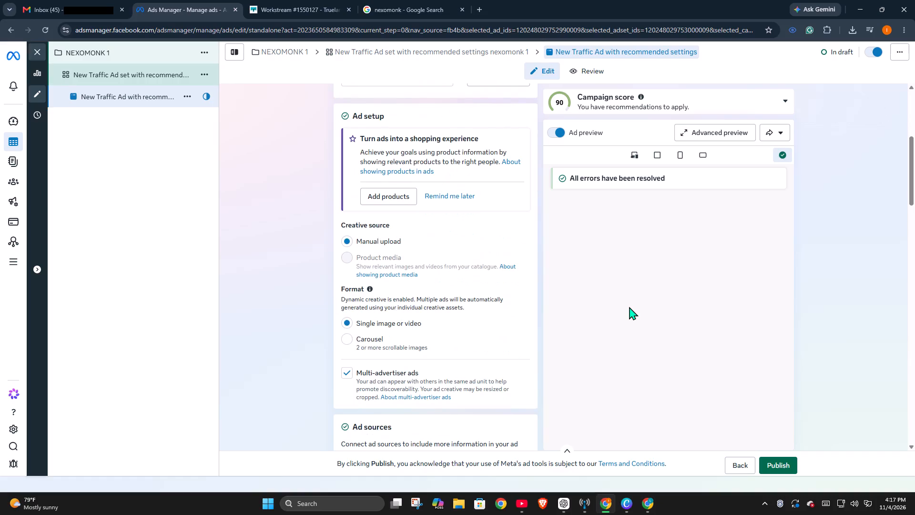
{"action": "scroll", "coordinate": [629, 307], "scroll_direction": "down", "scroll_amount": 3}
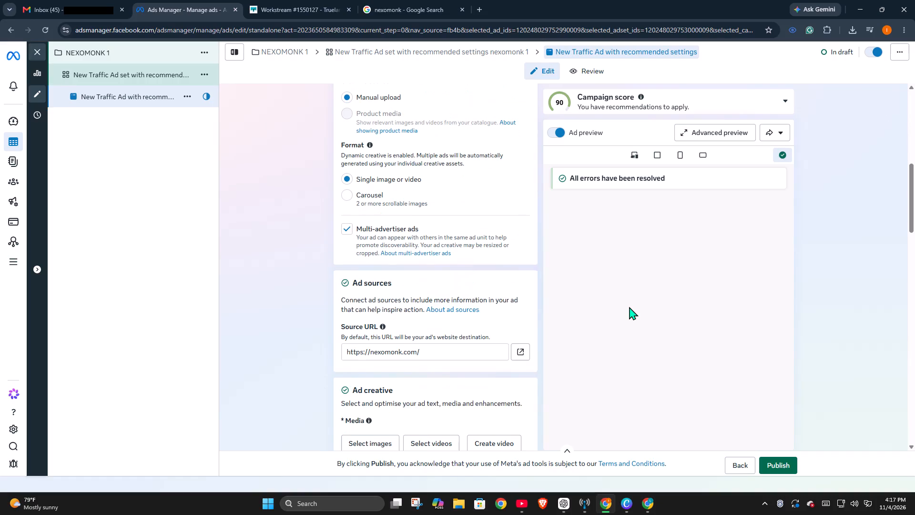
{"action": "scroll", "coordinate": [629, 307], "scroll_direction": "down", "scroll_amount": 6}
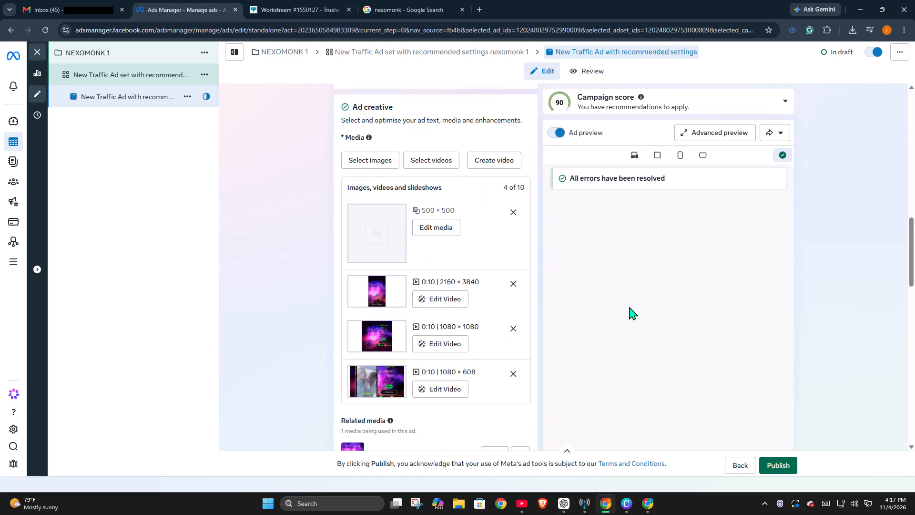
{"action": "scroll", "coordinate": [629, 307], "scroll_direction": "down", "scroll_amount": 7}
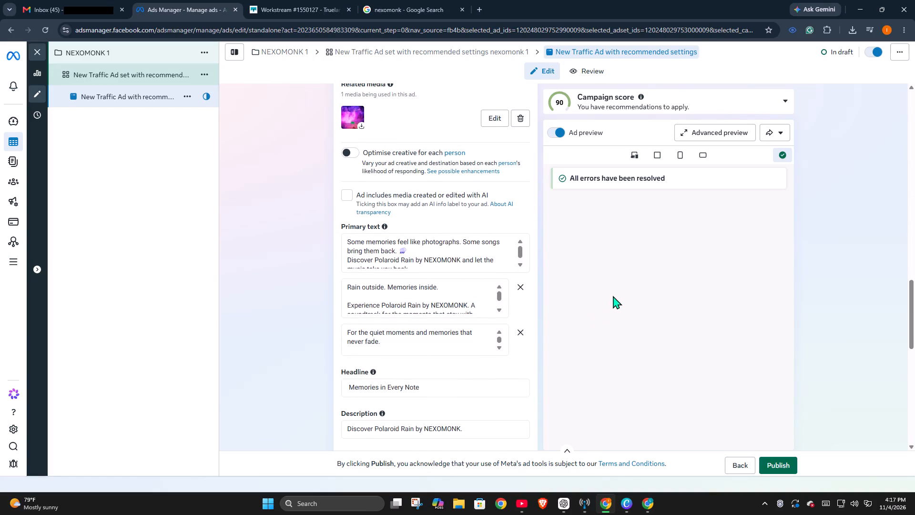
{"action": "left_click", "coordinate": [350, 153]}
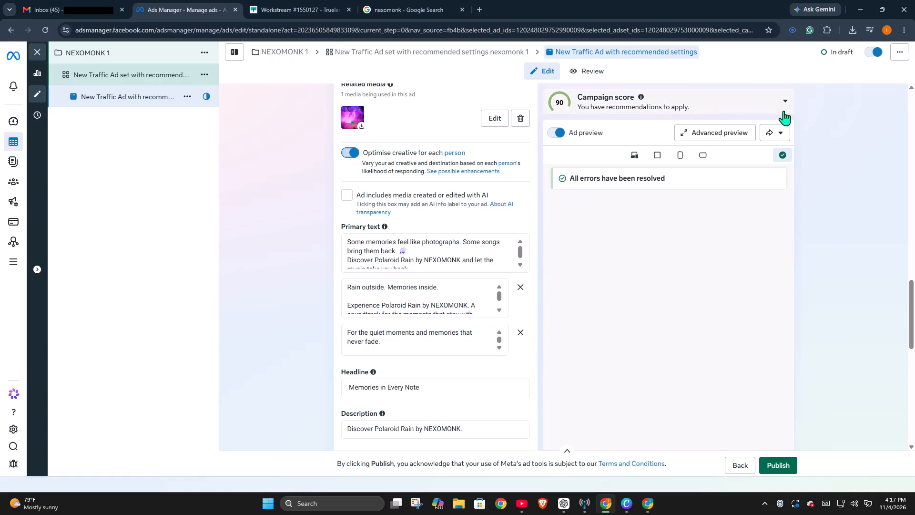
Check the campaign score recommendations for the ad.
{"action": "left_click", "coordinate": [786, 99]}
{"action": "left_click", "coordinate": [786, 98]}
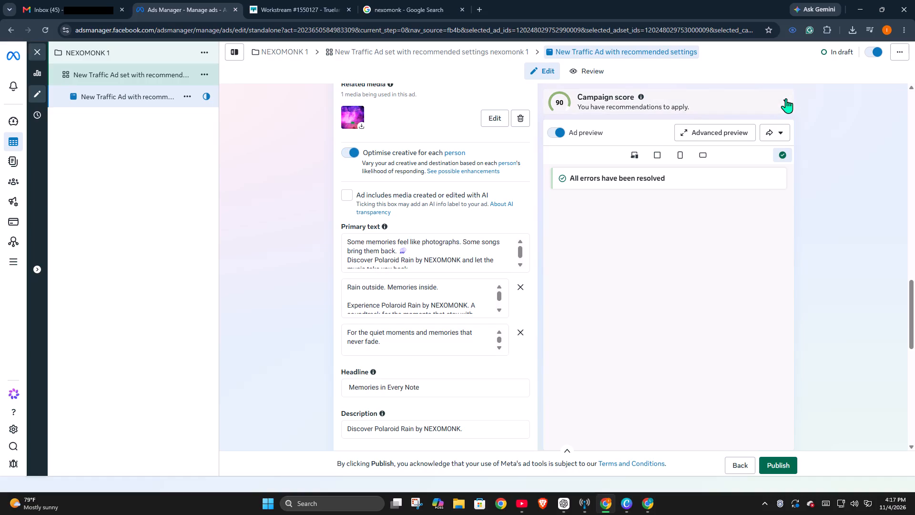
{"action": "left_click", "coordinate": [786, 98]}
{"action": "scroll", "coordinate": [743, 148], "scroll_direction": "up", "scroll_amount": 3}
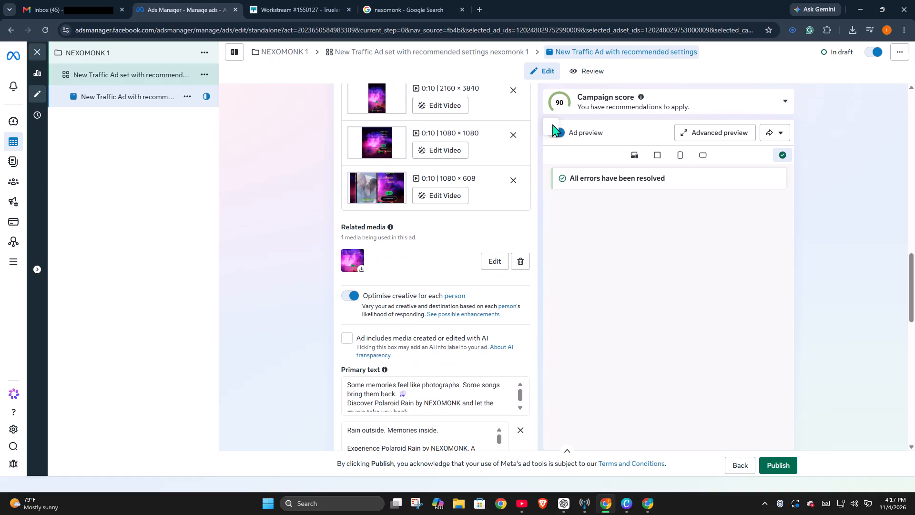
{"action": "left_click", "coordinate": [724, 98]}
{"action": "left_click", "coordinate": [724, 98]}
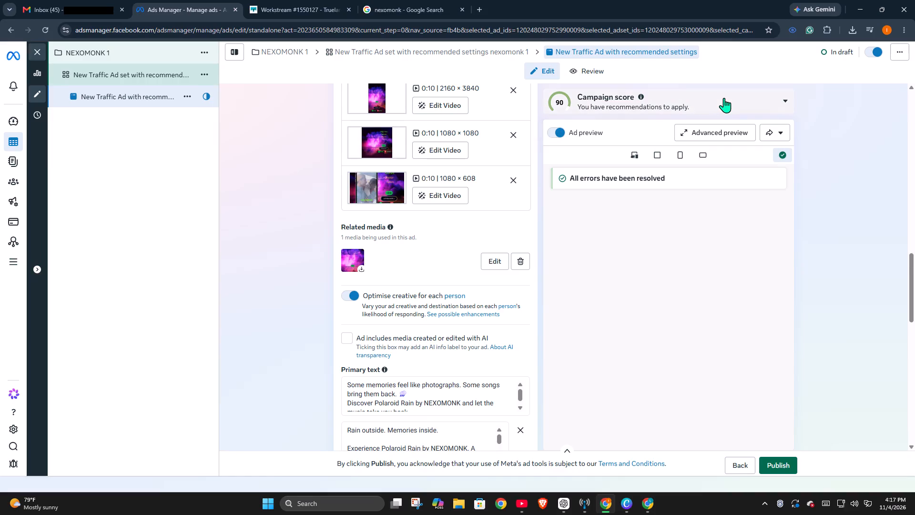
Review the traffic ad's text, destination and call to action, and its tracking options for website events and URL parameters.
{"action": "scroll", "coordinate": [482, 252], "scroll_direction": "down", "scroll_amount": 5}
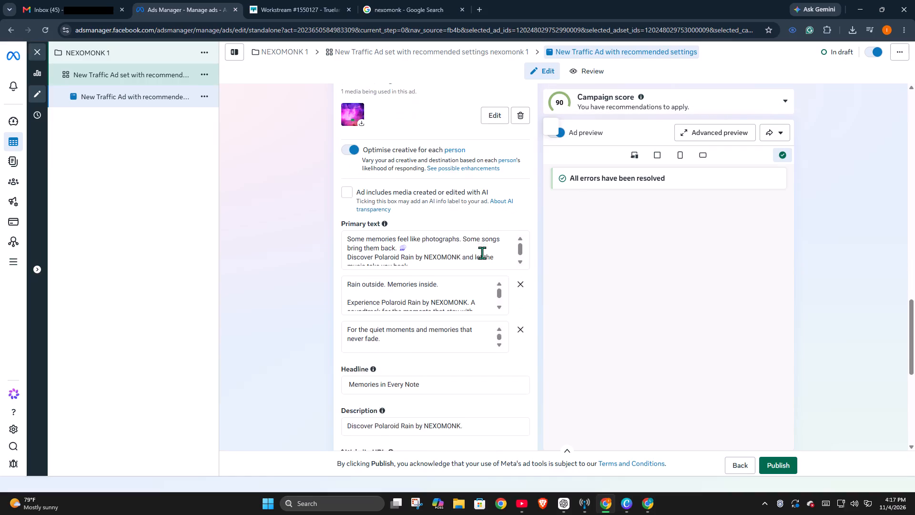
{"action": "scroll", "coordinate": [482, 253], "scroll_direction": "down", "scroll_amount": 15}
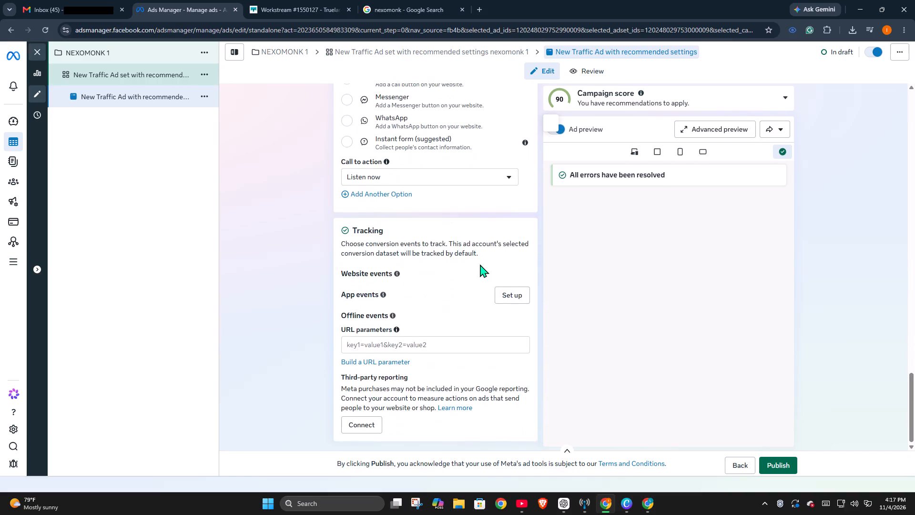
{"action": "scroll", "coordinate": [480, 264], "scroll_direction": "down", "scroll_amount": 1}
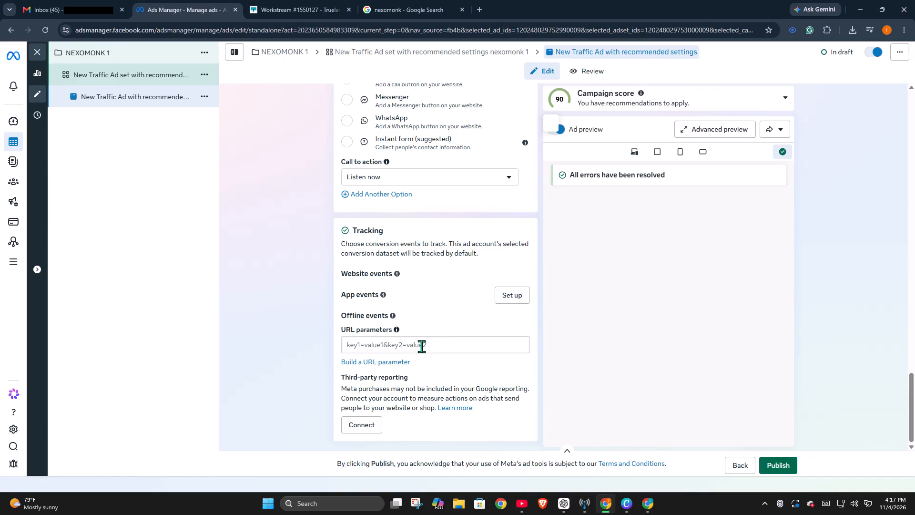
{"action": "left_click", "coordinate": [421, 346]}
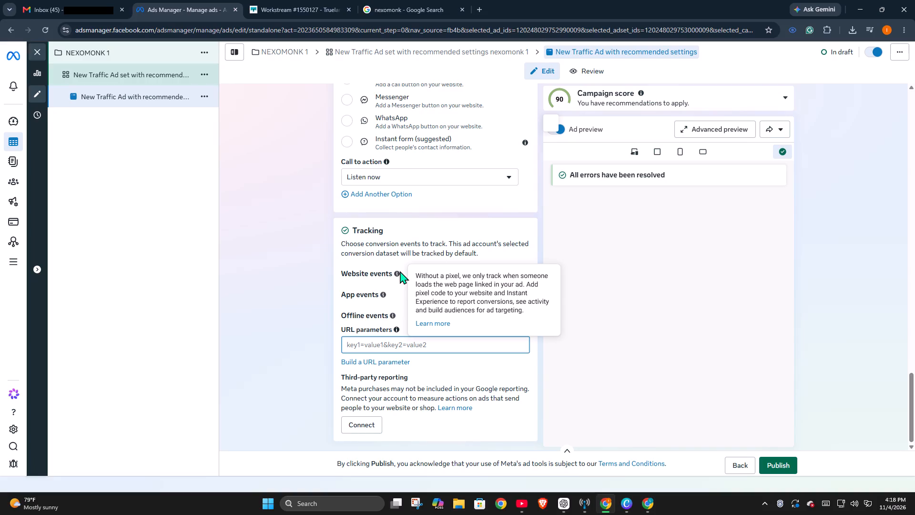
{"action": "left_click", "coordinate": [620, 323]}
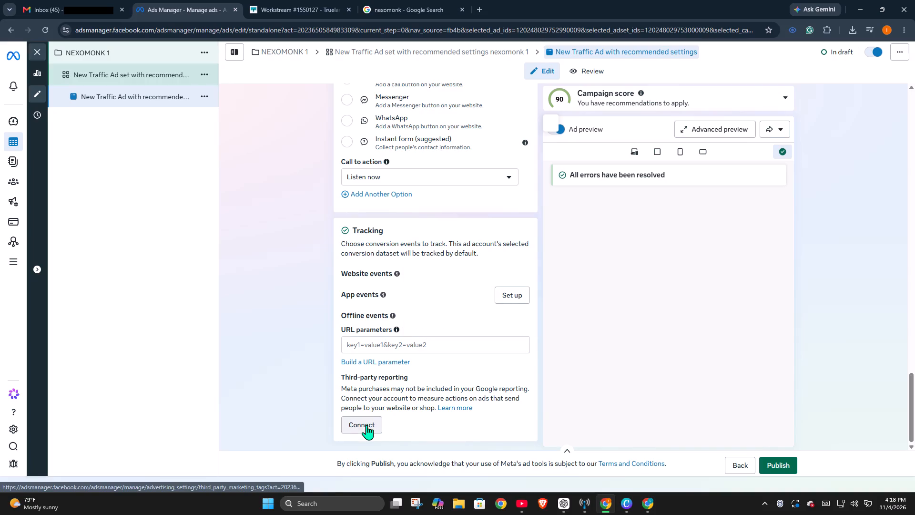
Recheck the ad's media, creative source, format and Facebook Page identity settings.
{"action": "scroll", "coordinate": [541, 283], "scroll_direction": "up", "scroll_amount": 12}
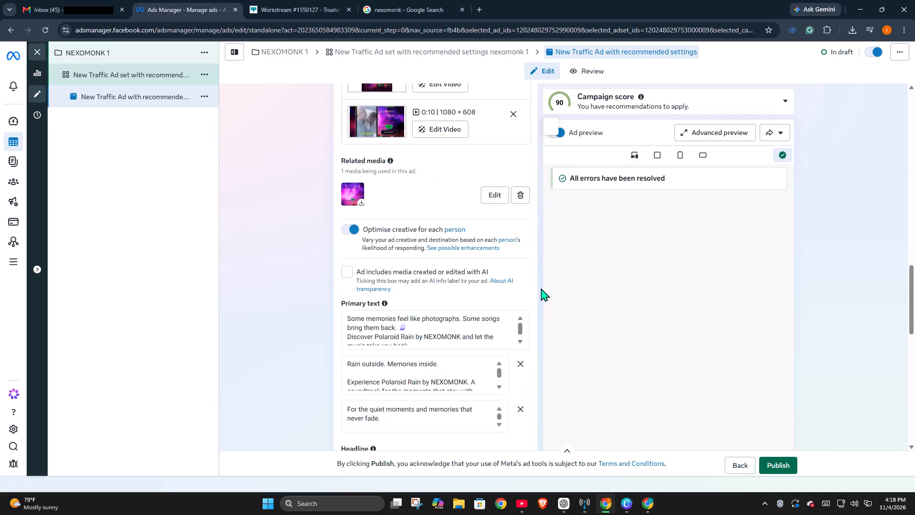
{"action": "scroll", "coordinate": [539, 290], "scroll_direction": "up", "scroll_amount": 19}
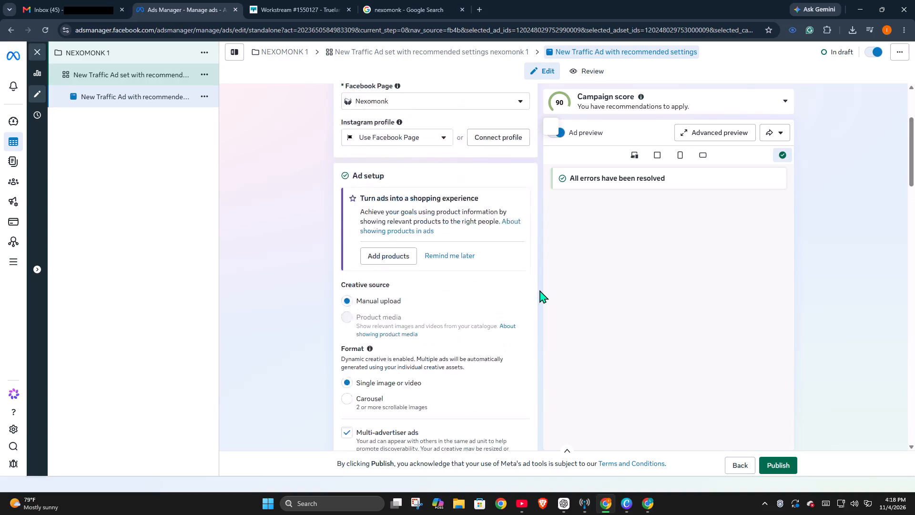
{"action": "scroll", "coordinate": [539, 290], "scroll_direction": "up", "scroll_amount": 5}
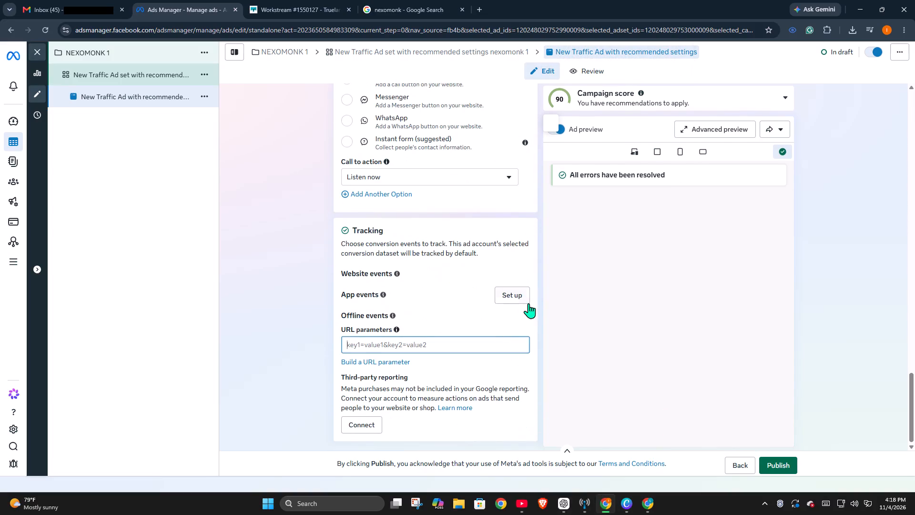
Publish the drafted NEXOMONK 1 traffic campaign with its ad set and ad.
{"action": "scroll", "coordinate": [529, 303], "scroll_direction": "down", "scroll_amount": 3}
{"action": "left_click", "coordinate": [785, 466]}
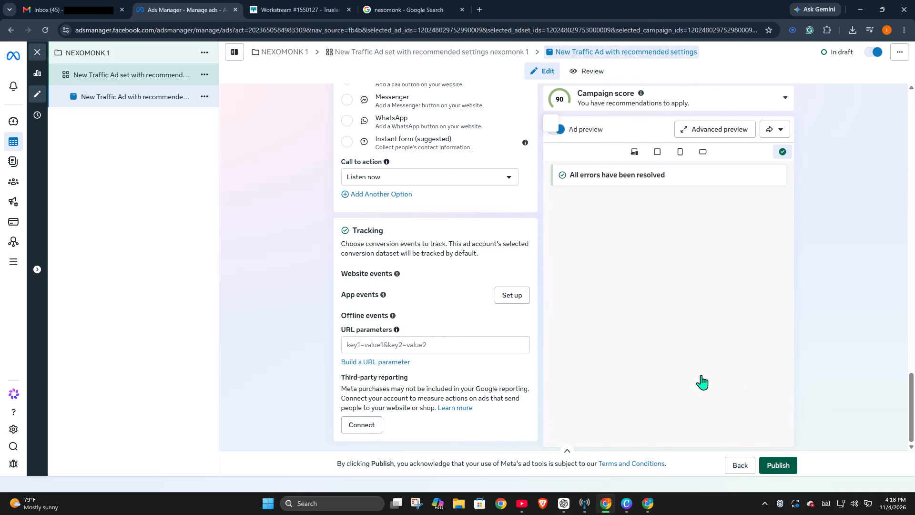
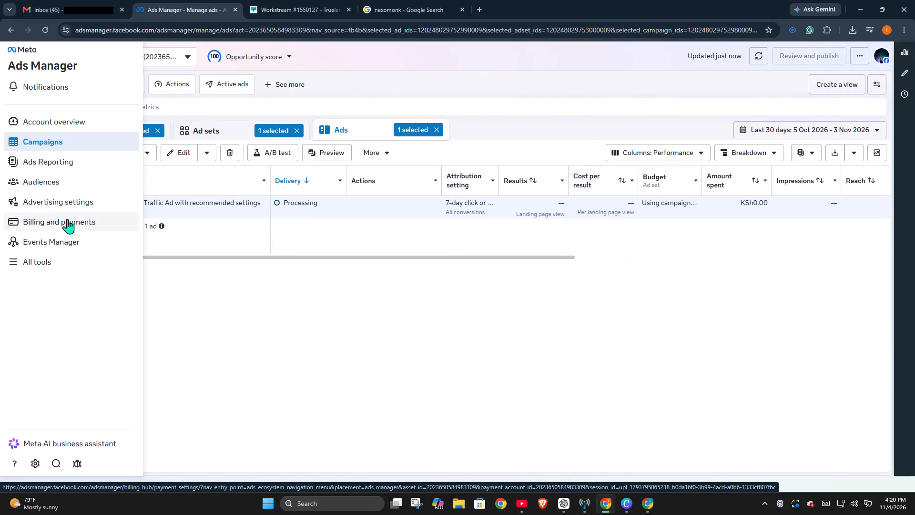
Check the ad account's opportunity score and its recommendations.
{"action": "left_click", "coordinate": [246, 320]}
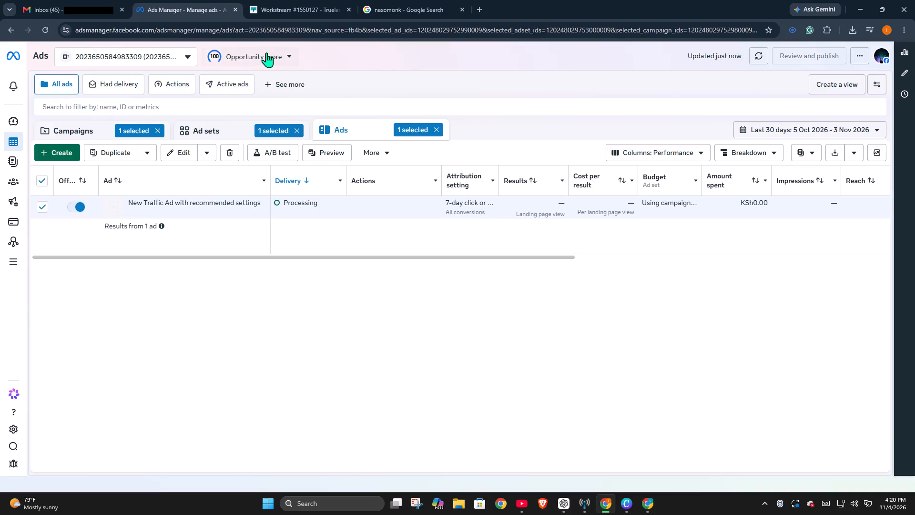
{"action": "left_click", "coordinate": [267, 53]}
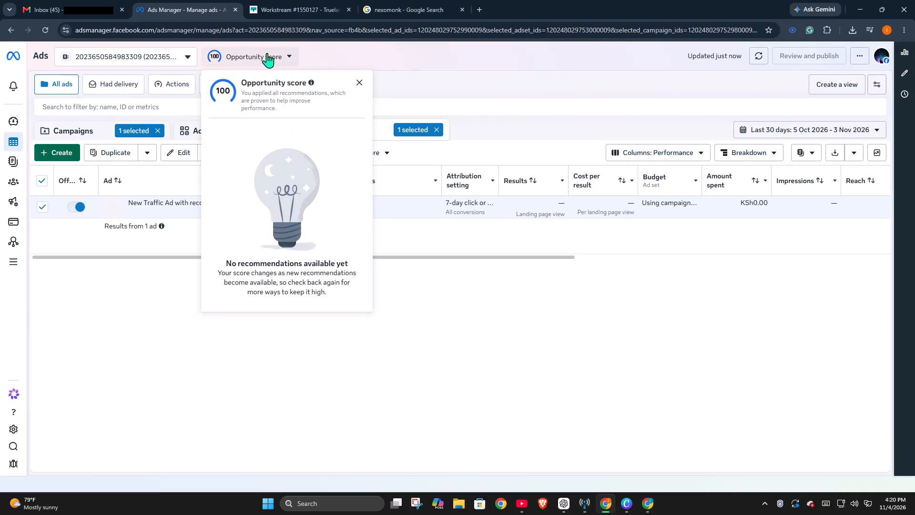
{"action": "left_click", "coordinate": [355, 82]}
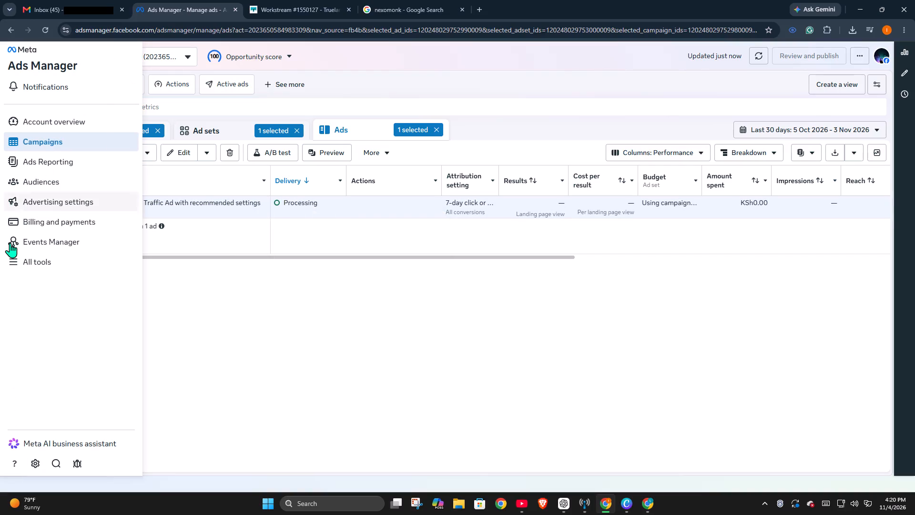
Open the ad account's billing and payment settings and read the explanation of the daily spending limit.
{"action": "left_click", "coordinate": [30, 220]}
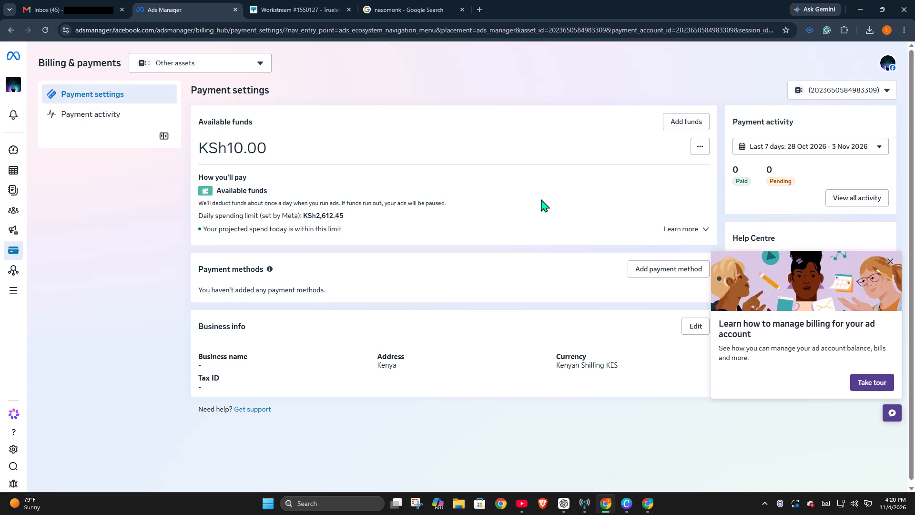
{"action": "left_click", "coordinate": [692, 226]}
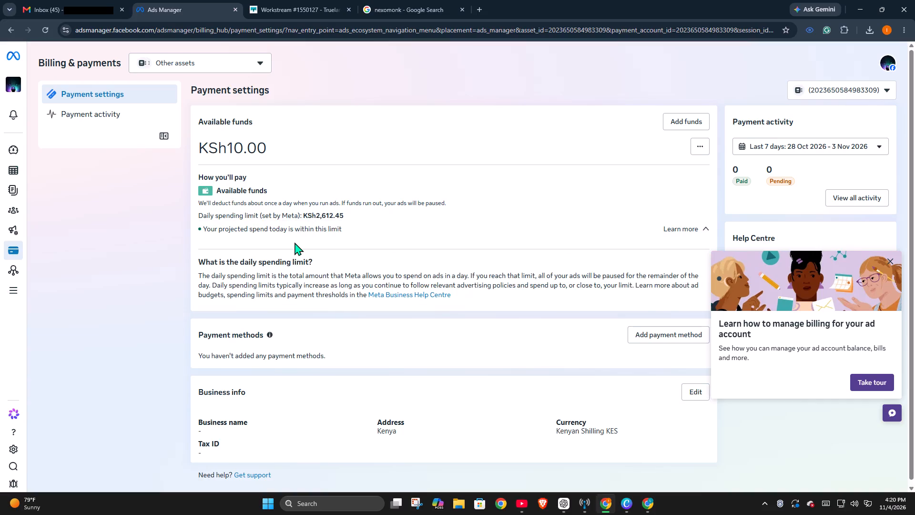
{"action": "scroll", "coordinate": [513, 408], "scroll_direction": "down", "scroll_amount": 1}
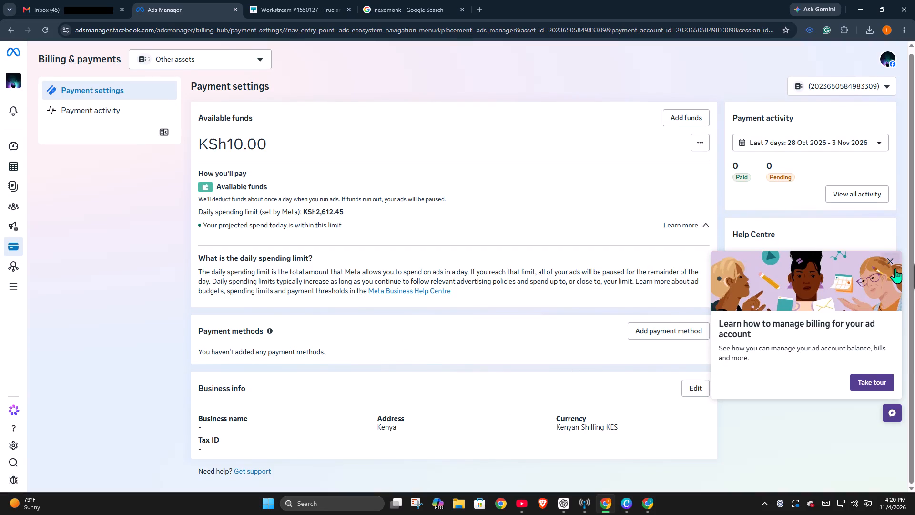
Go through the three-part guided tour on managing billing for the ad account.
{"action": "left_click", "coordinate": [884, 381]}
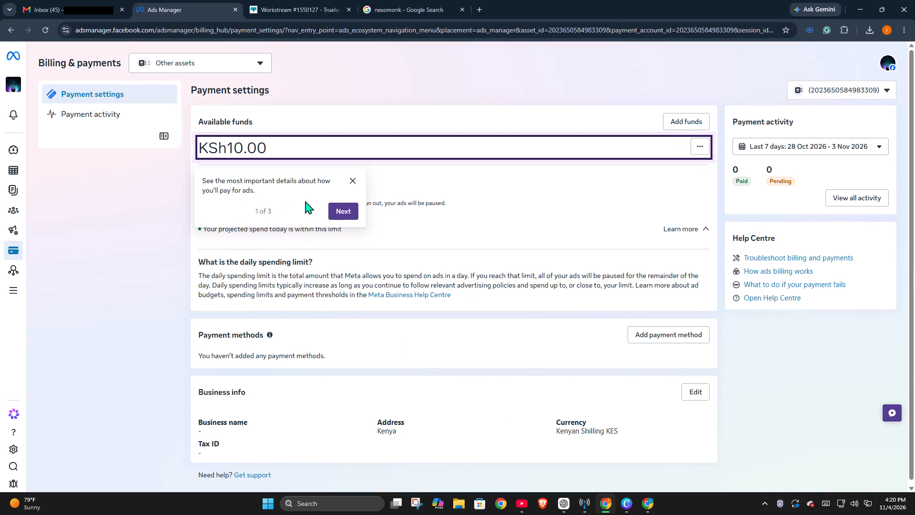
{"action": "left_click", "coordinate": [339, 210]}
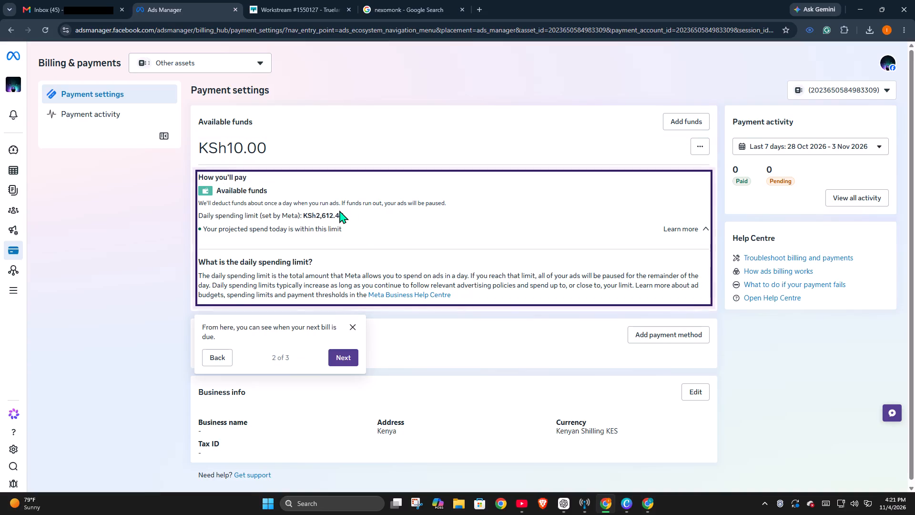
{"action": "left_click", "coordinate": [341, 359]}
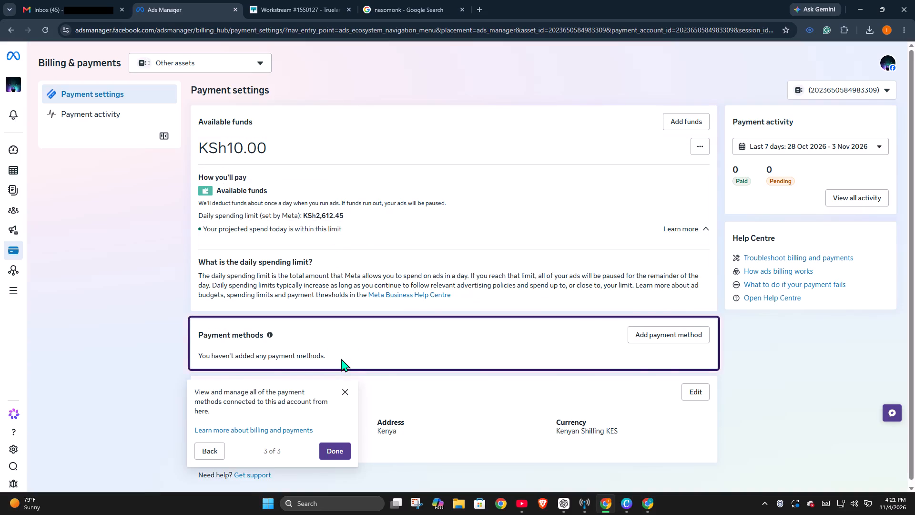
{"action": "left_click", "coordinate": [332, 453]}
View the payment method options that can be added to the ad account, without adding one.
{"action": "left_click", "coordinate": [659, 340]}
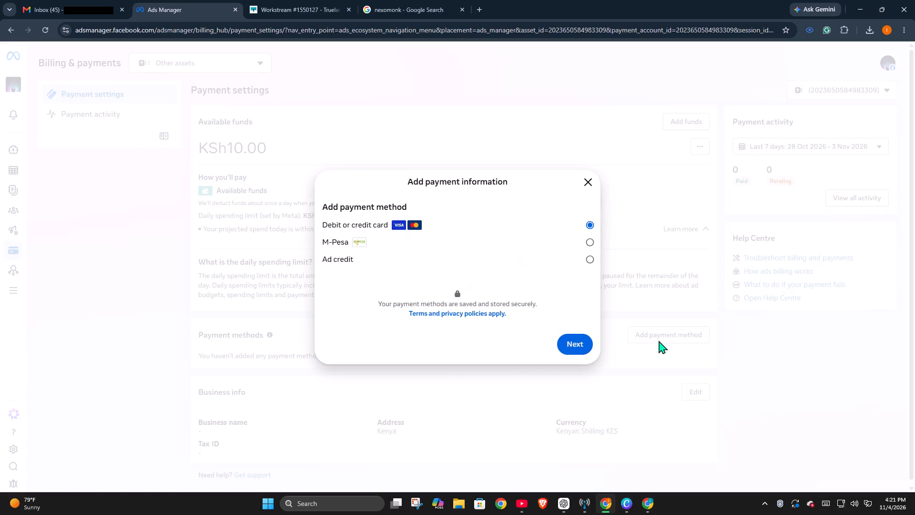
{"action": "left_click", "coordinate": [583, 181]}
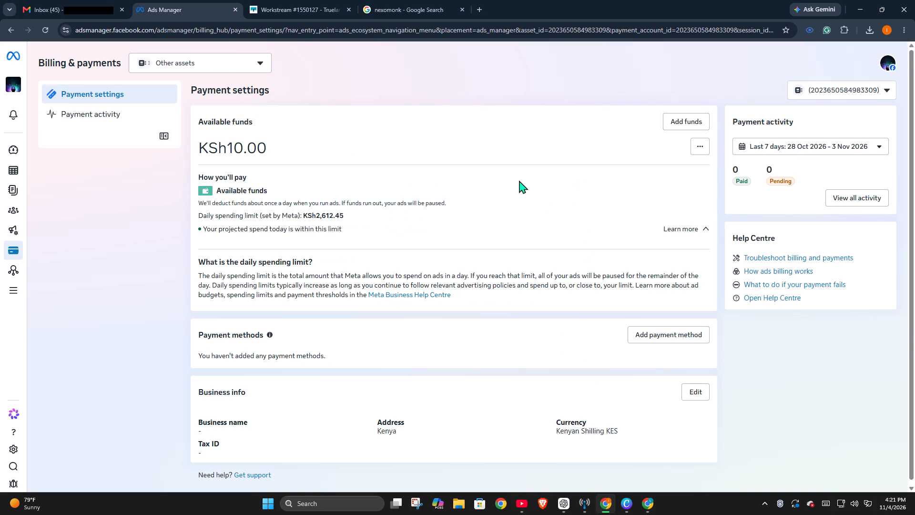
Check the ad account's payment activity, and return to its payment settings.
{"action": "left_click", "coordinate": [143, 116]}
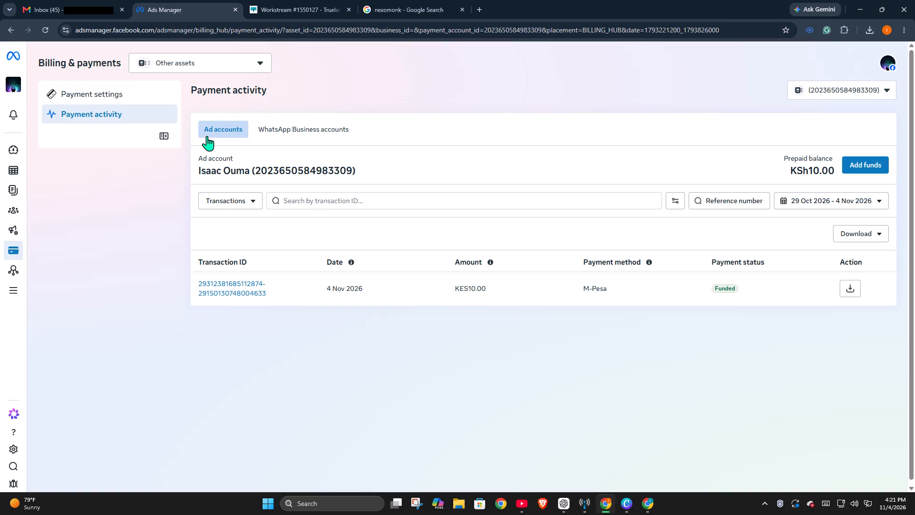
{"action": "double_click", "coordinate": [110, 86]}
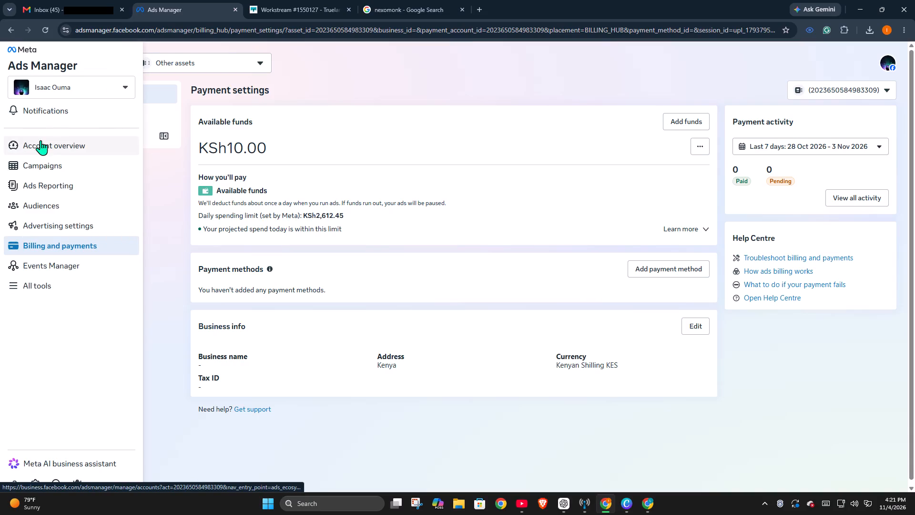
Return to the ad account's campaigns list, glancing at the Truelancer workstream and the Nexomonk search results while it loads.
{"action": "left_click", "coordinate": [55, 164]}
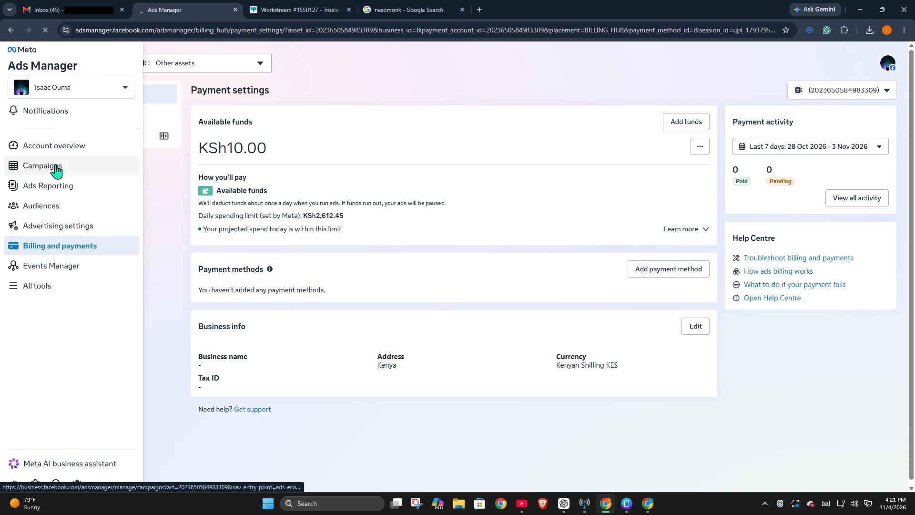
{"action": "left_click", "coordinate": [292, 0]}
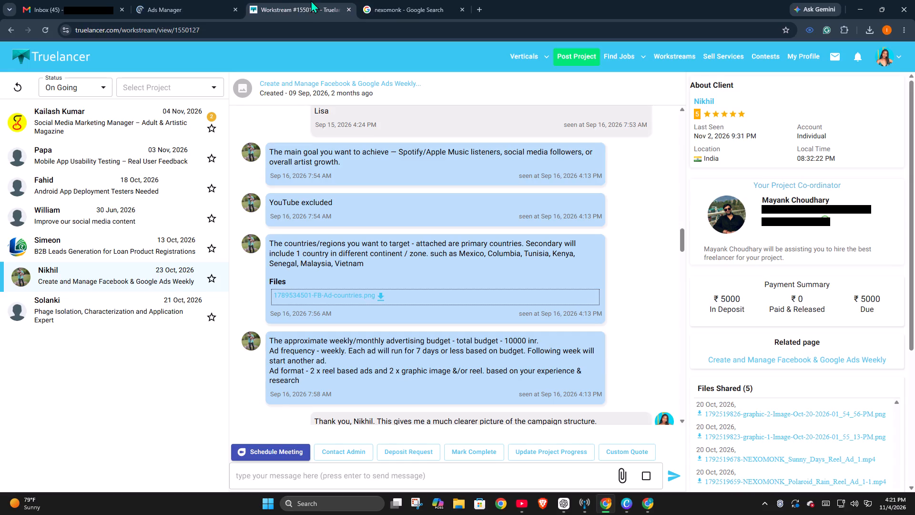
{"action": "double_click", "coordinate": [424, 4]}
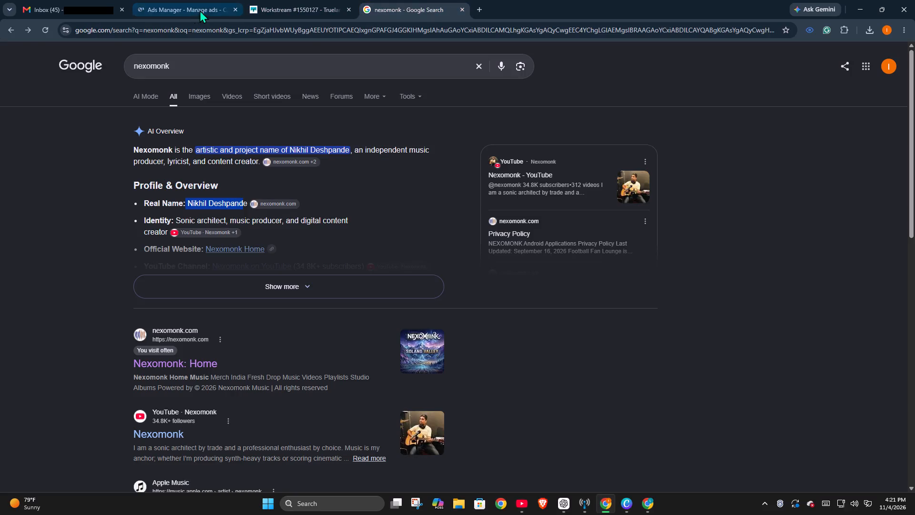
{"action": "left_click", "coordinate": [194, 11]}
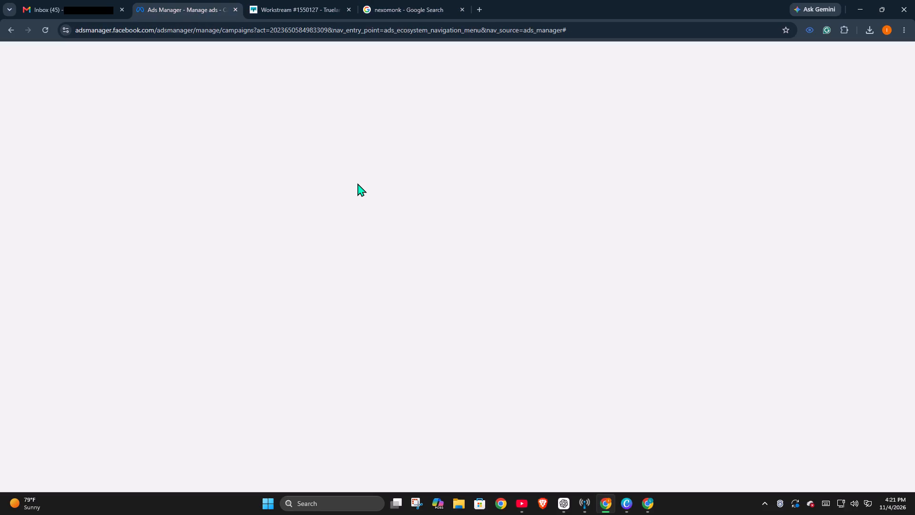
{"action": "key", "text": "Escape"}
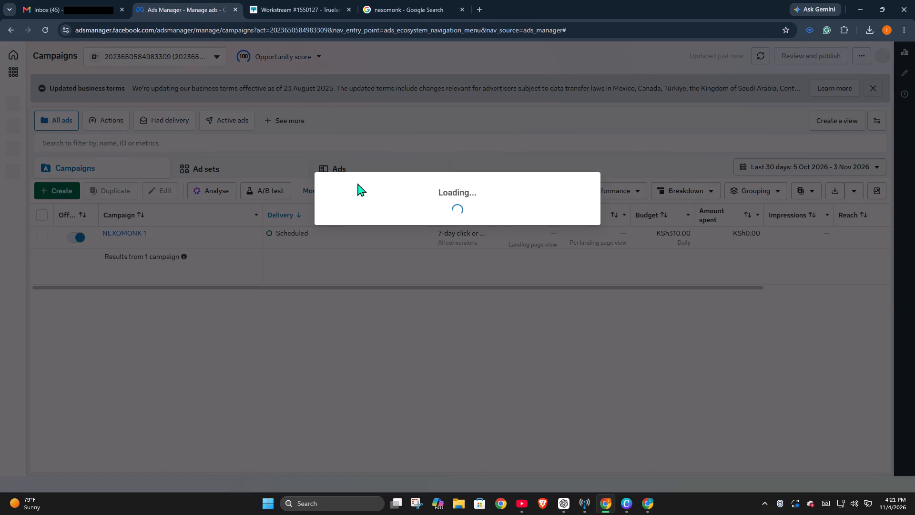
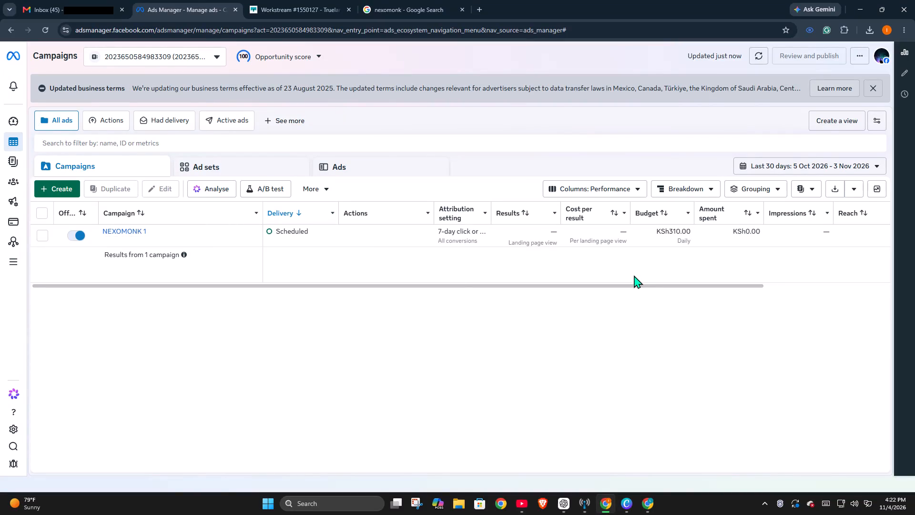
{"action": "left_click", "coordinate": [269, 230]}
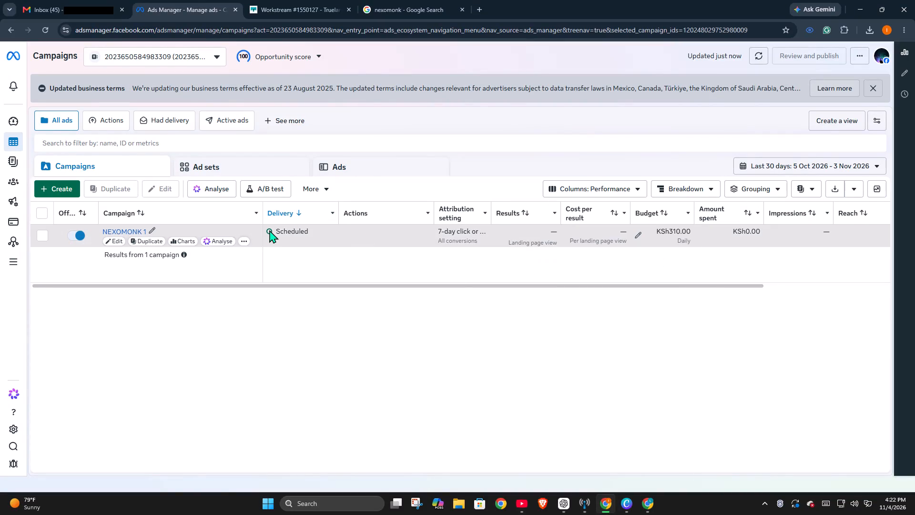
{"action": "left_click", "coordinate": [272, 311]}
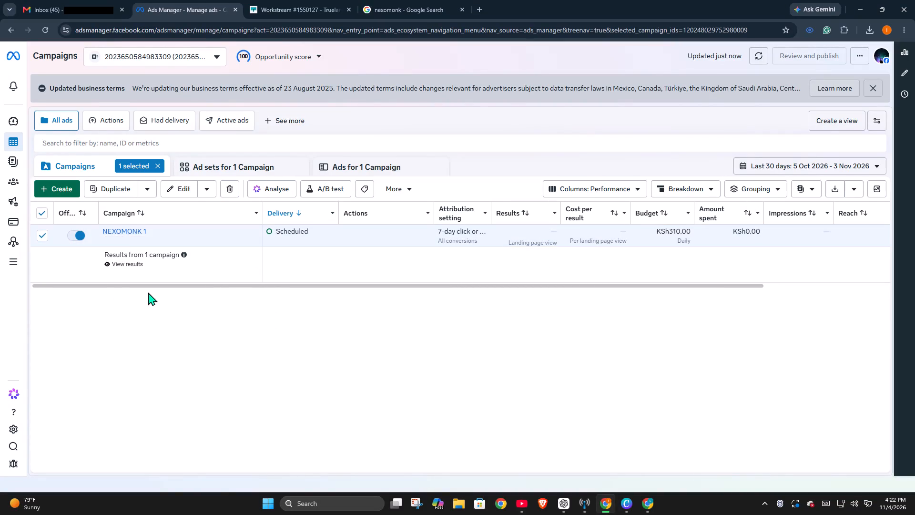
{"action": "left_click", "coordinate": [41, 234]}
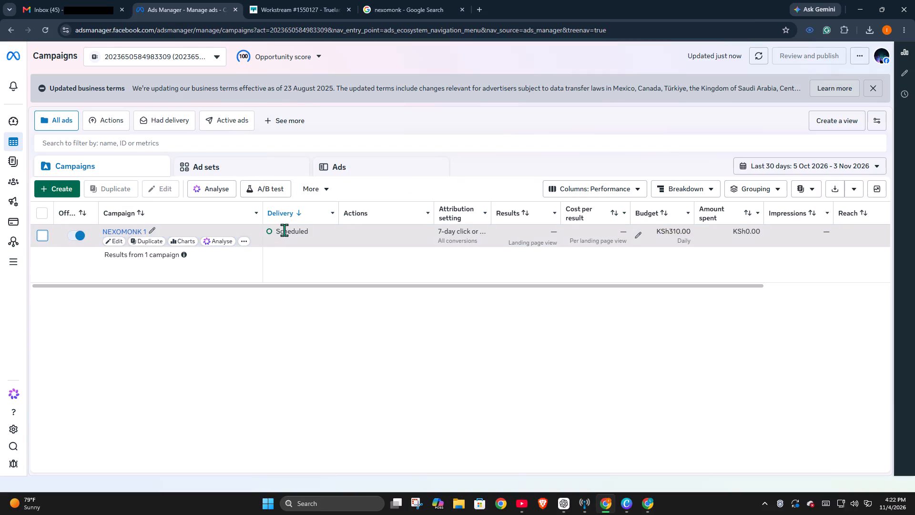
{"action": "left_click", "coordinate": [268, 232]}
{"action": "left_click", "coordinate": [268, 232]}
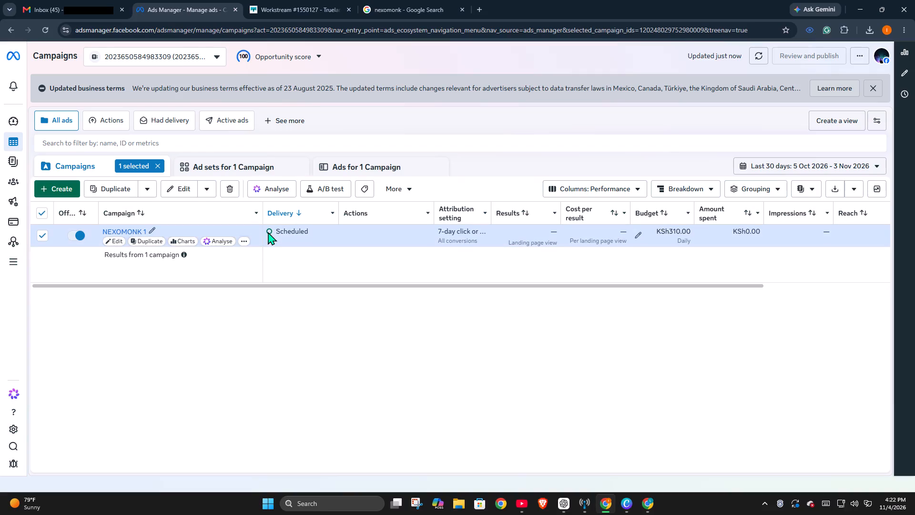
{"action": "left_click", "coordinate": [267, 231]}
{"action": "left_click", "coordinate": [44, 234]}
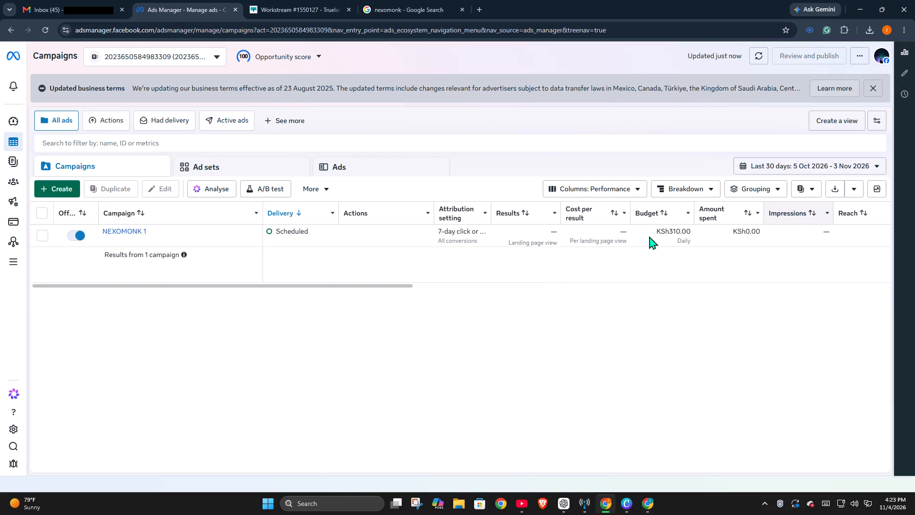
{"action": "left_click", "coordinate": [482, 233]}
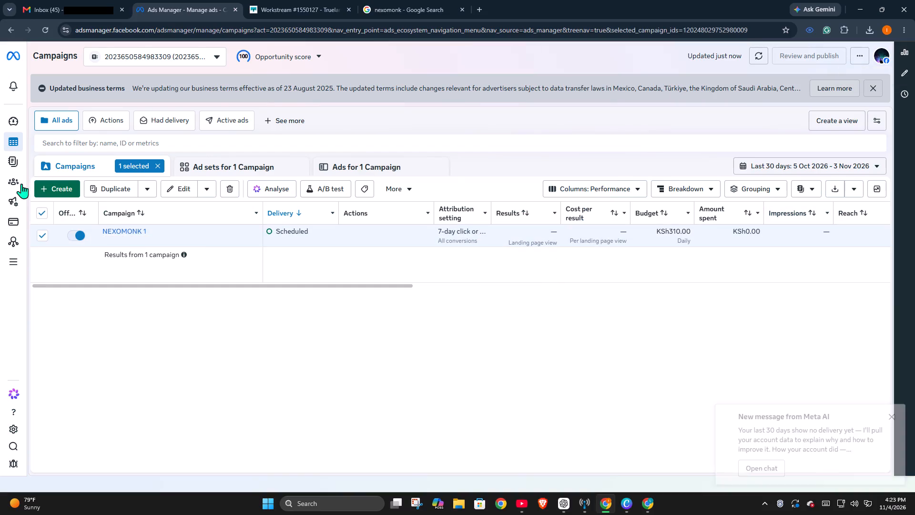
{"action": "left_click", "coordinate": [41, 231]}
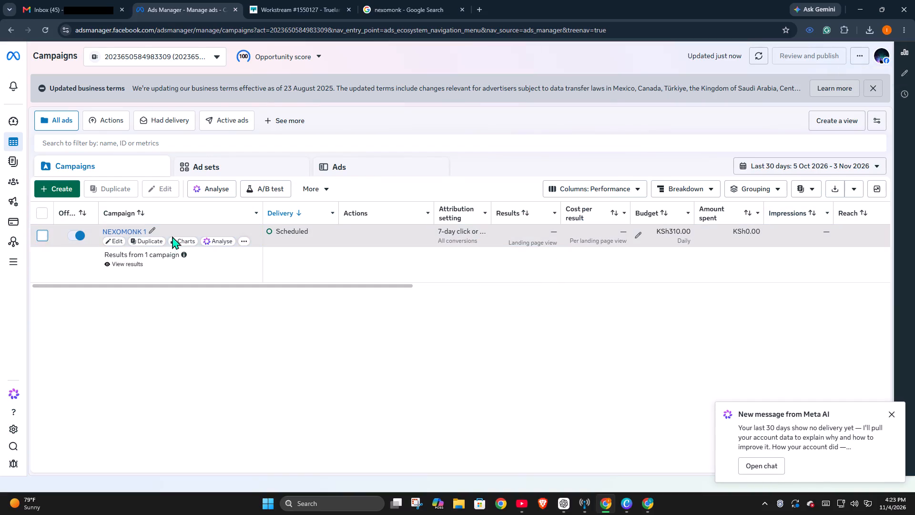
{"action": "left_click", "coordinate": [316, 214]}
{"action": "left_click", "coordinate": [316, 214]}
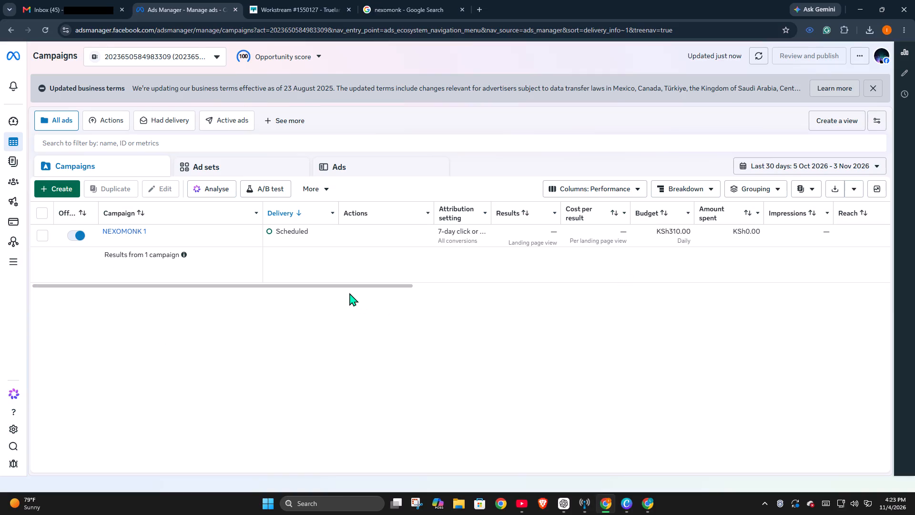
Sort the campaigns table by the Ends column, from newest to oldest.
{"action": "left_click_drag", "start_coordinate": [352, 287], "coordinate": [458, 285]}
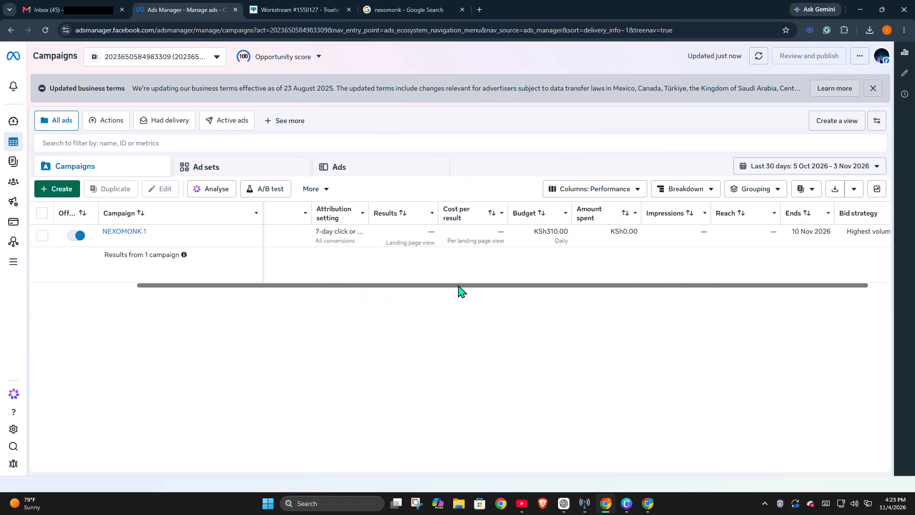
{"action": "left_click_drag", "start_coordinate": [458, 285], "coordinate": [516, 289]}
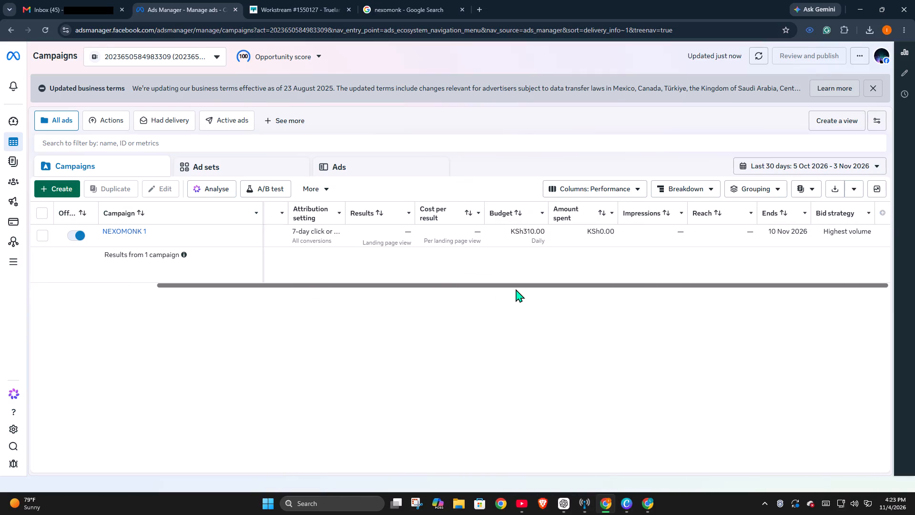
{"action": "left_click_drag", "start_coordinate": [516, 289], "coordinate": [636, 288]}
{"action": "left_click_drag", "start_coordinate": [568, 286], "coordinate": [590, 285]}
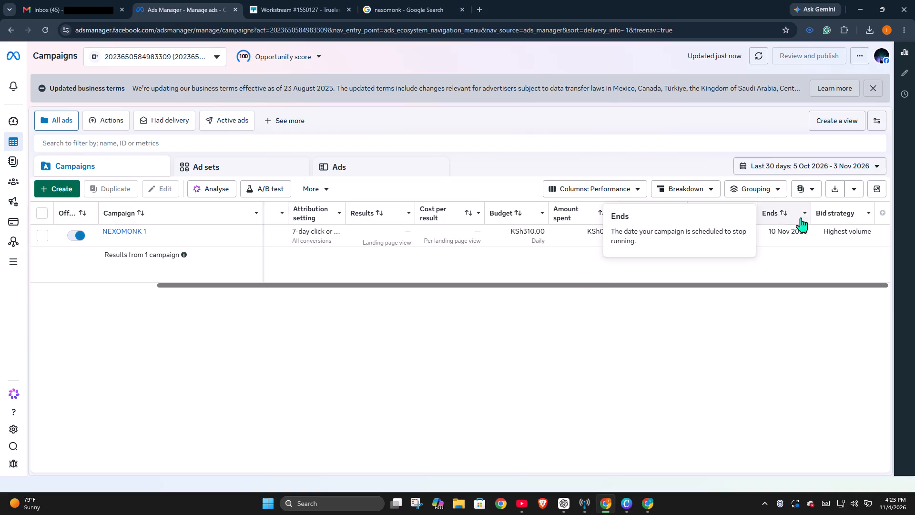
{"action": "left_click", "coordinate": [803, 214]}
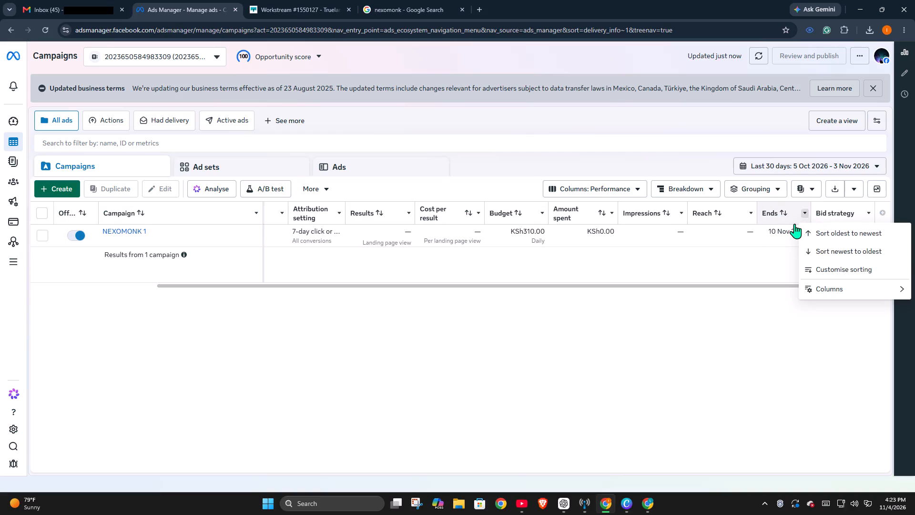
{"action": "left_click", "coordinate": [786, 216]}
{"action": "left_click", "coordinate": [787, 216]}
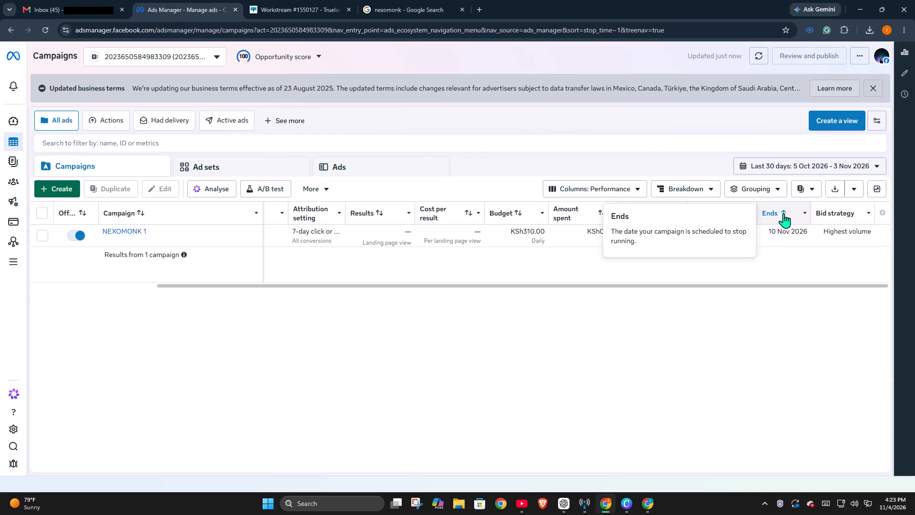
{"action": "left_click", "coordinate": [783, 213]}
{"action": "left_click", "coordinate": [783, 213]}
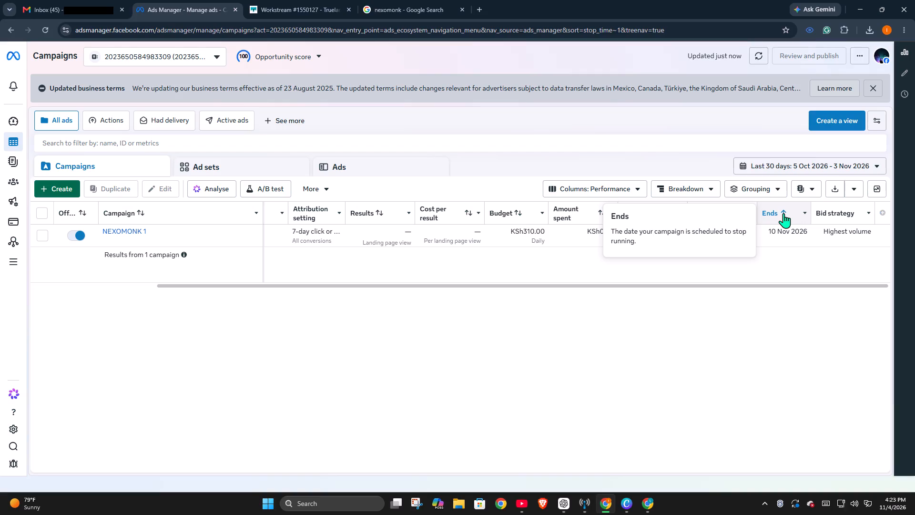
{"action": "left_click", "coordinate": [783, 213]}
{"action": "left_click", "coordinate": [783, 213]}
{"action": "left_click", "coordinate": [783, 213]}
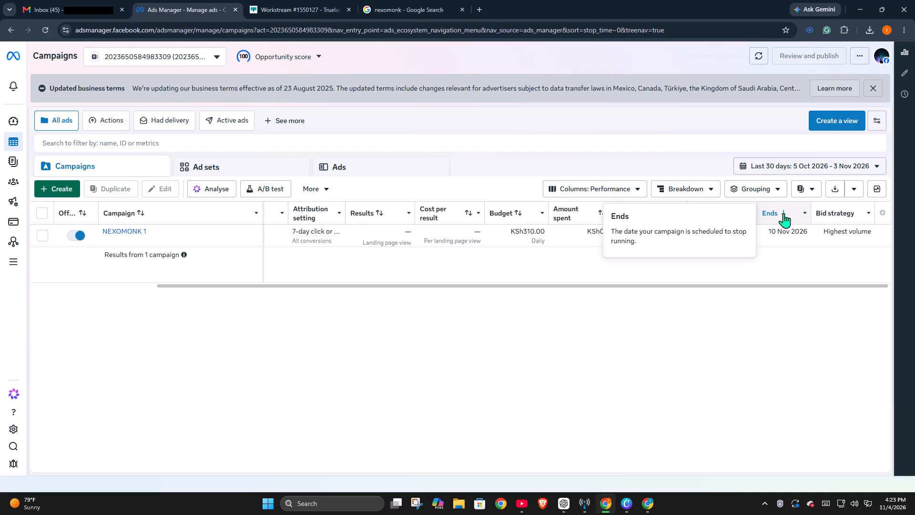
{"action": "left_click", "coordinate": [783, 213]}
{"action": "left_click", "coordinate": [783, 213]}
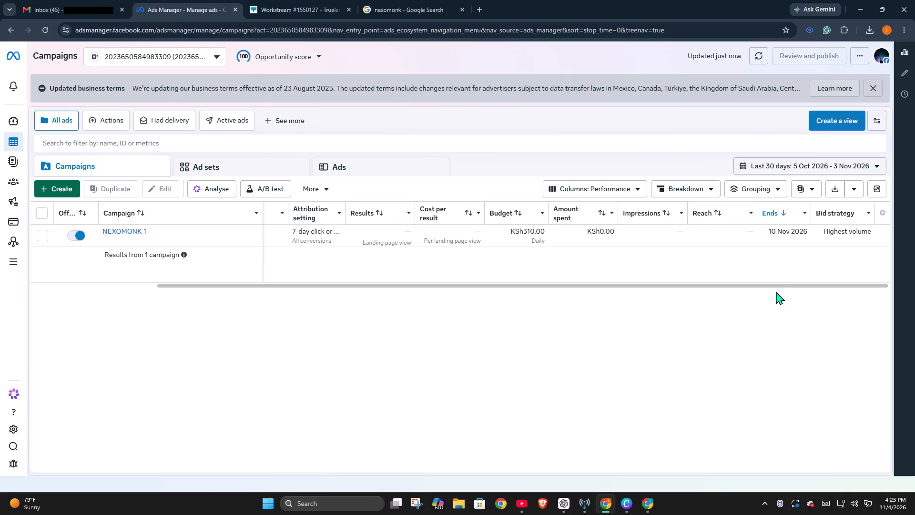
View the column options available for the bid strategy and attribution setting in the campaigns table.
{"action": "left_click", "coordinate": [870, 213]}
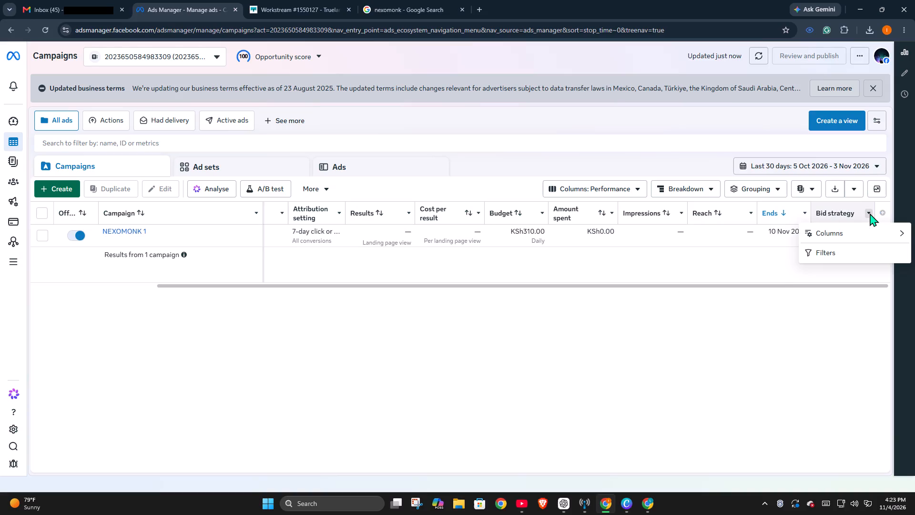
{"action": "left_click", "coordinate": [860, 377]}
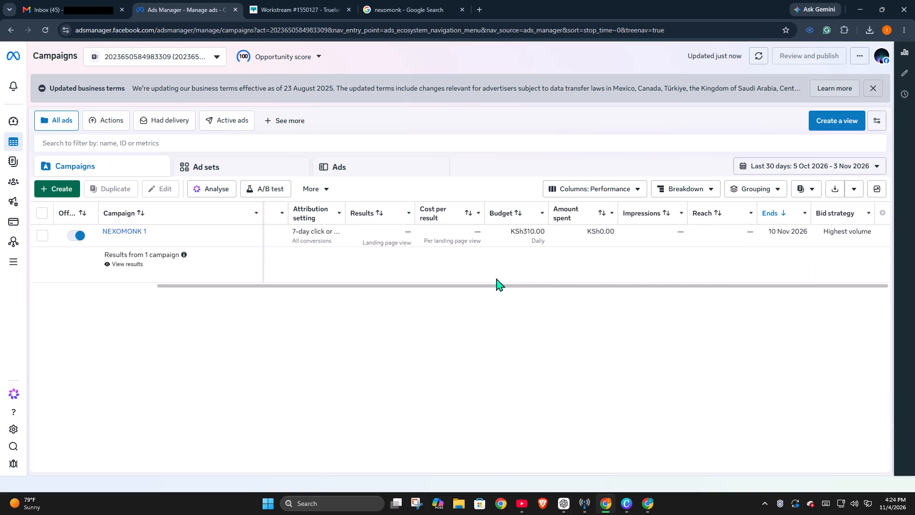
{"action": "left_click_drag", "start_coordinate": [483, 279], "coordinate": [470, 280]}
{"action": "left_click_drag", "start_coordinate": [470, 280], "coordinate": [453, 281]}
{"action": "left_click_drag", "start_coordinate": [457, 285], "coordinate": [420, 285]}
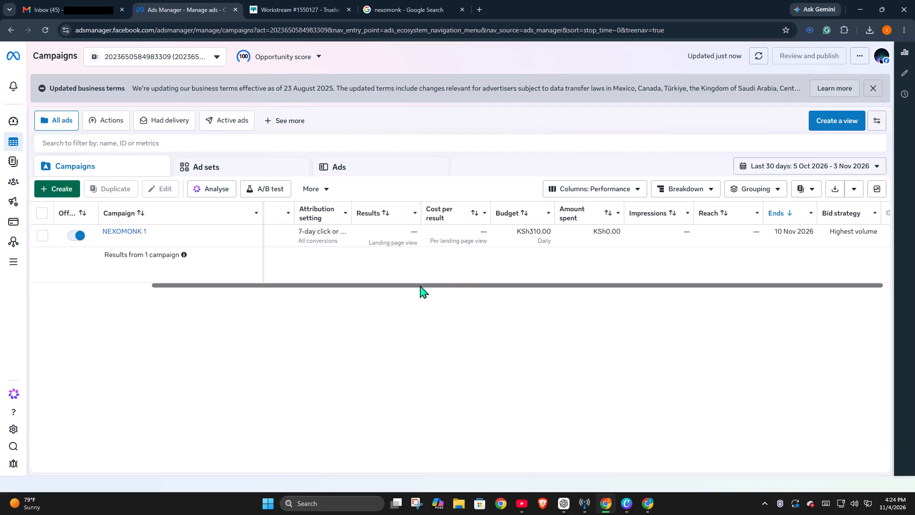
{"action": "left_click_drag", "start_coordinate": [420, 285], "coordinate": [227, 296]}
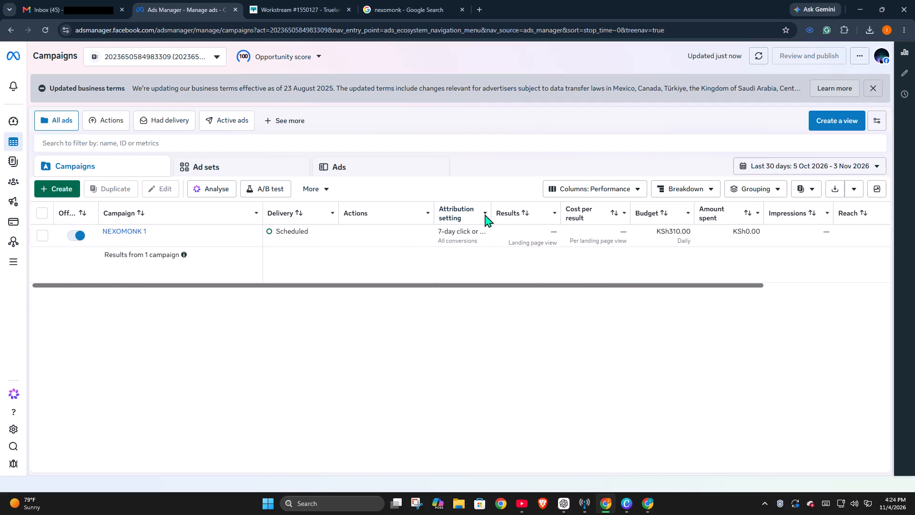
{"action": "left_click", "coordinate": [484, 212]}
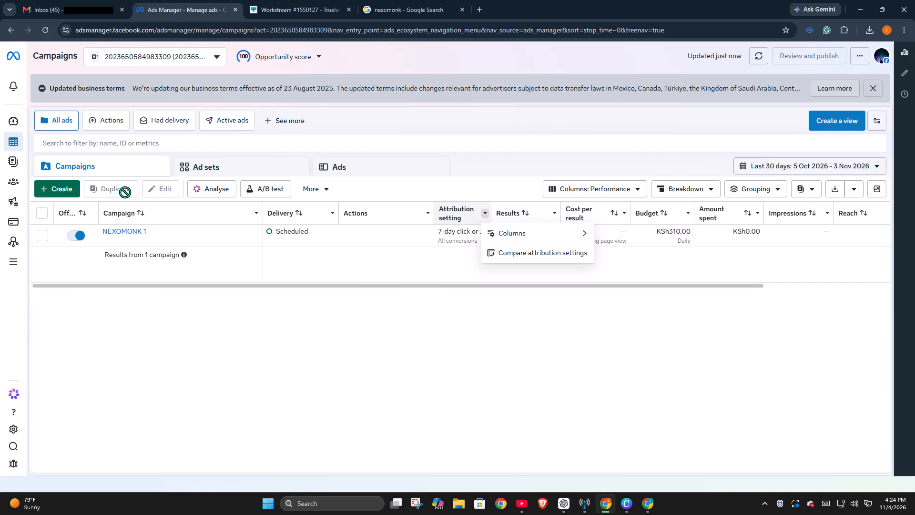
Open the NEXOMONK 1 campaign for editing and review its details, budget, A/B test and special ad category settings without changing them.
{"action": "left_click", "coordinate": [165, 190]}
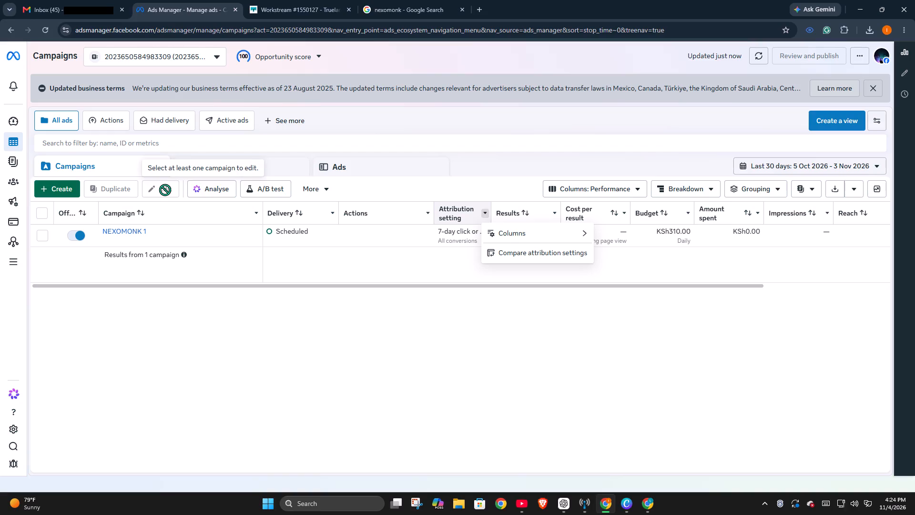
{"action": "left_click", "coordinate": [165, 190]}
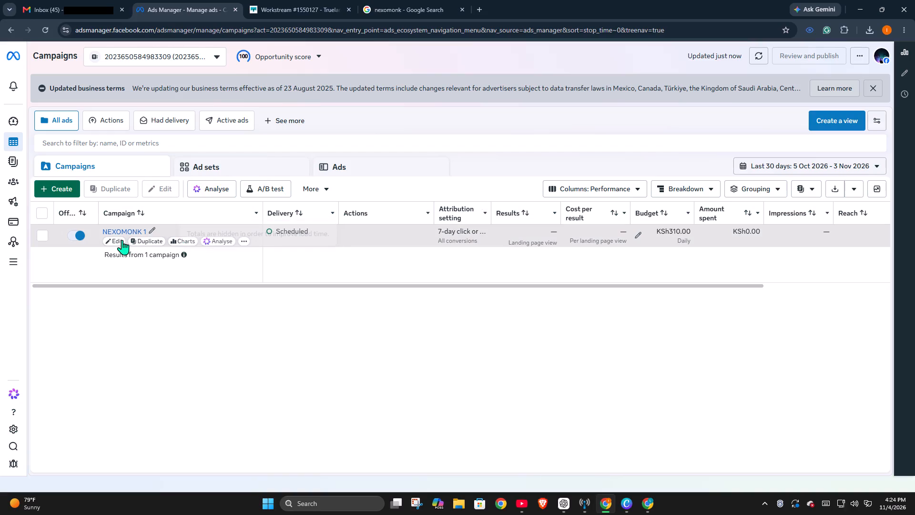
{"action": "left_click", "coordinate": [119, 240]}
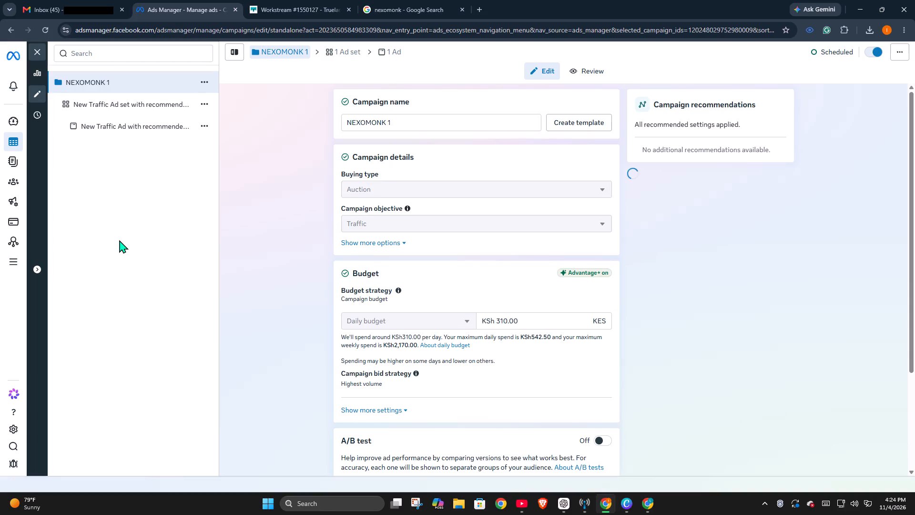
{"action": "scroll", "coordinate": [463, 268], "scroll_direction": "down", "scroll_amount": 6}
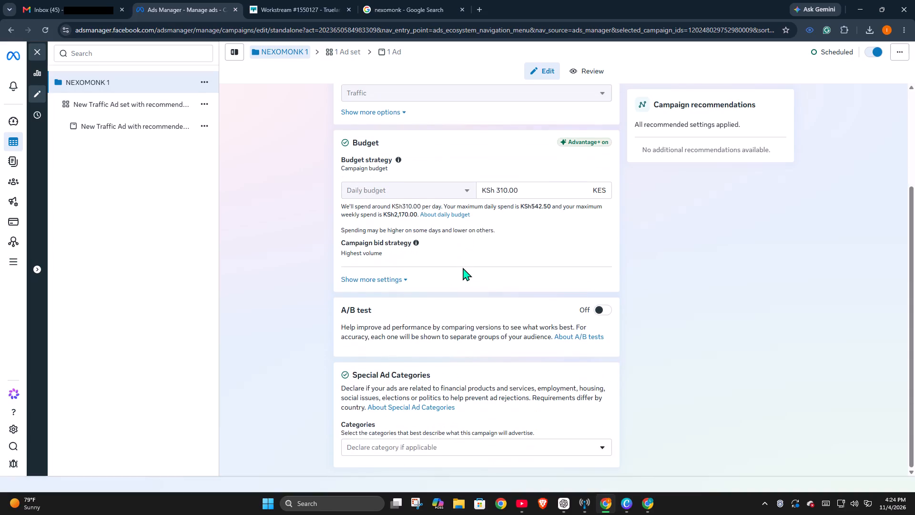
{"action": "scroll", "coordinate": [457, 267], "scroll_direction": "up", "scroll_amount": 4}
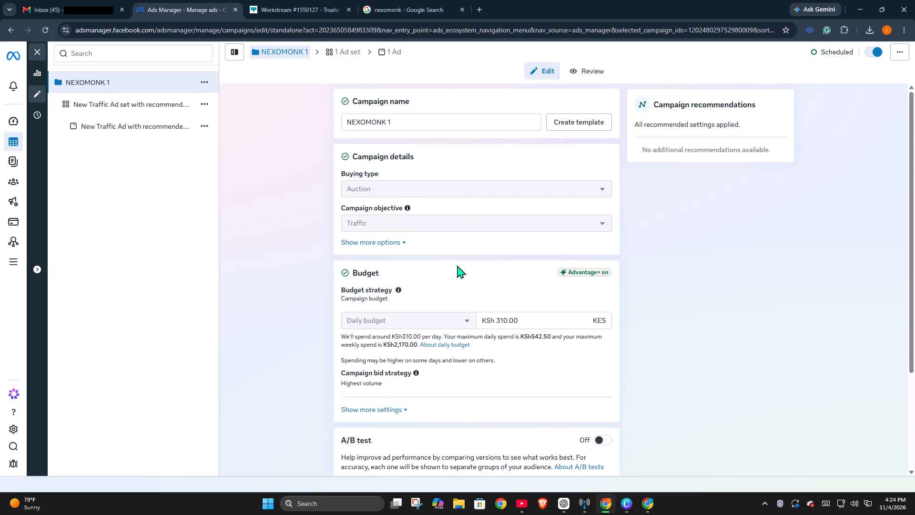
{"action": "scroll", "coordinate": [457, 265], "scroll_direction": "up", "scroll_amount": 5}
{"action": "scroll", "coordinate": [457, 265], "scroll_direction": "down", "scroll_amount": 10}
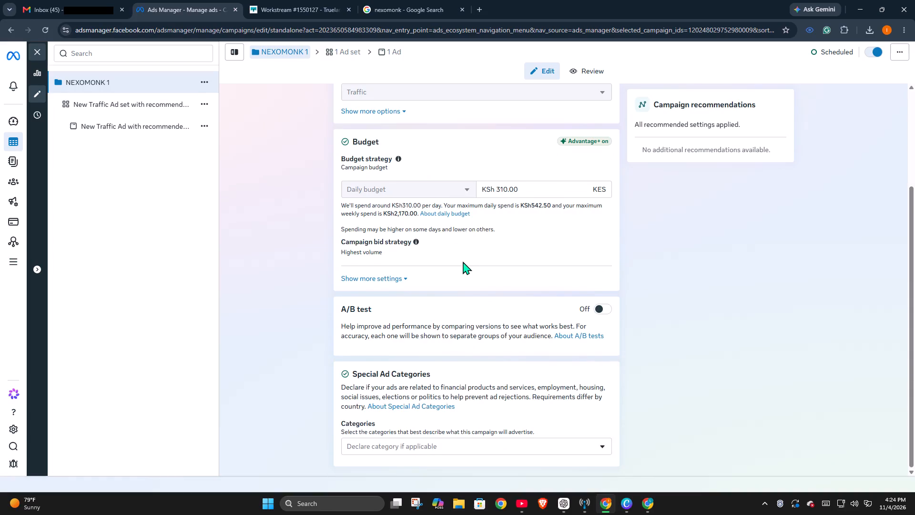
{"action": "scroll", "coordinate": [463, 261], "scroll_direction": "up", "scroll_amount": 11}
{"action": "left_click", "coordinate": [543, 75]}
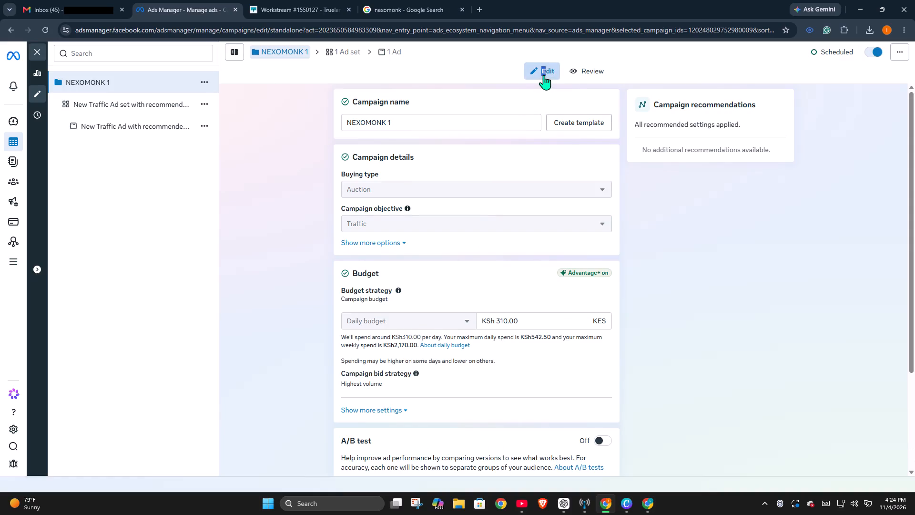
{"action": "left_click", "coordinate": [535, 66]}
{"action": "scroll", "coordinate": [445, 278], "scroll_direction": "down", "scroll_amount": 5}
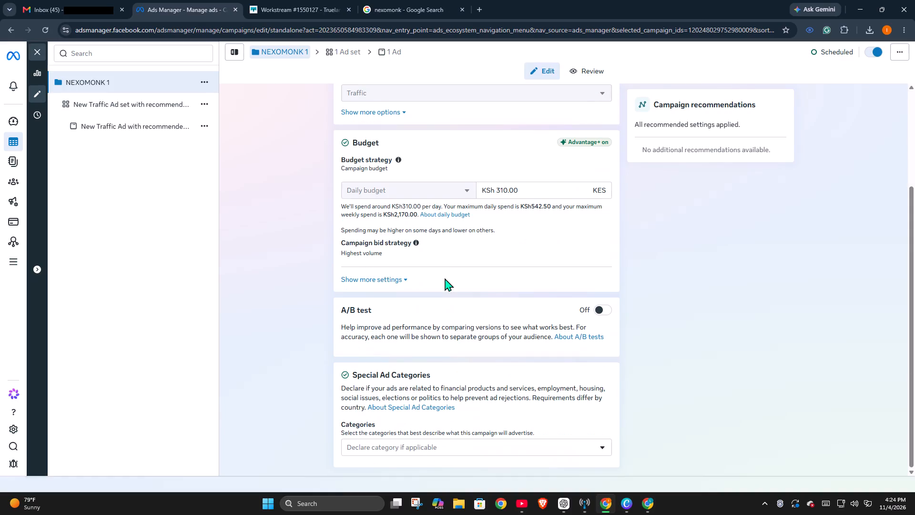
{"action": "scroll", "coordinate": [445, 278], "scroll_direction": "down", "scroll_amount": 6}
{"action": "scroll", "coordinate": [445, 278], "scroll_direction": "up", "scroll_amount": 6}
{"action": "scroll", "coordinate": [444, 275], "scroll_direction": "down", "scroll_amount": 2}
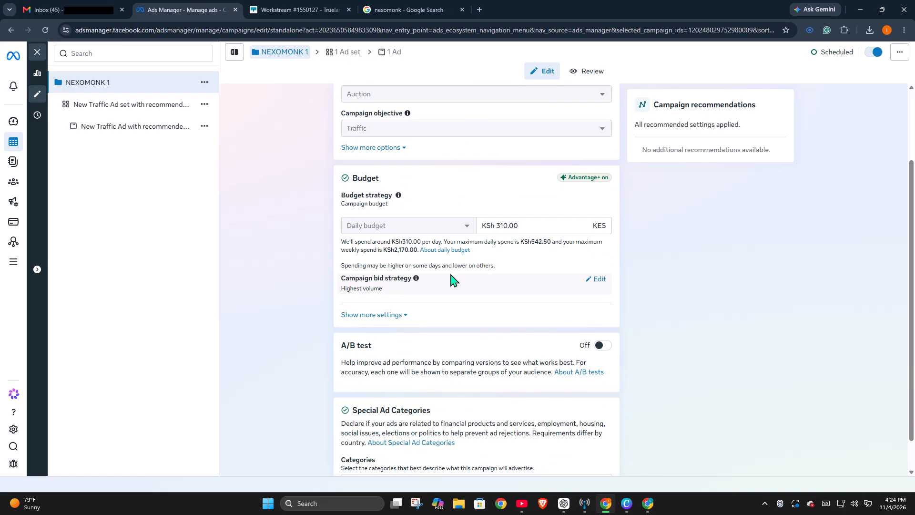
Turn on the A/B test for the NEXOMONK 1 campaign and set Placement as the variable to test.
{"action": "left_click", "coordinate": [599, 341]}
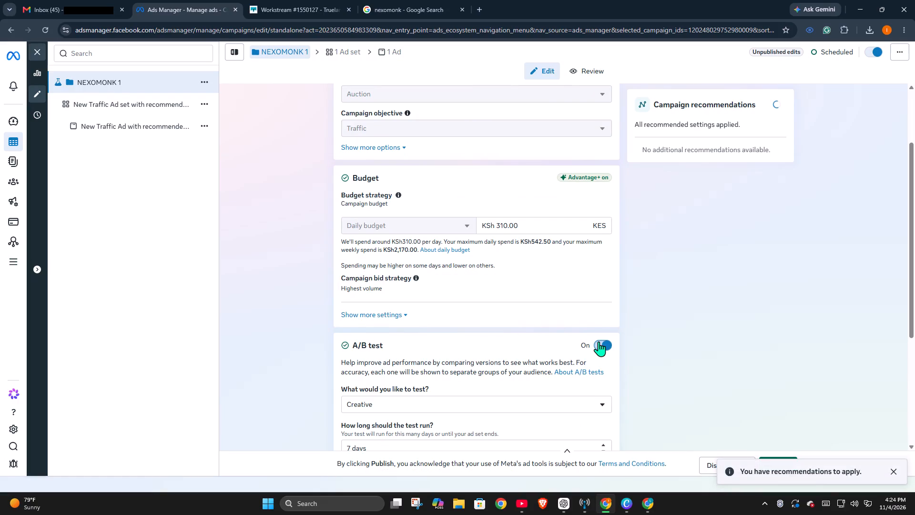
{"action": "scroll", "coordinate": [599, 341], "scroll_direction": "down", "scroll_amount": 6}
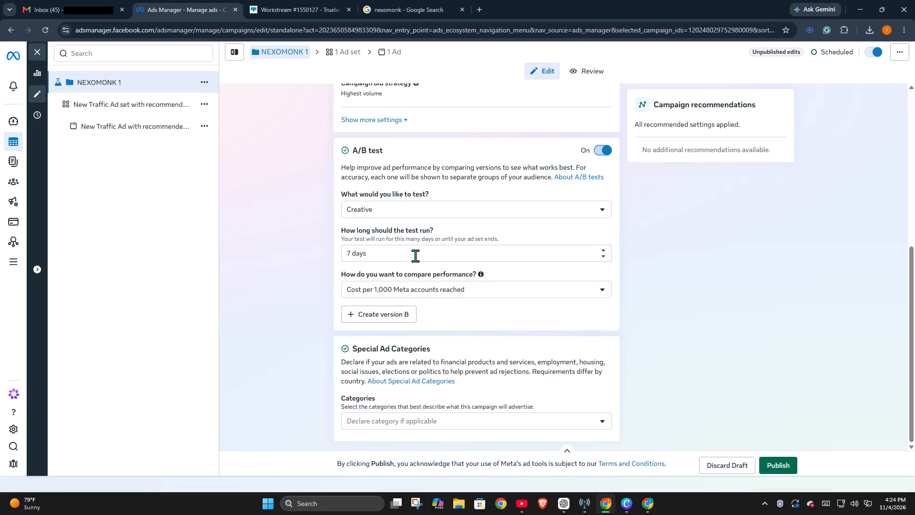
{"action": "left_click", "coordinate": [436, 210]}
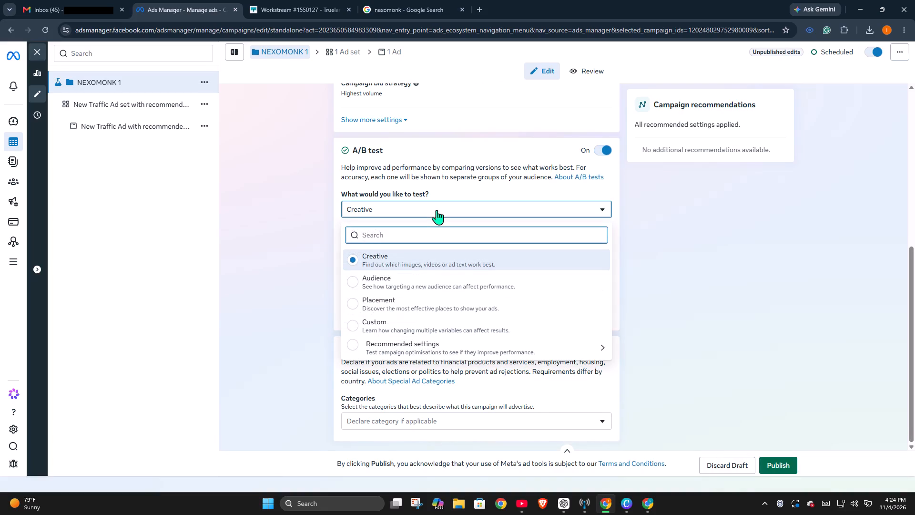
{"action": "scroll", "coordinate": [424, 299], "scroll_direction": "down", "scroll_amount": 2}
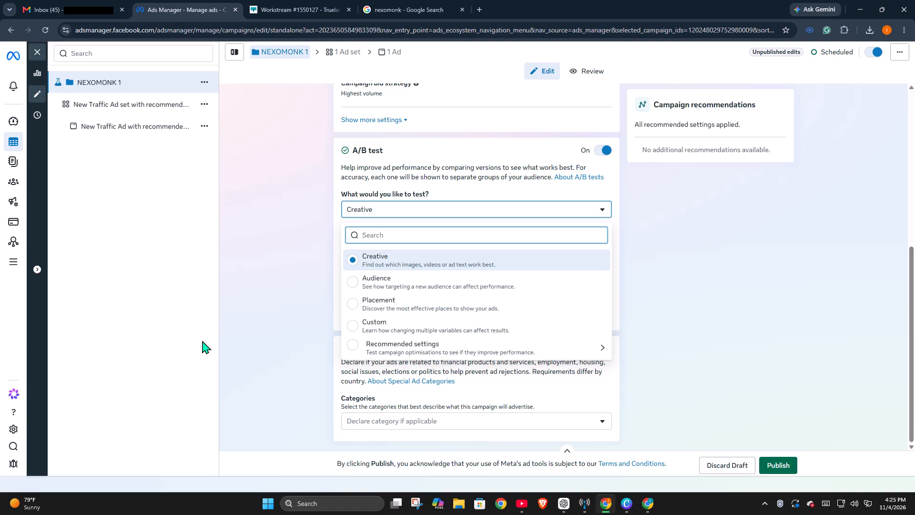
{"action": "left_click", "coordinate": [428, 309]}
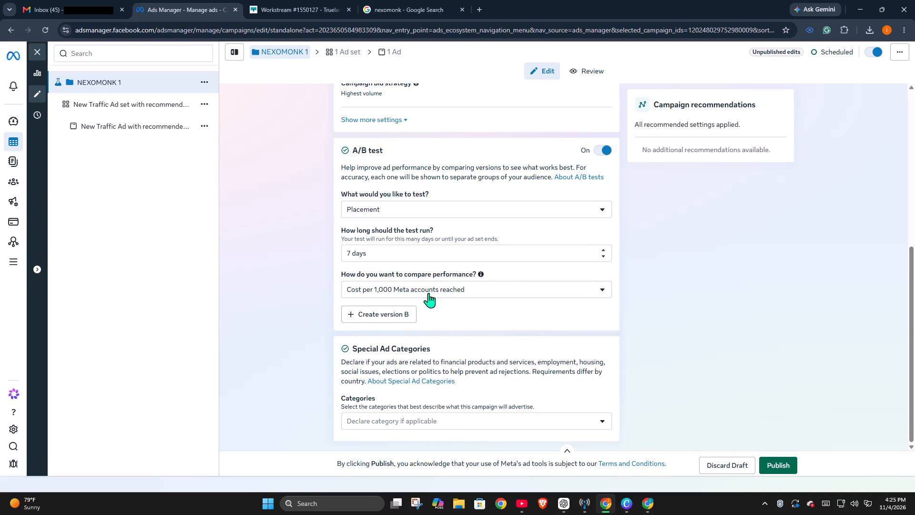
View the A/B test's performance comparison metrics and look over the rest of the campaign settings.
{"action": "left_click", "coordinate": [428, 293]}
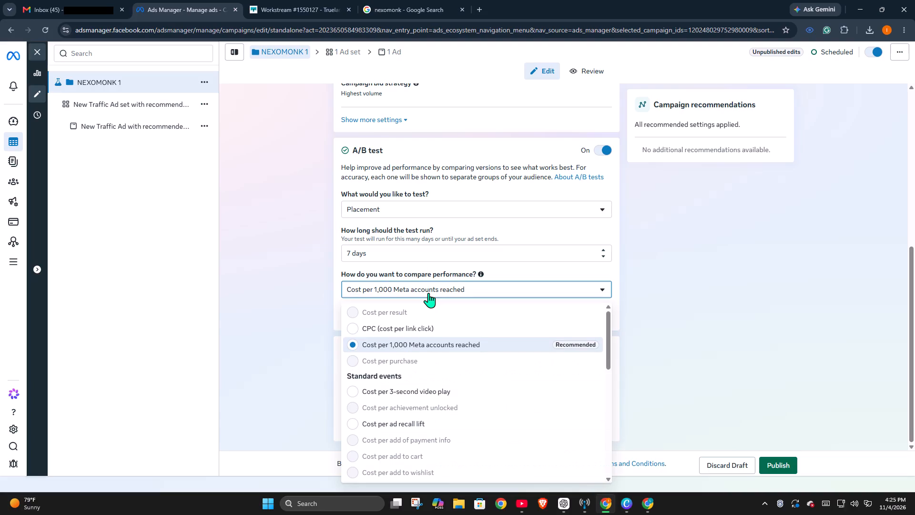
{"action": "left_click", "coordinate": [314, 306]}
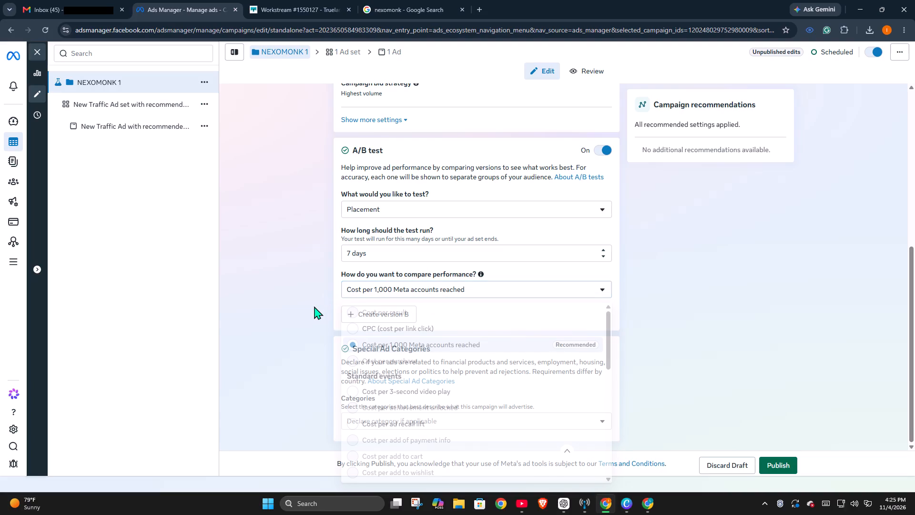
{"action": "scroll", "coordinate": [395, 374], "scroll_direction": "down", "scroll_amount": 4}
{"action": "scroll", "coordinate": [395, 374], "scroll_direction": "up", "scroll_amount": 9}
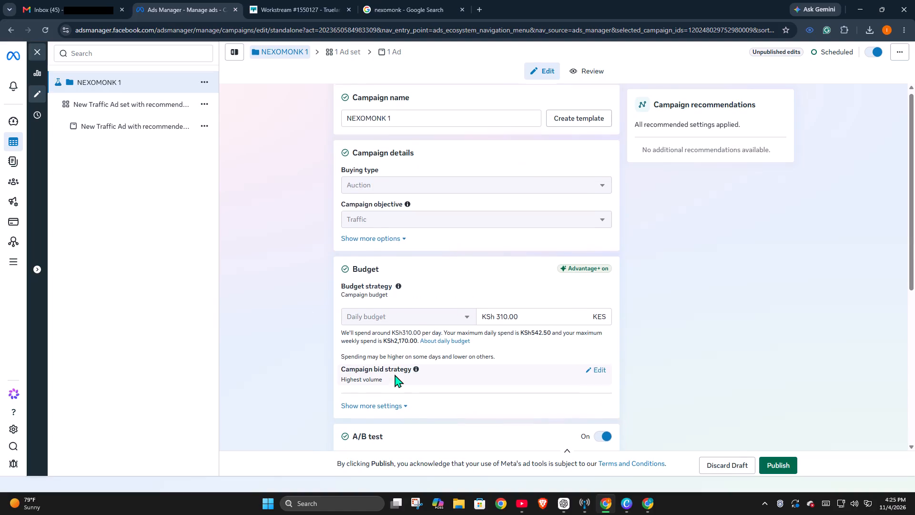
{"action": "scroll", "coordinate": [395, 374], "scroll_direction": "up", "scroll_amount": 5}
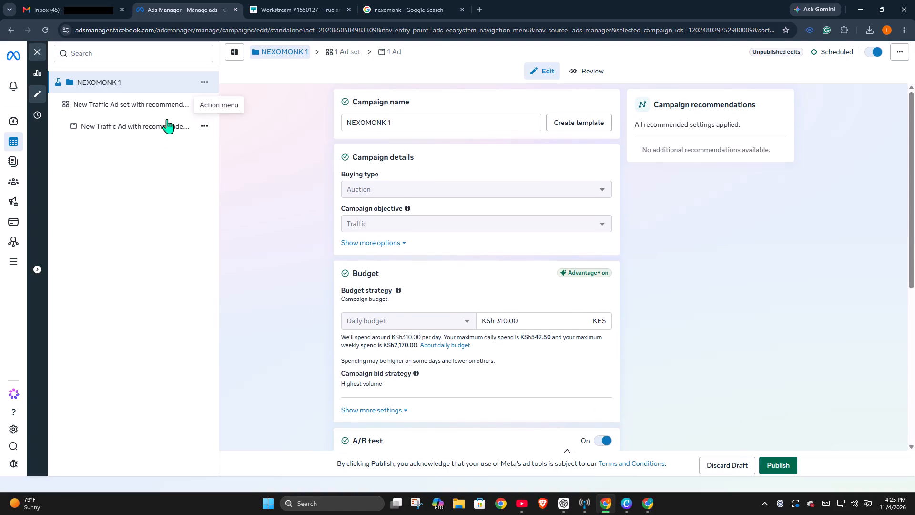
Open the campaign's traffic ad set and review its conversion, budget, schedule, audience, placement and brand safety settings.
{"action": "left_click", "coordinate": [166, 105]}
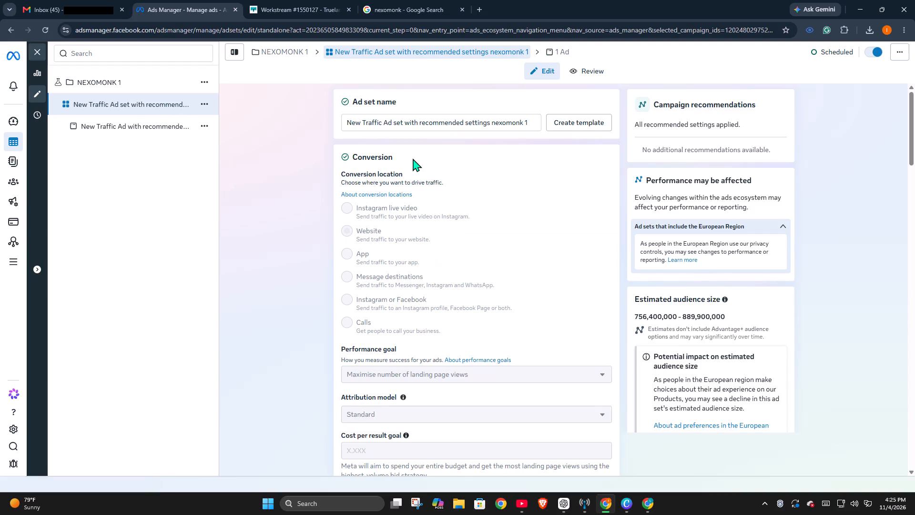
{"action": "scroll", "coordinate": [362, 246], "scroll_direction": "down", "scroll_amount": 8}
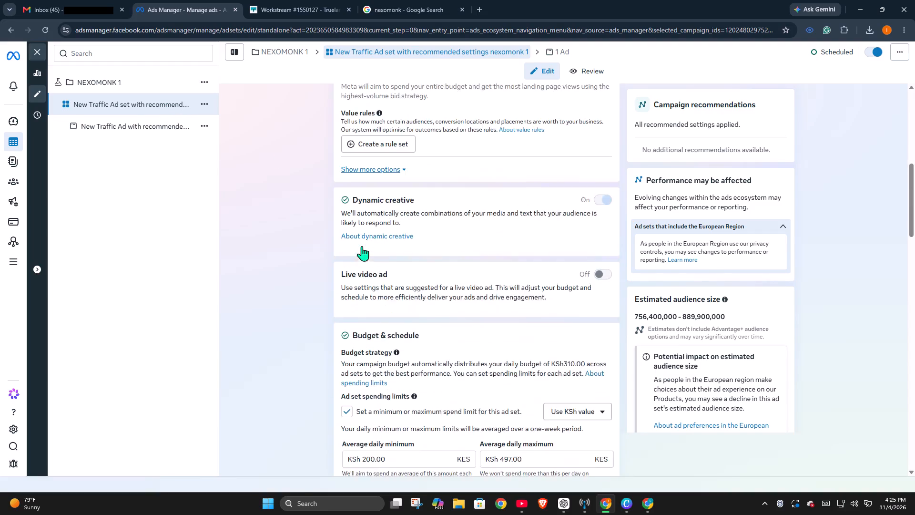
{"action": "scroll", "coordinate": [362, 246], "scroll_direction": "down", "scroll_amount": 11}
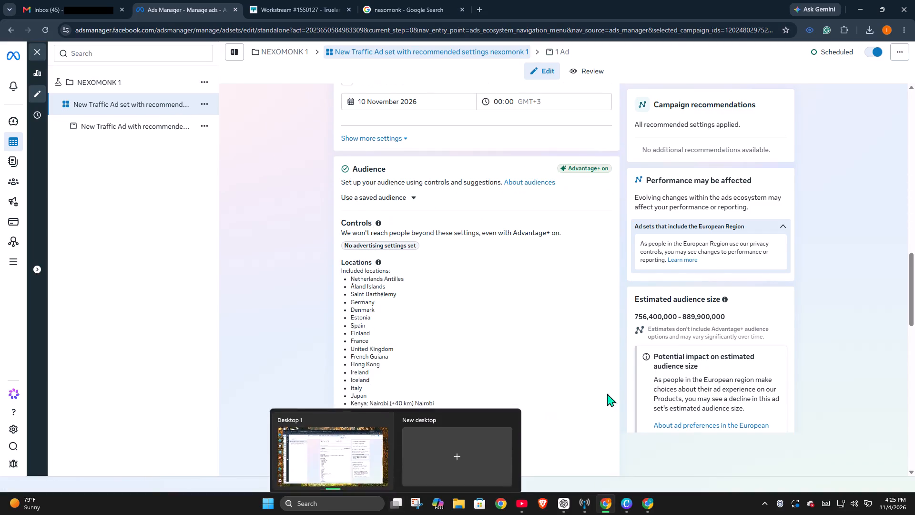
{"action": "scroll", "coordinate": [647, 392], "scroll_direction": "down", "scroll_amount": 4}
{"action": "scroll", "coordinate": [785, 385], "scroll_direction": "down", "scroll_amount": 5}
{"action": "scroll", "coordinate": [870, 309], "scroll_direction": "down", "scroll_amount": 17}
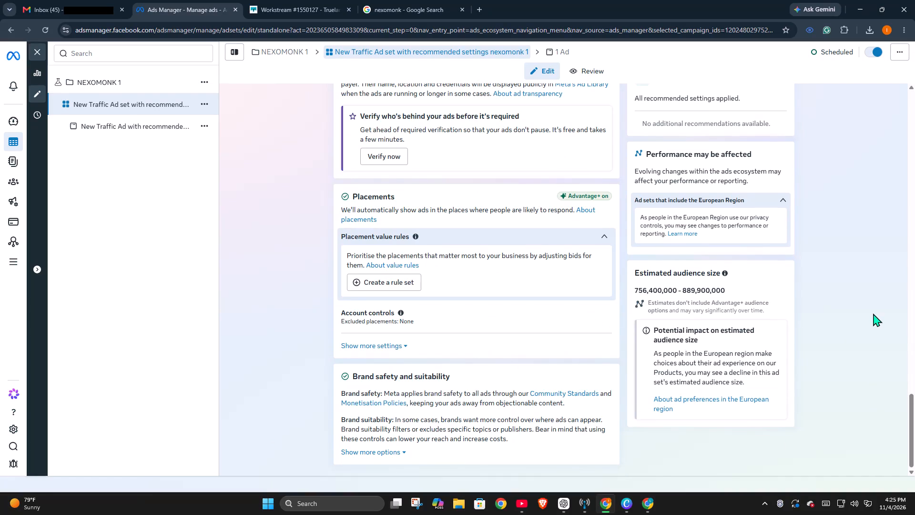
{"action": "scroll", "coordinate": [873, 313], "scroll_direction": "down", "scroll_amount": 5}
Open the traffic ad under the ad set and review its identity, setup, creative media, call to action and tracking.
{"action": "left_click", "coordinate": [159, 129]}
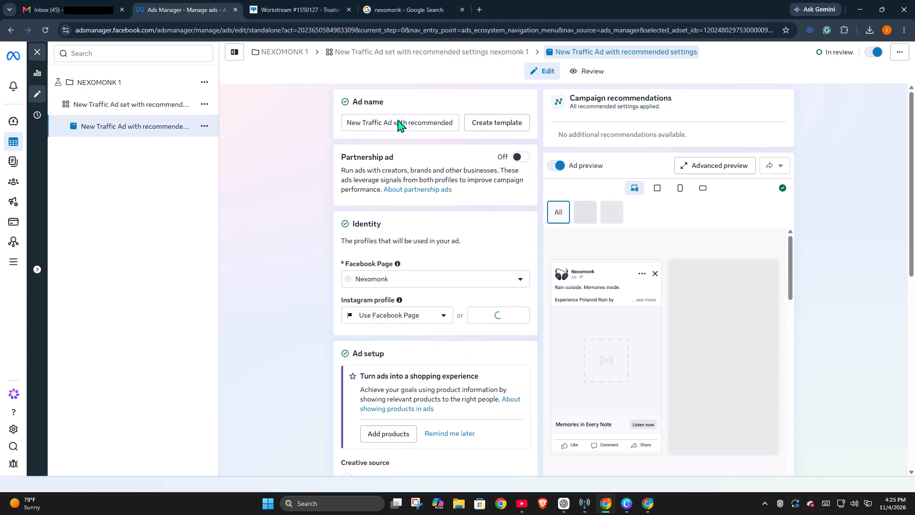
{"action": "scroll", "coordinate": [484, 217], "scroll_direction": "down", "scroll_amount": 9}
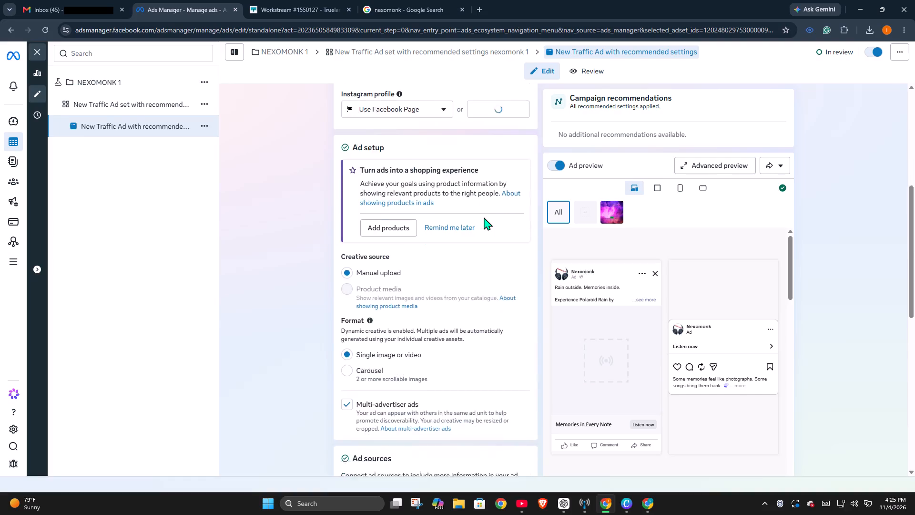
{"action": "scroll", "coordinate": [484, 217], "scroll_direction": "down", "scroll_amount": 12}
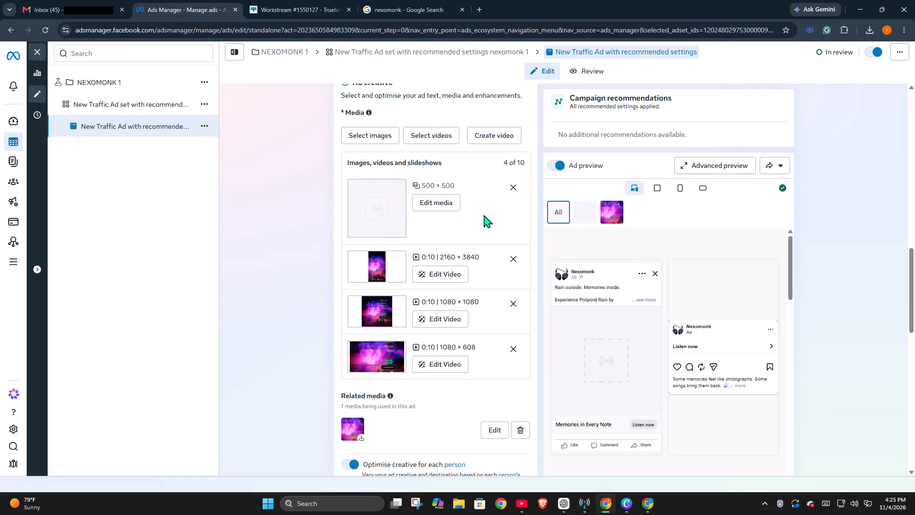
{"action": "scroll", "coordinate": [484, 215], "scroll_direction": "down", "scroll_amount": 16}
{"action": "scroll", "coordinate": [484, 213], "scroll_direction": "down", "scroll_amount": 6}
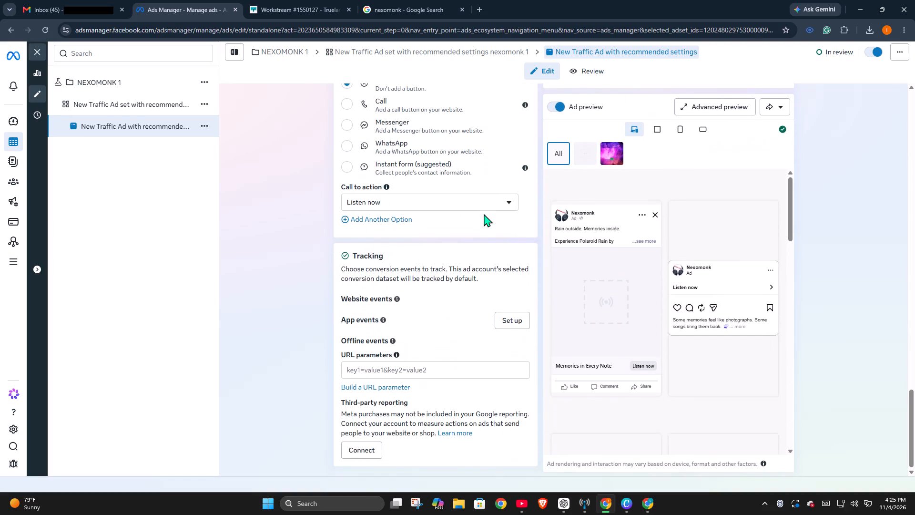
{"action": "scroll", "coordinate": [483, 213], "scroll_direction": "down", "scroll_amount": 6}
Reopen the ad set, check its spending limits and schedule, and reselect 10 November 2026 as the end date.
{"action": "left_click", "coordinate": [466, 57]}
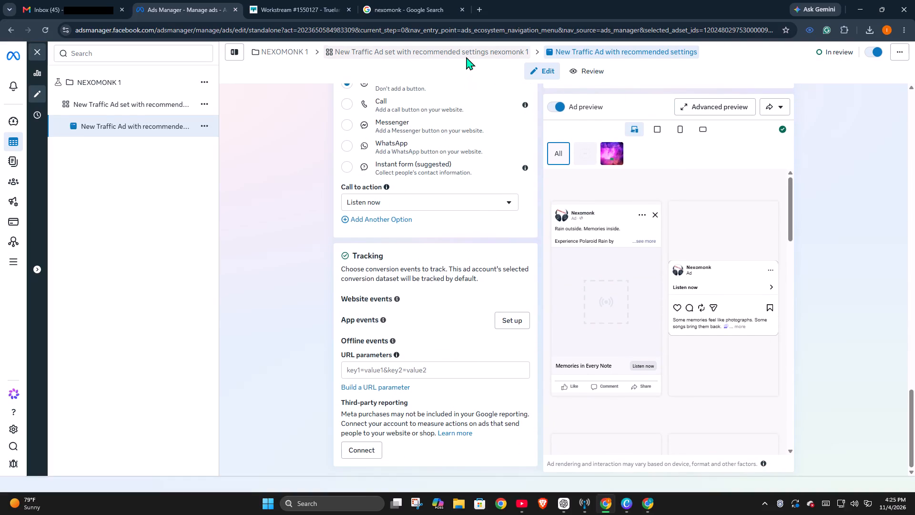
{"action": "left_click", "coordinate": [467, 51]}
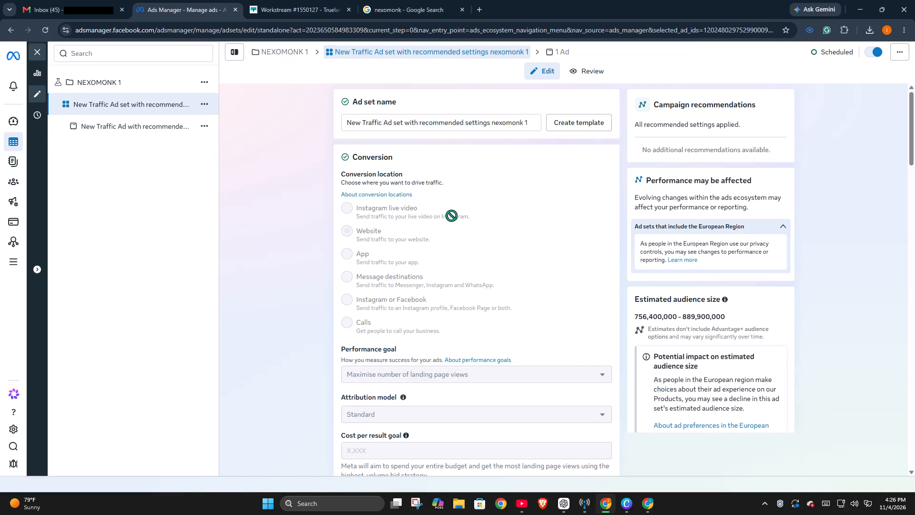
{"action": "scroll", "coordinate": [451, 216], "scroll_direction": "down", "scroll_amount": 11}
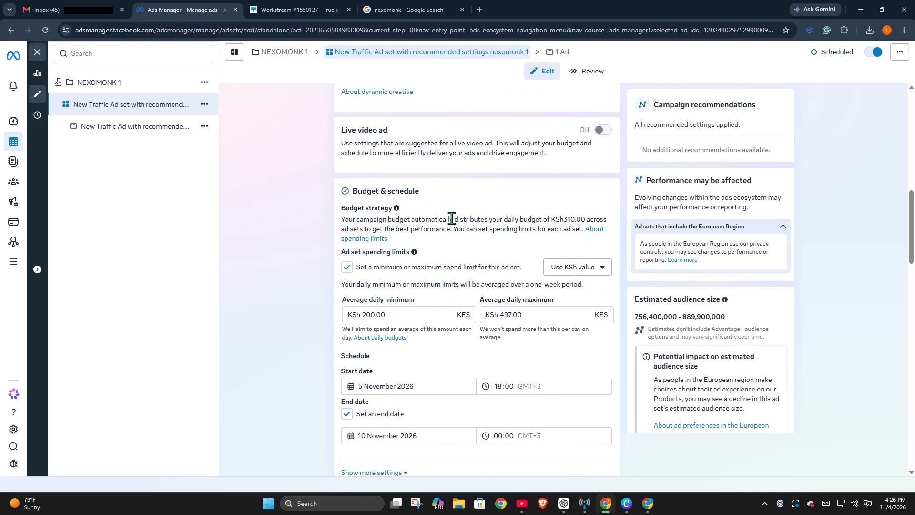
{"action": "scroll", "coordinate": [451, 218], "scroll_direction": "down", "scroll_amount": 3}
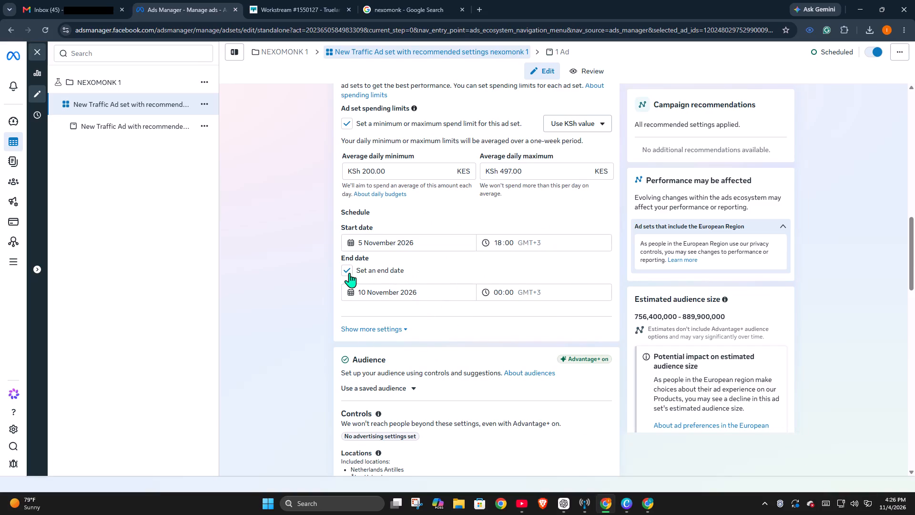
{"action": "left_click", "coordinate": [383, 288]}
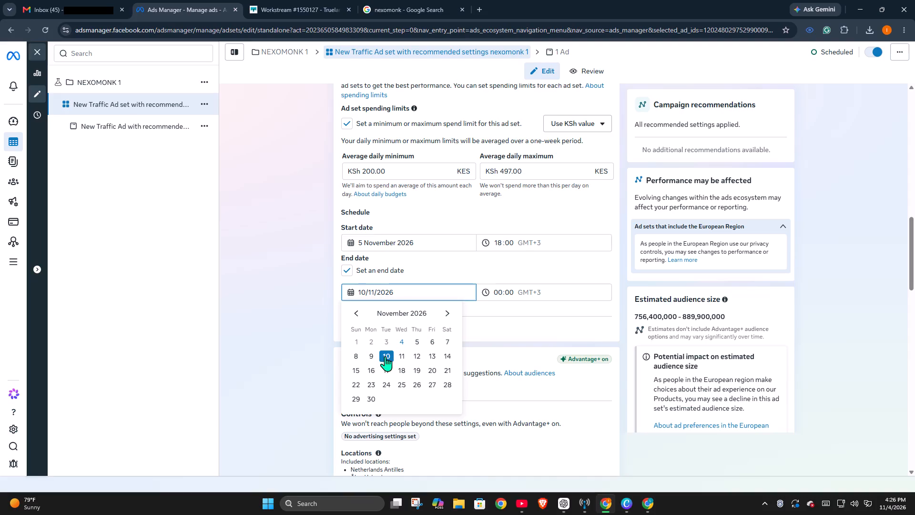
{"action": "left_click", "coordinate": [385, 356]}
Look over the ad set's locations and placements, and read through its full review summary.
{"action": "scroll", "coordinate": [442, 326], "scroll_direction": "down", "scroll_amount": 6}
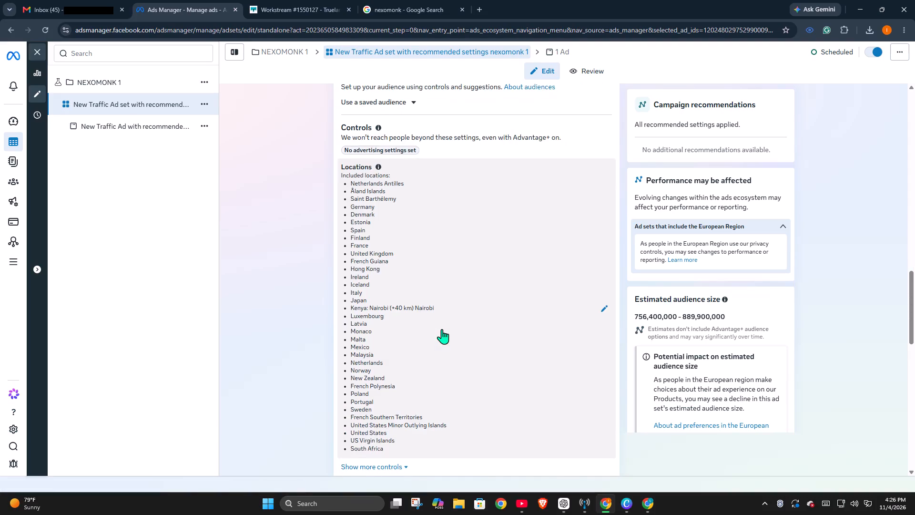
{"action": "scroll", "coordinate": [442, 329], "scroll_direction": "down", "scroll_amount": 20}
{"action": "scroll", "coordinate": [442, 329], "scroll_direction": "down", "scroll_amount": 7}
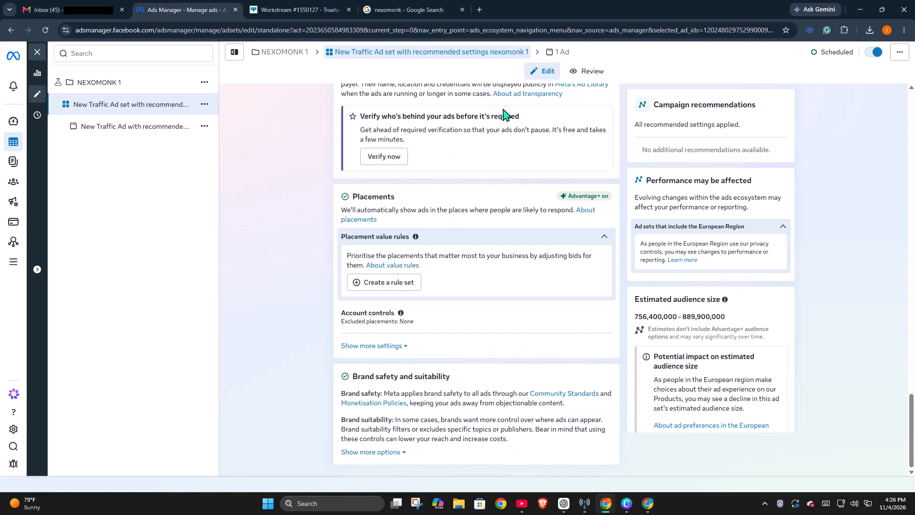
{"action": "left_click", "coordinate": [583, 69]}
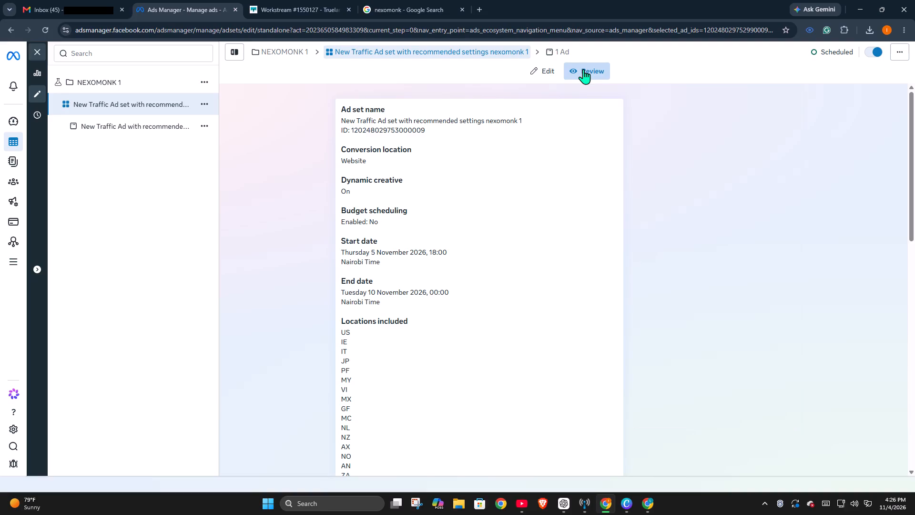
{"action": "scroll", "coordinate": [557, 164], "scroll_direction": "down", "scroll_amount": 16}
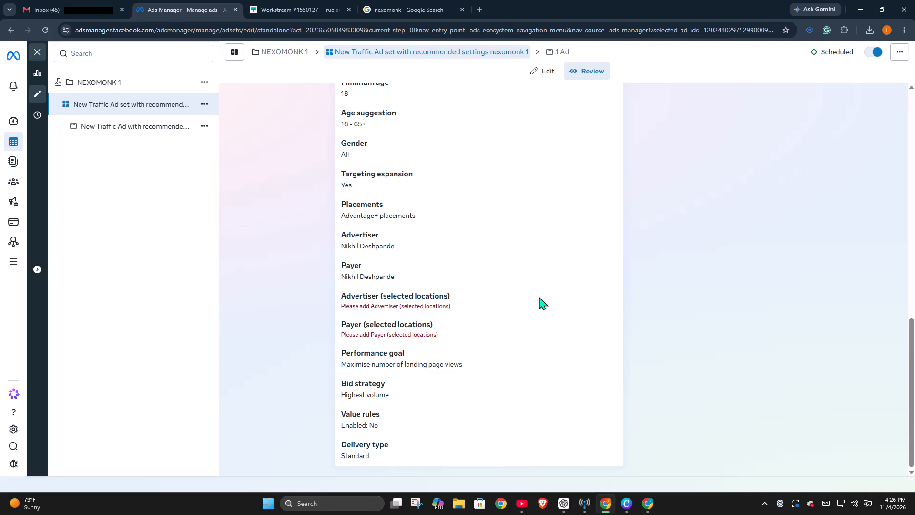
{"action": "scroll", "coordinate": [539, 297], "scroll_direction": "down", "scroll_amount": 10}
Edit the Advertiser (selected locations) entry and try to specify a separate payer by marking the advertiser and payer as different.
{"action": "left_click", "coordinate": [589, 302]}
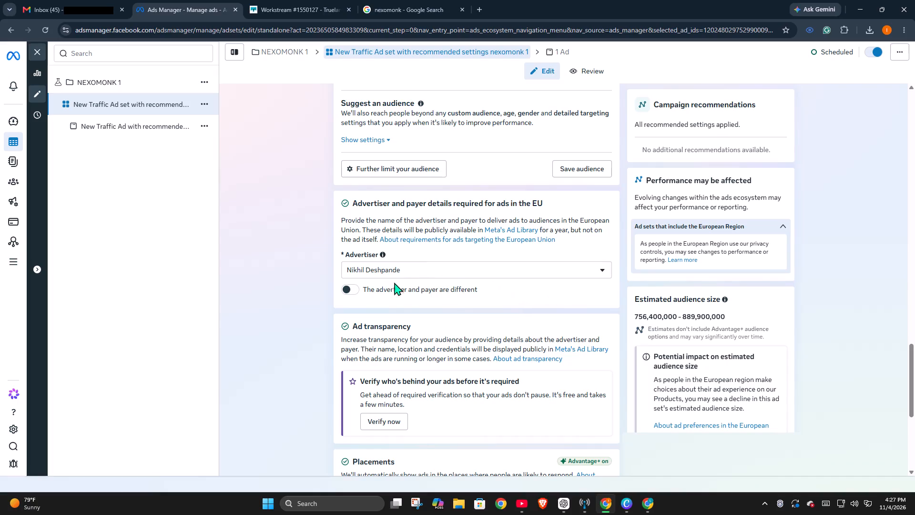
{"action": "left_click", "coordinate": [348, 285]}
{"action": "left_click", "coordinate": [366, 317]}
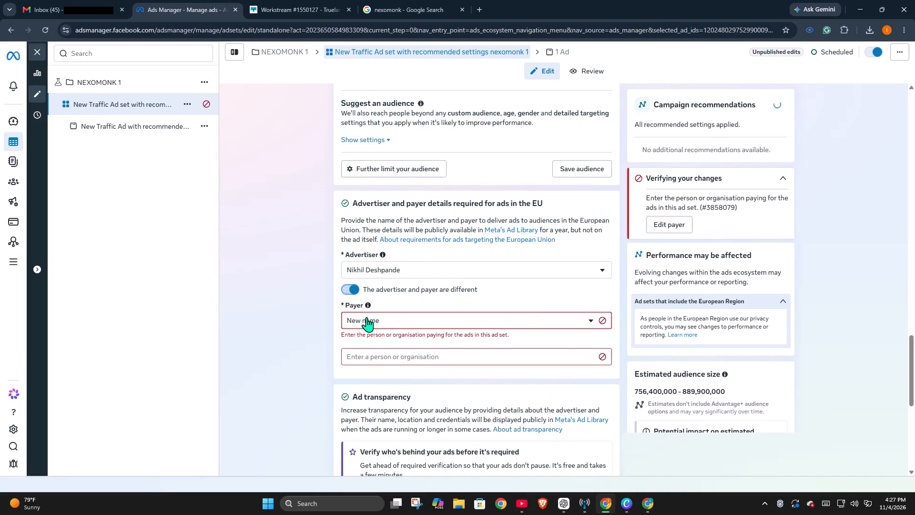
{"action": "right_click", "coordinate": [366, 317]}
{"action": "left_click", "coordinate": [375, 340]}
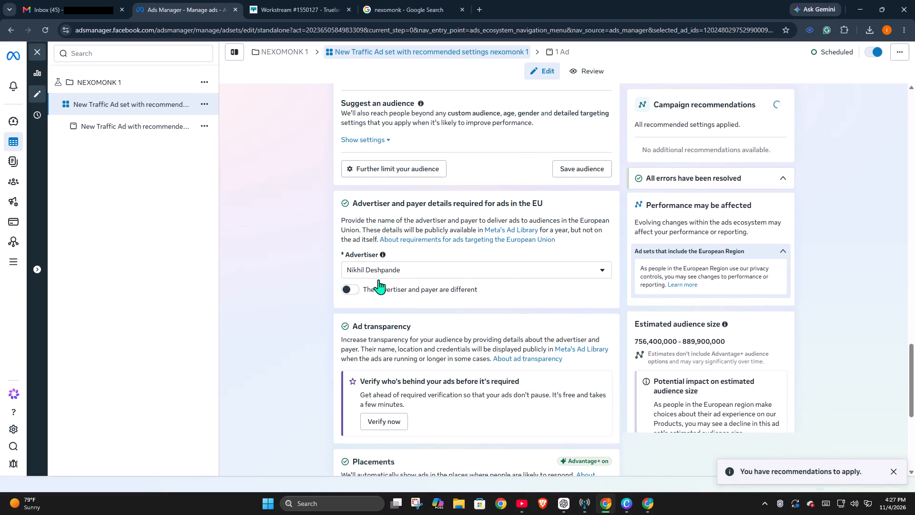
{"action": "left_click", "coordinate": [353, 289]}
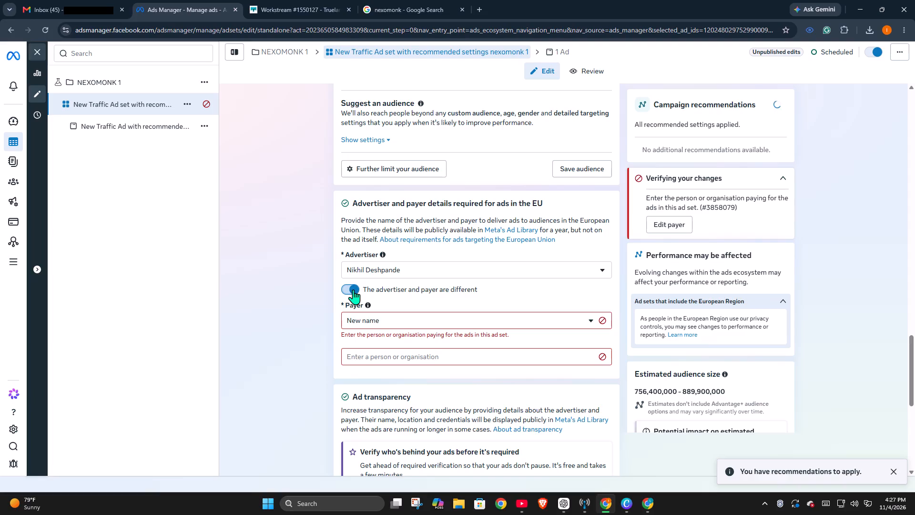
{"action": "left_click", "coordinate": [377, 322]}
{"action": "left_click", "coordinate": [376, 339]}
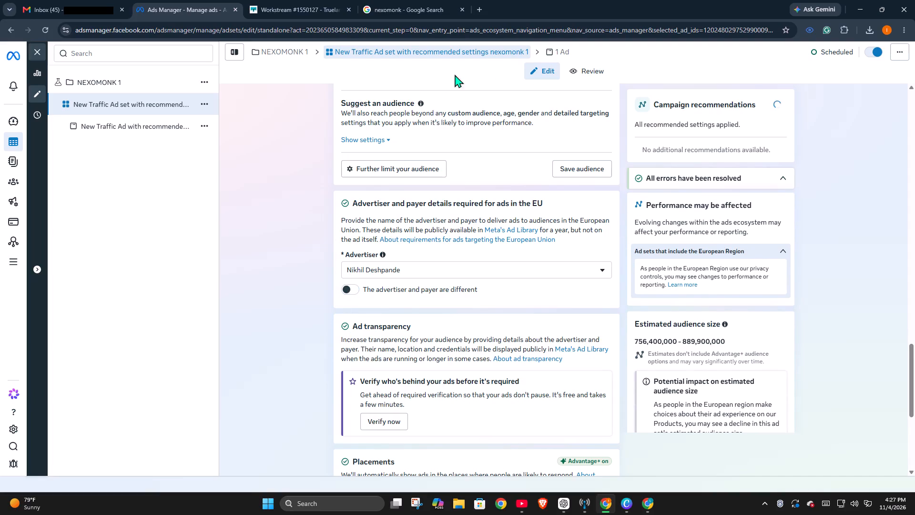
Reopen the ad set's review summary and recheck the advertiser and payer entries for selected locations.
{"action": "left_click", "coordinate": [577, 65]}
{"action": "scroll", "coordinate": [495, 312], "scroll_direction": "down", "scroll_amount": 5}
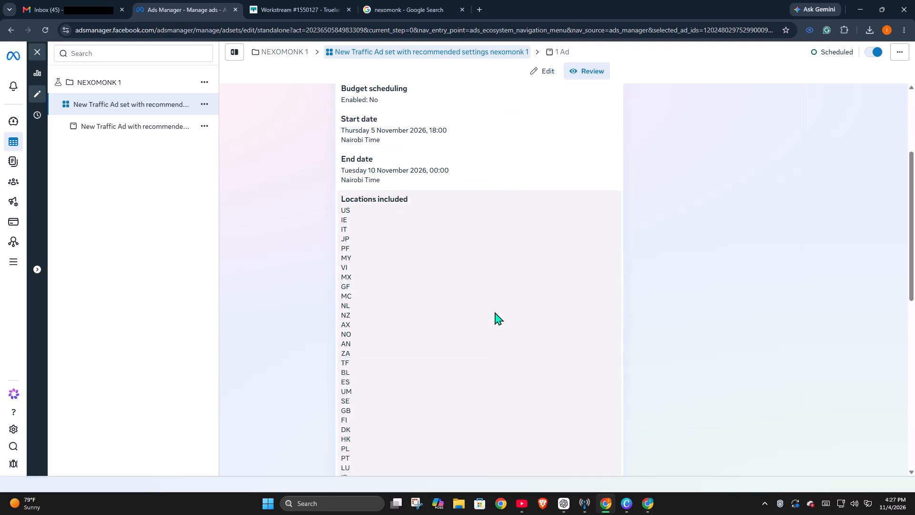
{"action": "scroll", "coordinate": [497, 307], "scroll_direction": "down", "scroll_amount": 8}
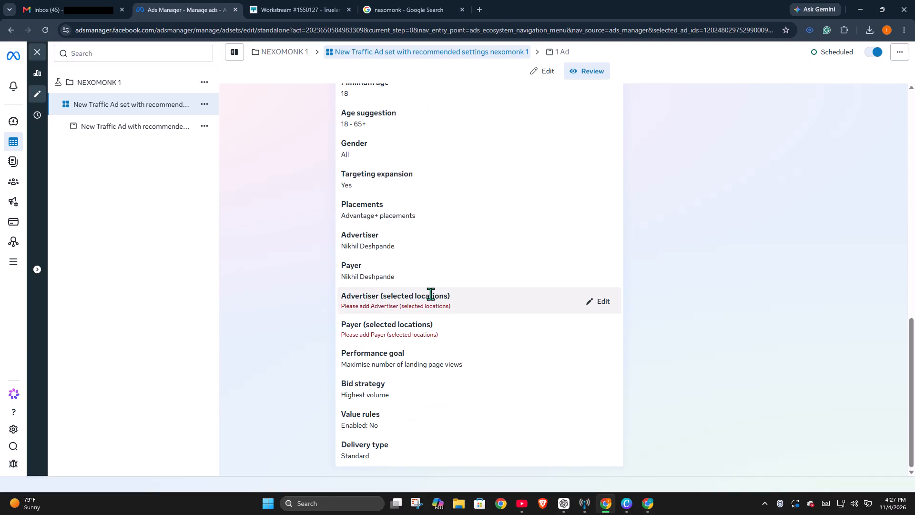
Edit the ad set's Advertiser (selected locations) entry and reselect the default advertiser name.
{"action": "left_click", "coordinate": [603, 301]}
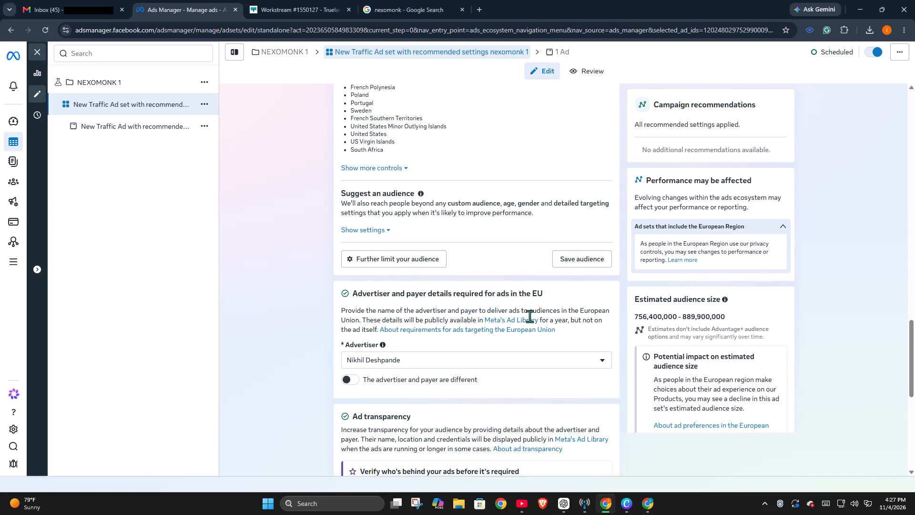
{"action": "left_click", "coordinate": [433, 358]}
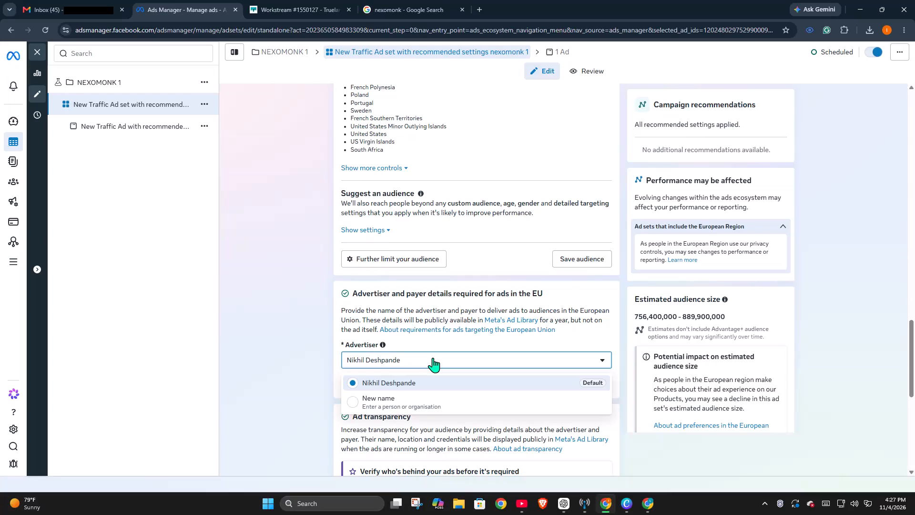
{"action": "left_click", "coordinate": [429, 380]}
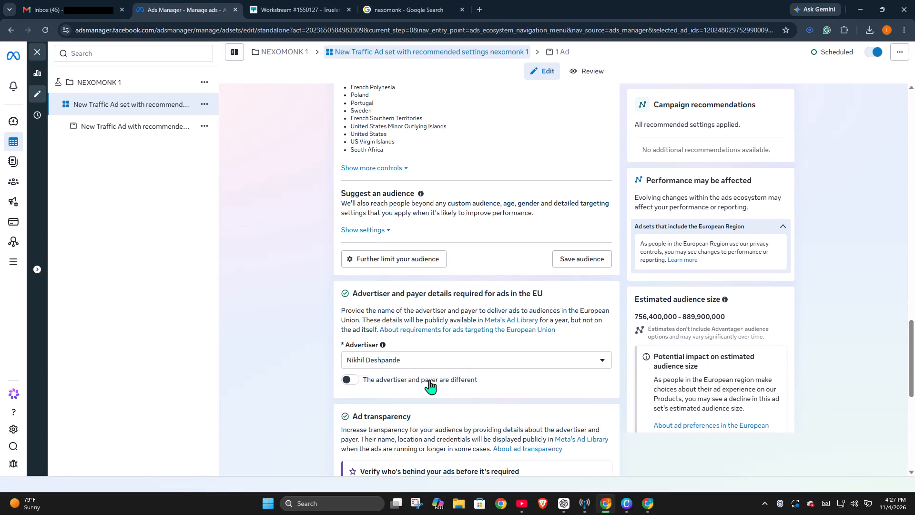
{"action": "scroll", "coordinate": [332, 373], "scroll_direction": "down", "scroll_amount": 5}
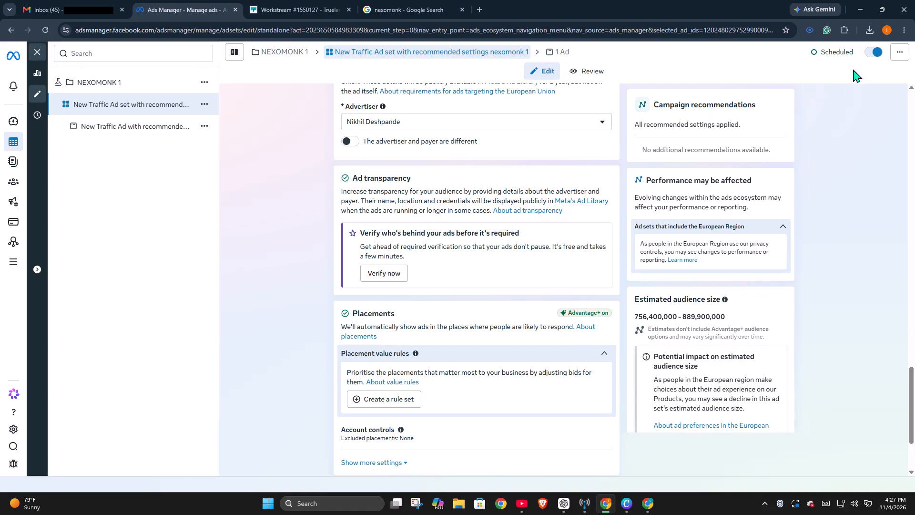
{"action": "left_click", "coordinate": [893, 48]}
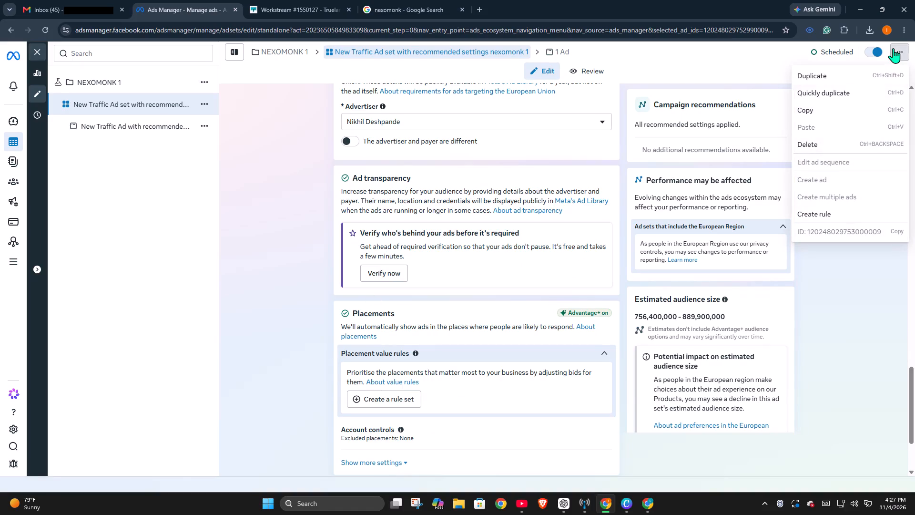
{"action": "left_click", "coordinate": [137, 85]}
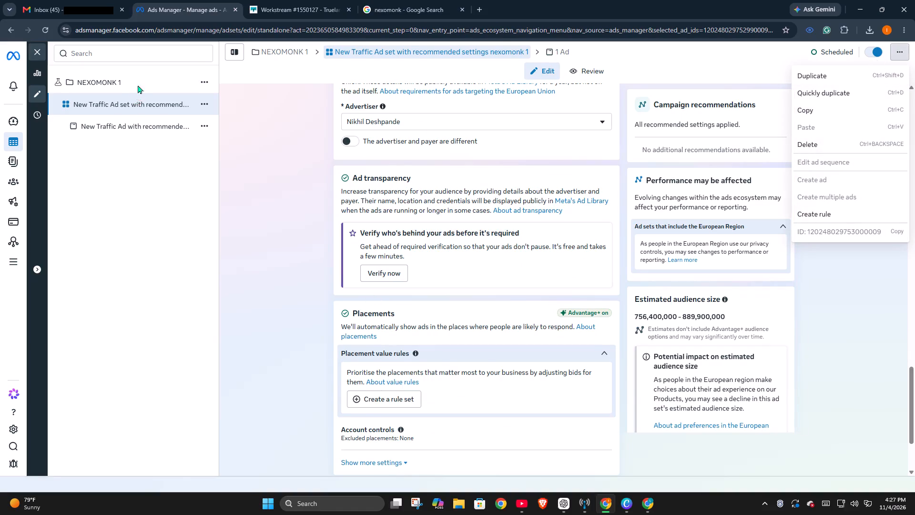
Open the account overview and look through the automatic adjustment categories without applying any.
{"action": "left_click", "coordinate": [135, 79]}
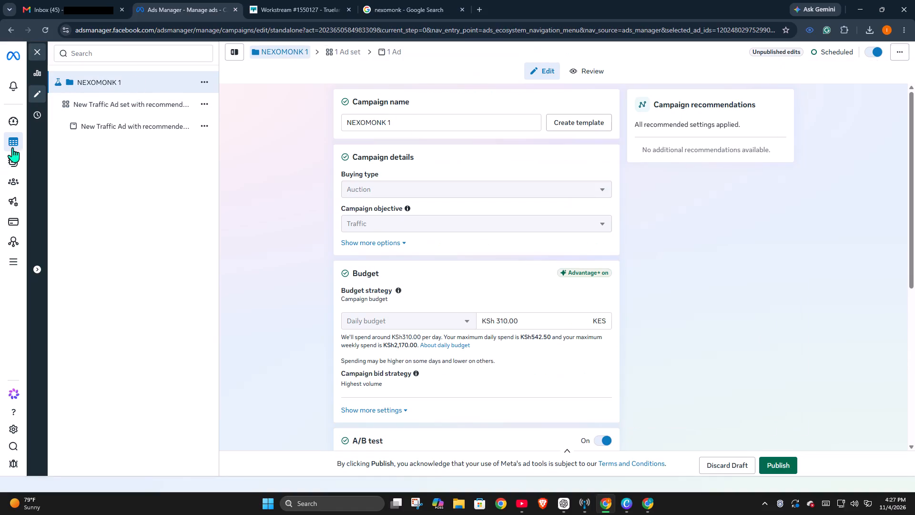
{"action": "left_click", "coordinate": [16, 116]}
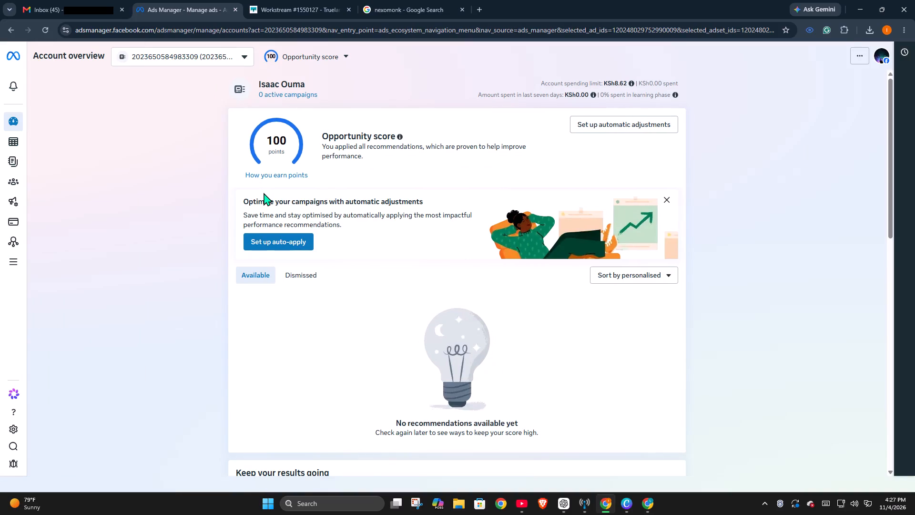
{"action": "left_click", "coordinate": [277, 241]}
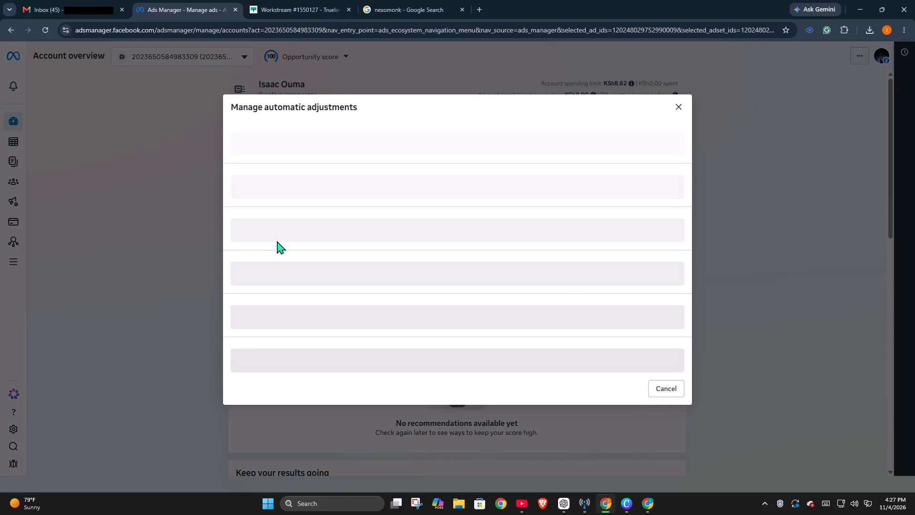
{"action": "scroll", "coordinate": [276, 242], "scroll_direction": "down", "scroll_amount": 5}
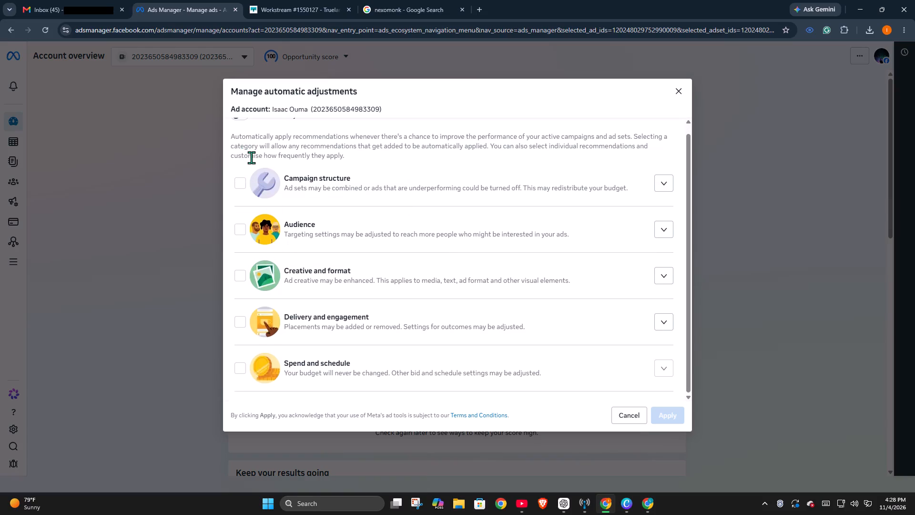
{"action": "scroll", "coordinate": [248, 190], "scroll_direction": "up", "scroll_amount": 2}
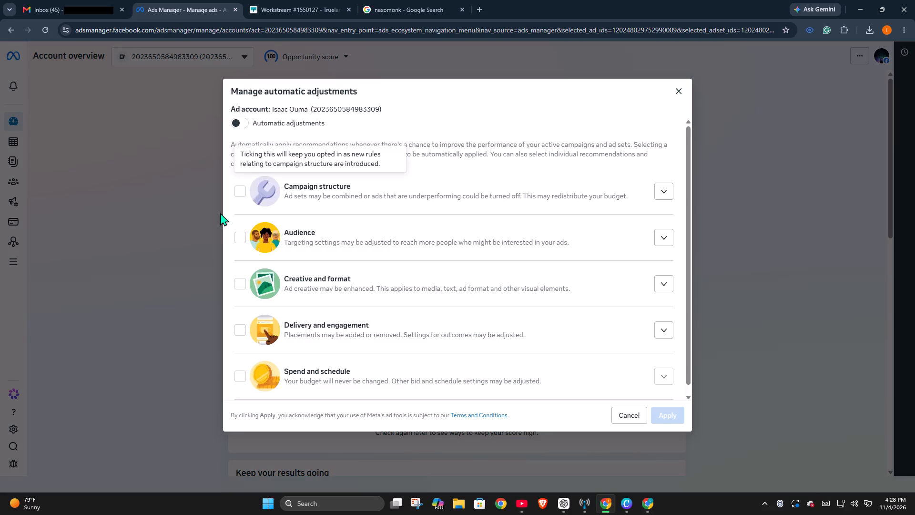
{"action": "left_click", "coordinate": [675, 89]}
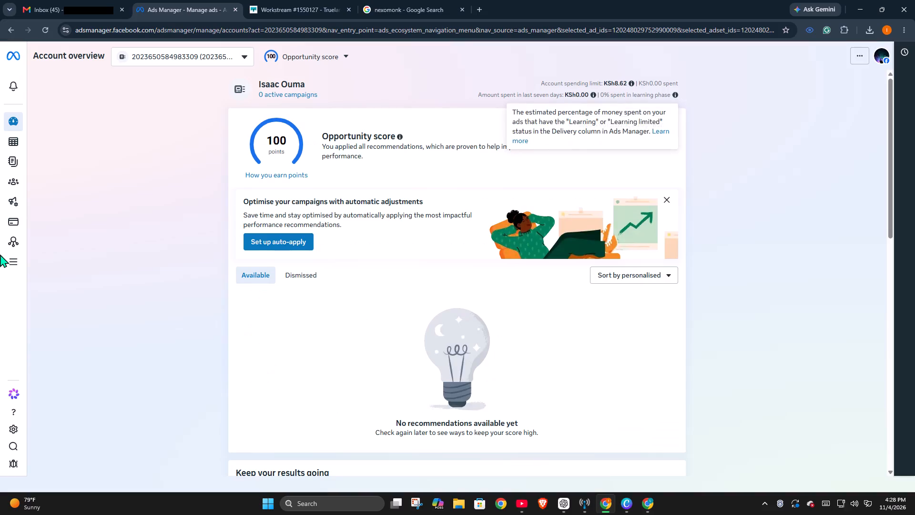
Return to the campaigns list and read through the NEXOMONK 1 campaign's review summary.
{"action": "left_click", "coordinate": [18, 143]}
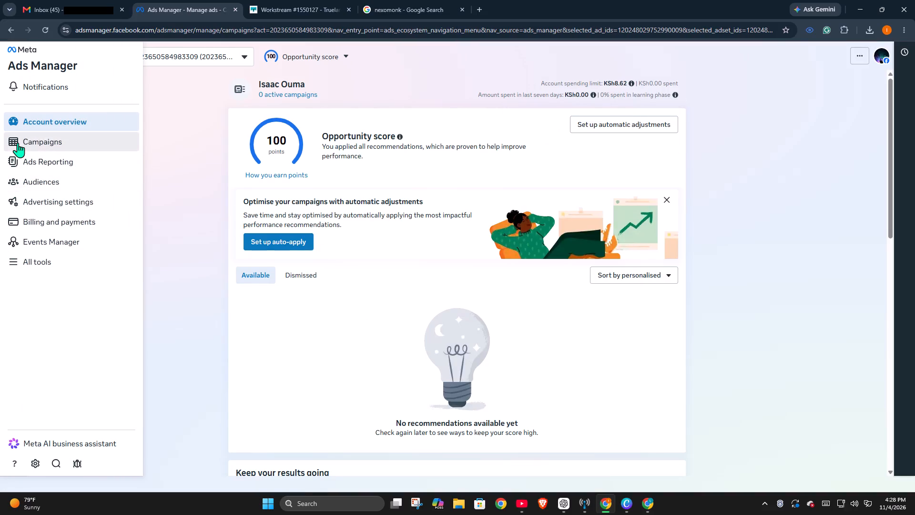
{"action": "left_click", "coordinate": [196, 315]}
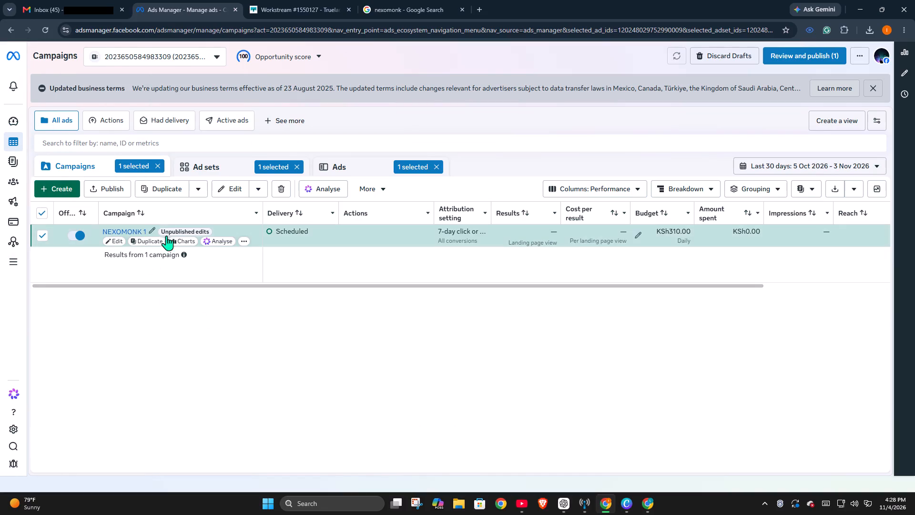
{"action": "left_click", "coordinate": [191, 207]}
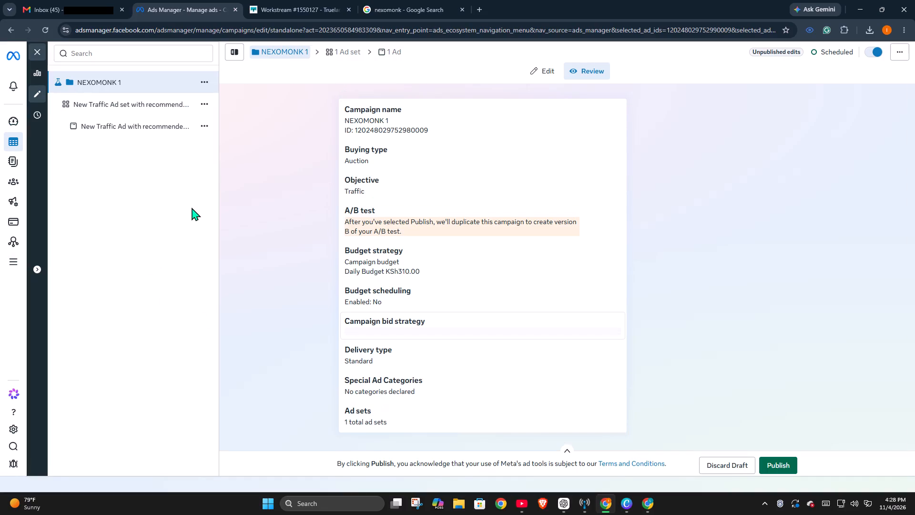
{"action": "scroll", "coordinate": [272, 226], "scroll_direction": "down", "scroll_amount": 6}
{"action": "scroll", "coordinate": [441, 260], "scroll_direction": "down", "scroll_amount": 4}
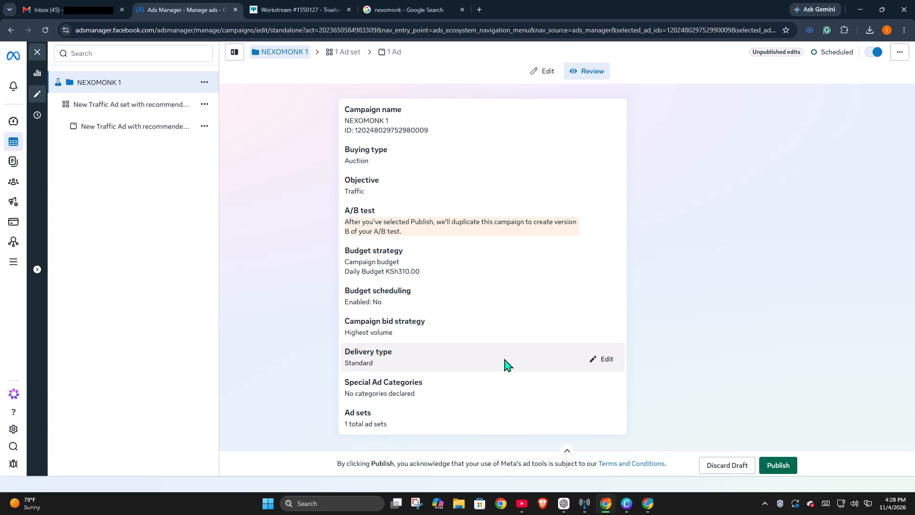
{"action": "scroll", "coordinate": [505, 359], "scroll_direction": "up", "scroll_amount": 2}
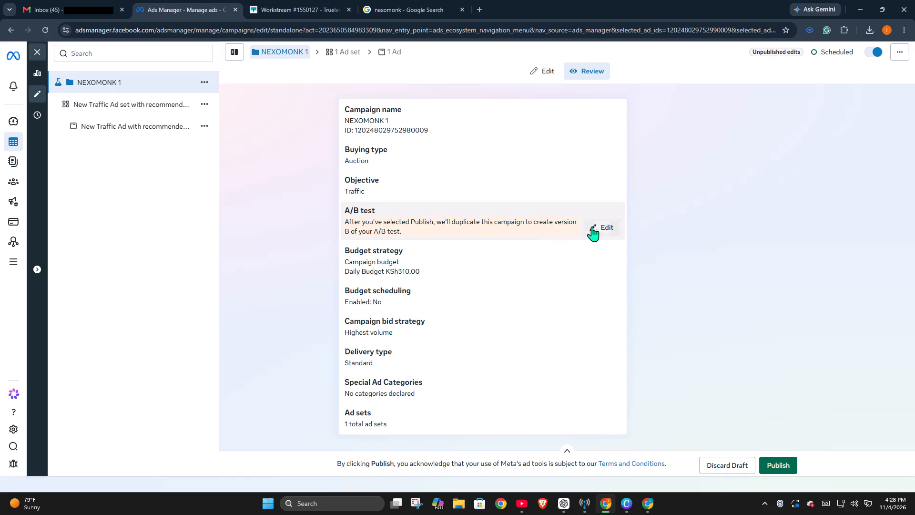
Edit the A/B test entry of the NEXOMONK 1 campaign and turn the test off.
{"action": "left_click", "coordinate": [597, 227]}
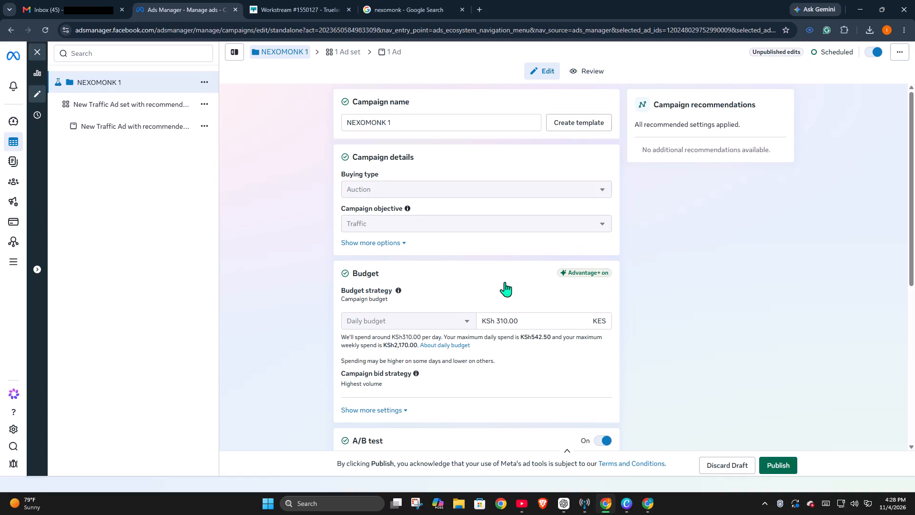
{"action": "scroll", "coordinate": [455, 331], "scroll_direction": "down", "scroll_amount": 2}
{"action": "left_click", "coordinate": [599, 345]}
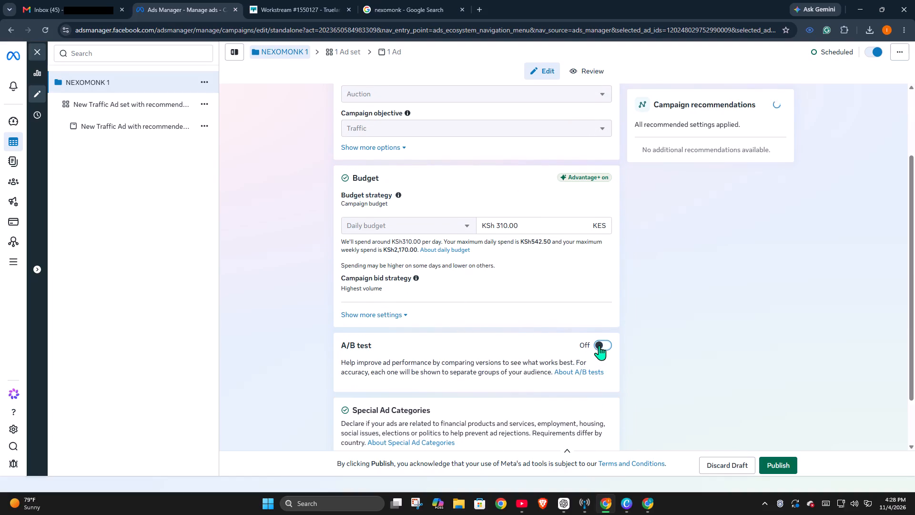
{"action": "scroll", "coordinate": [508, 329], "scroll_direction": "up", "scroll_amount": 5}
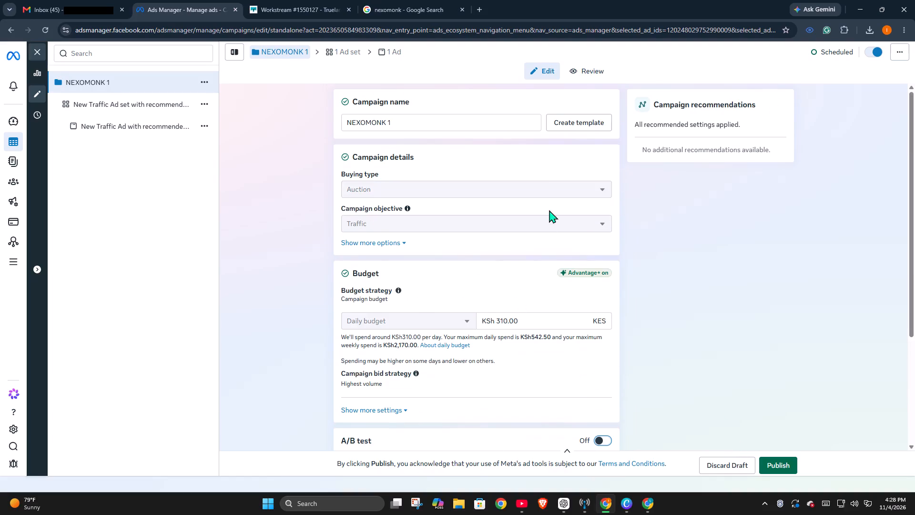
Check the campaign's review summary and publish the NEXOMONK 1 campaign edits.
{"action": "left_click", "coordinate": [583, 73]}
{"action": "scroll", "coordinate": [511, 211], "scroll_direction": "down", "scroll_amount": 1}
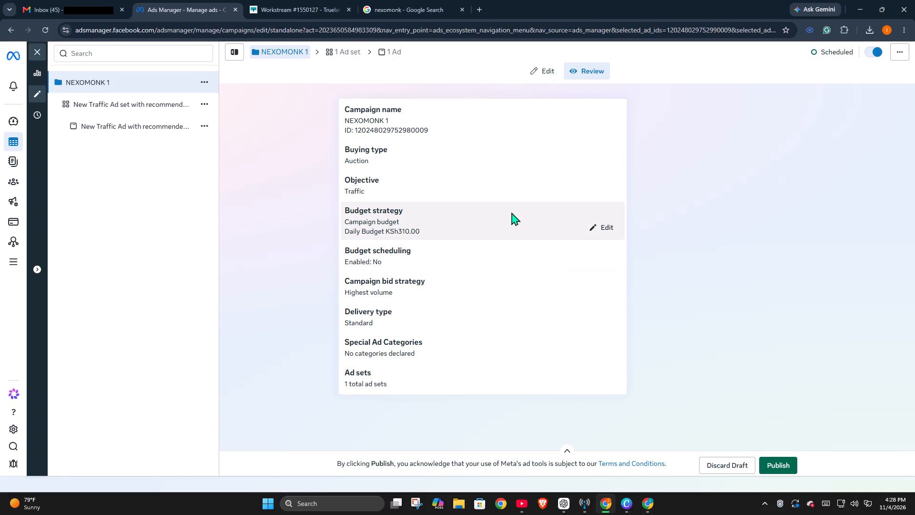
{"action": "scroll", "coordinate": [511, 215], "scroll_direction": "up", "scroll_amount": 3}
{"action": "scroll", "coordinate": [511, 215], "scroll_direction": "down", "scroll_amount": 4}
{"action": "scroll", "coordinate": [511, 227], "scroll_direction": "up", "scroll_amount": 6}
{"action": "left_click", "coordinate": [763, 462]}
{"action": "left_click", "coordinate": [769, 463]}
{"action": "left_click", "coordinate": [782, 463]}
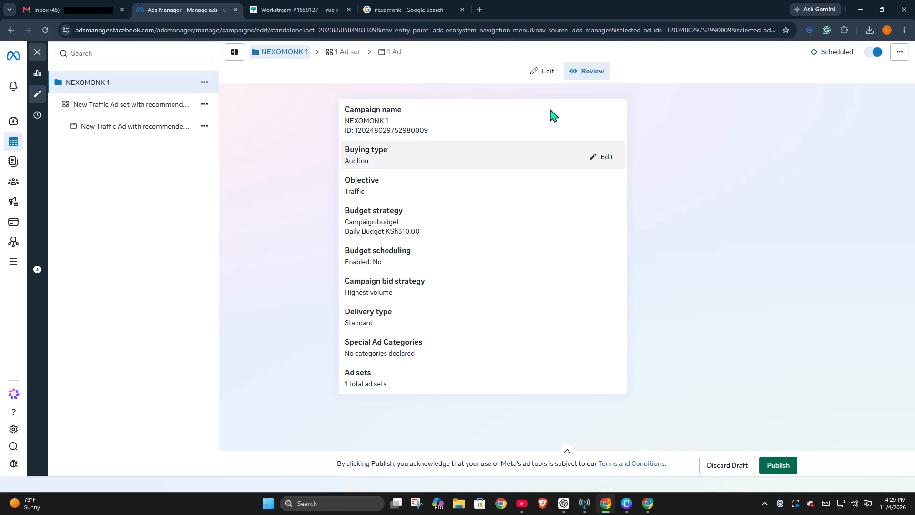
Look through the ad set's settings from its conversion location to its schedule, including the budget scheduling settings.
{"action": "left_click", "coordinate": [547, 72]}
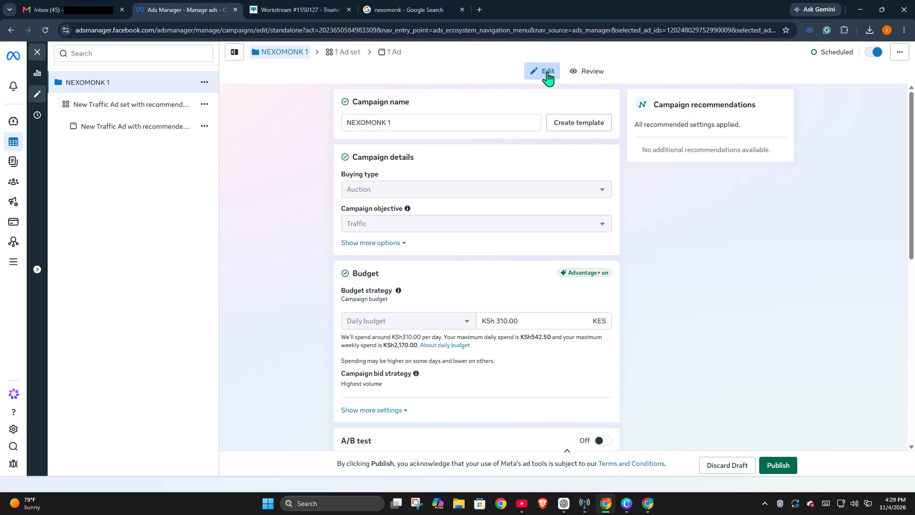
{"action": "left_click", "coordinate": [114, 104]}
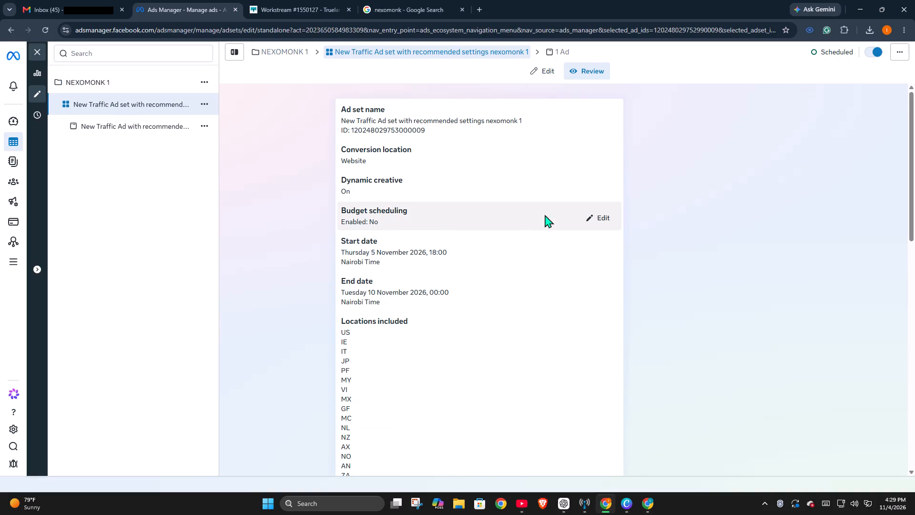
{"action": "left_click", "coordinate": [600, 219]}
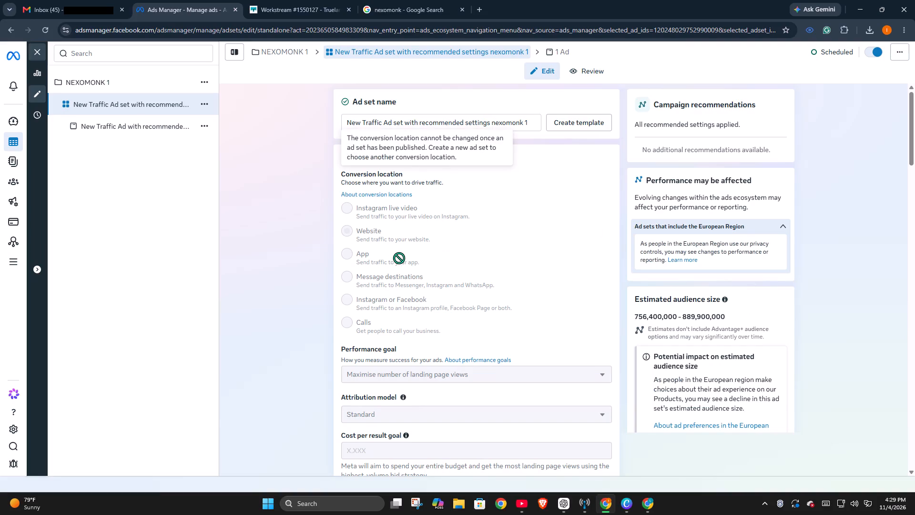
{"action": "scroll", "coordinate": [403, 265], "scroll_direction": "up", "scroll_amount": 5}
{"action": "scroll", "coordinate": [502, 247], "scroll_direction": "up", "scroll_amount": 3}
{"action": "scroll", "coordinate": [502, 247], "scroll_direction": "down", "scroll_amount": 5}
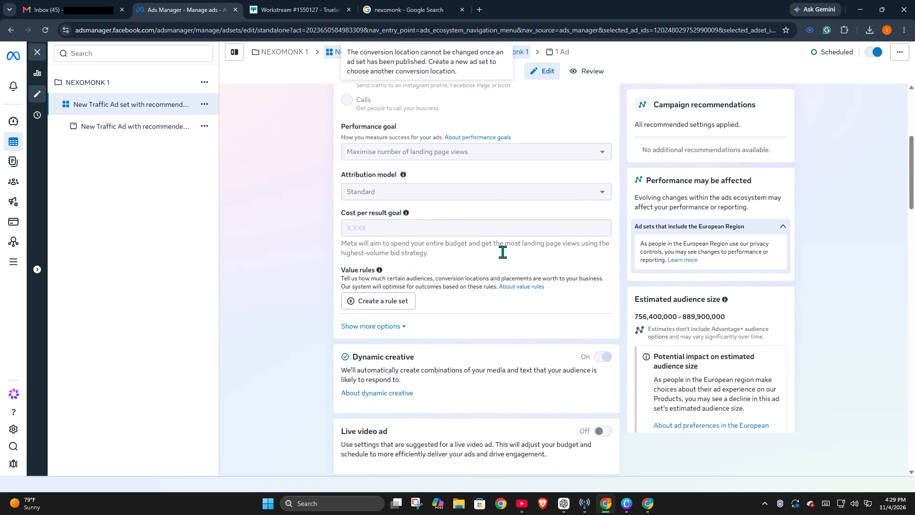
{"action": "scroll", "coordinate": [502, 254], "scroll_direction": "down", "scroll_amount": 4}
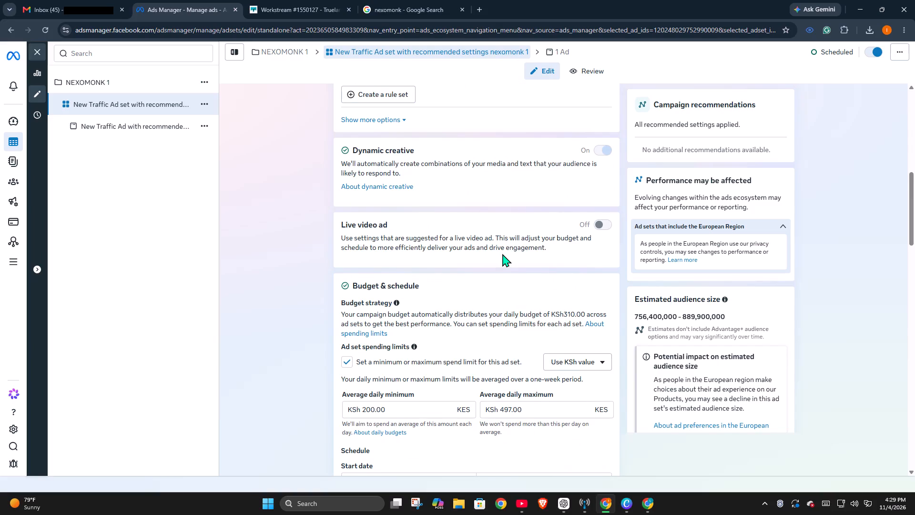
{"action": "scroll", "coordinate": [502, 255], "scroll_direction": "down", "scroll_amount": 7}
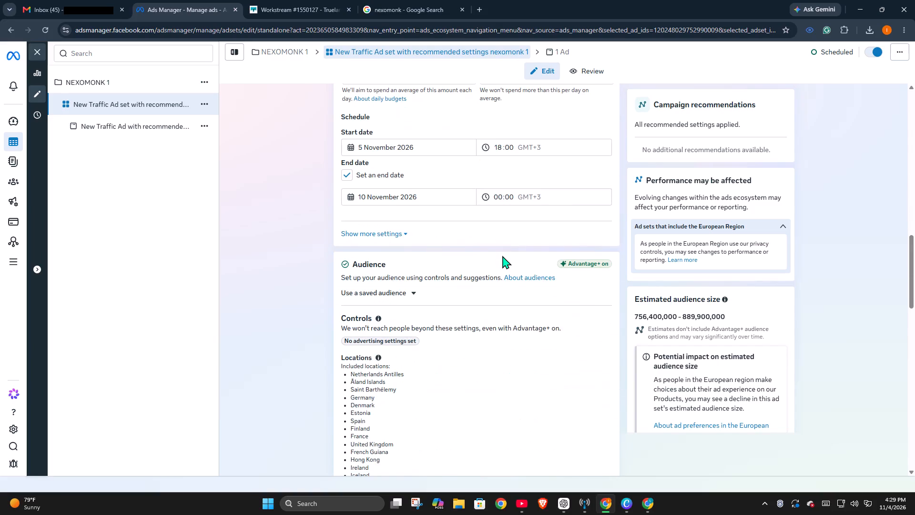
{"action": "left_click", "coordinate": [394, 234]}
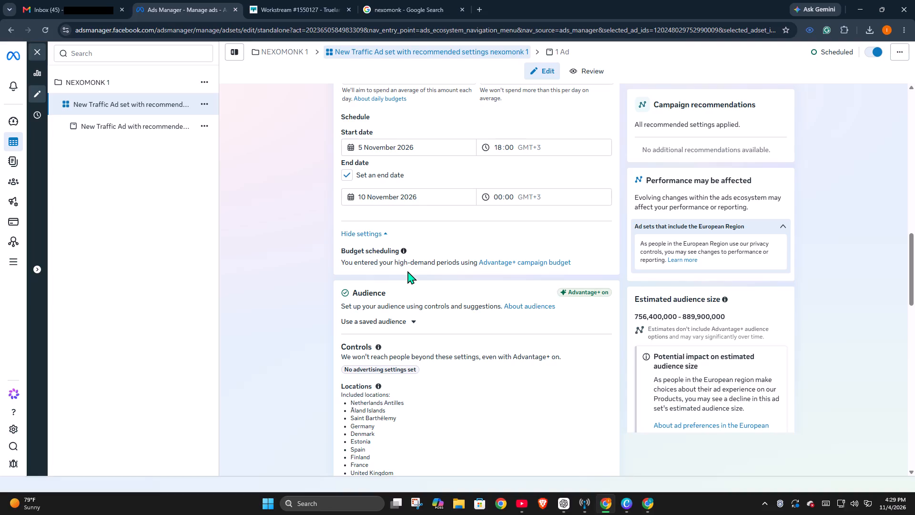
Follow the ad set's Advantage+ campaign budget link and recheck the campaign's review summary.
{"action": "left_click", "coordinate": [489, 262]}
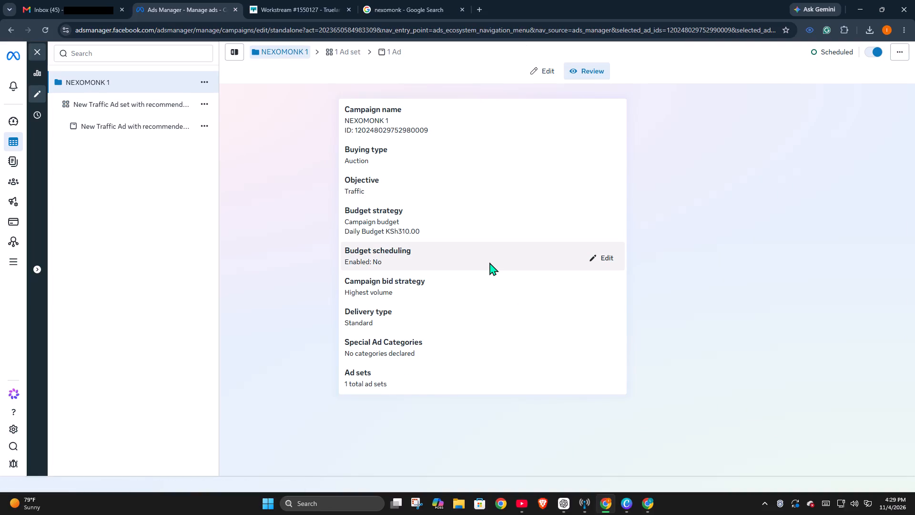
{"action": "scroll", "coordinate": [559, 289], "scroll_direction": "down", "scroll_amount": 6}
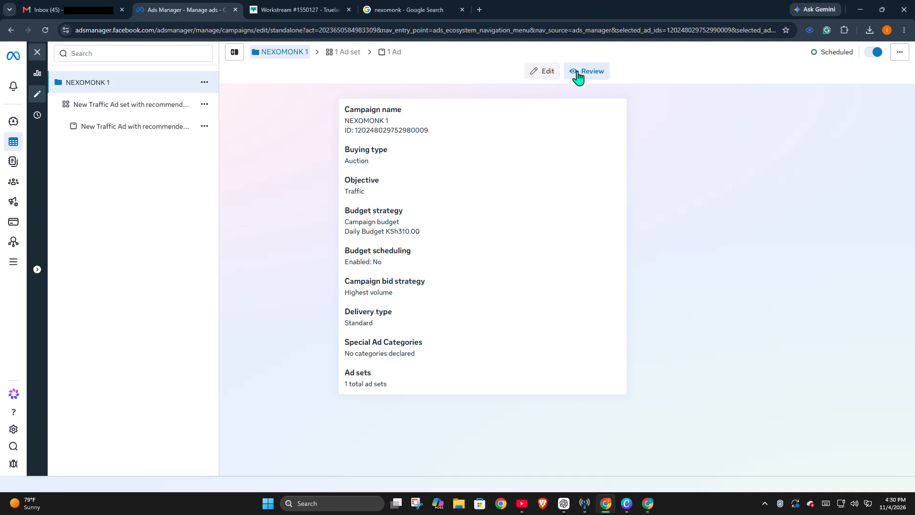
{"action": "left_click", "coordinate": [606, 69]}
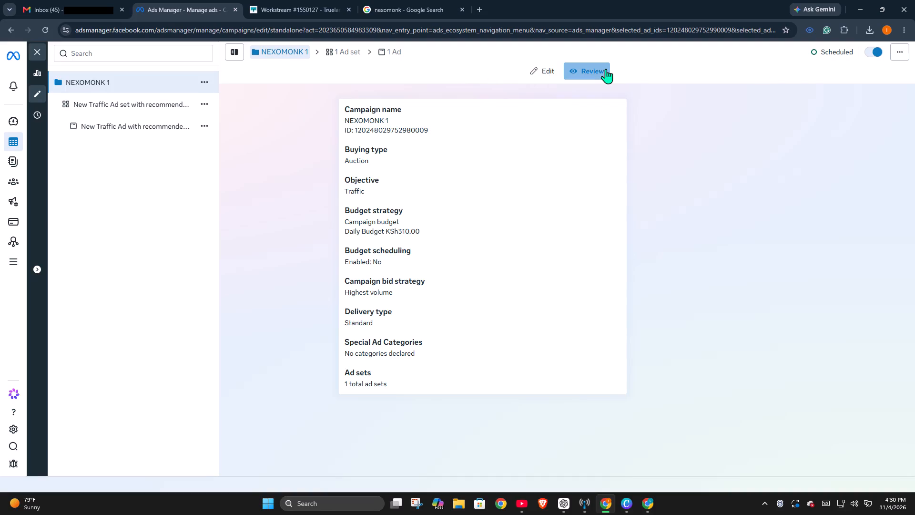
{"action": "left_click", "coordinate": [896, 53]}
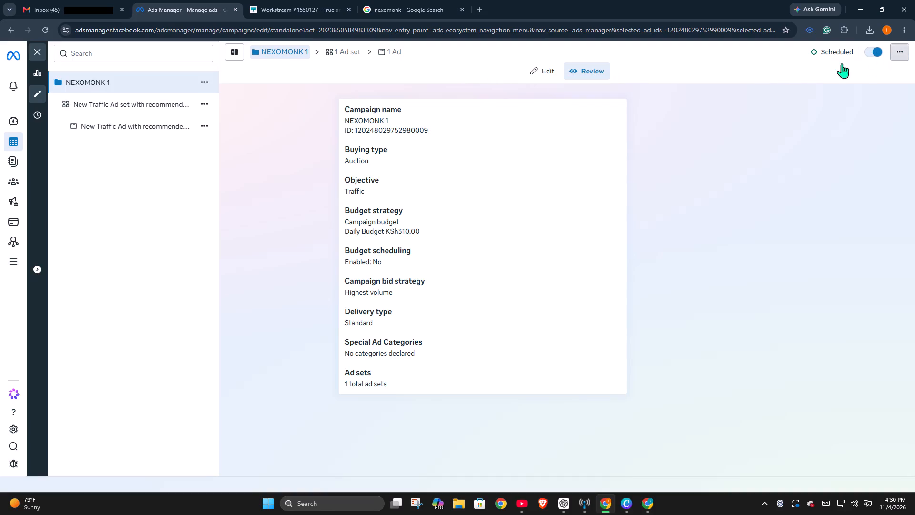
Reopen the NEXOMONK 1 campaign for editing and check its budget, A/B test and special ad category settings.
{"action": "left_click", "coordinate": [670, 153]}
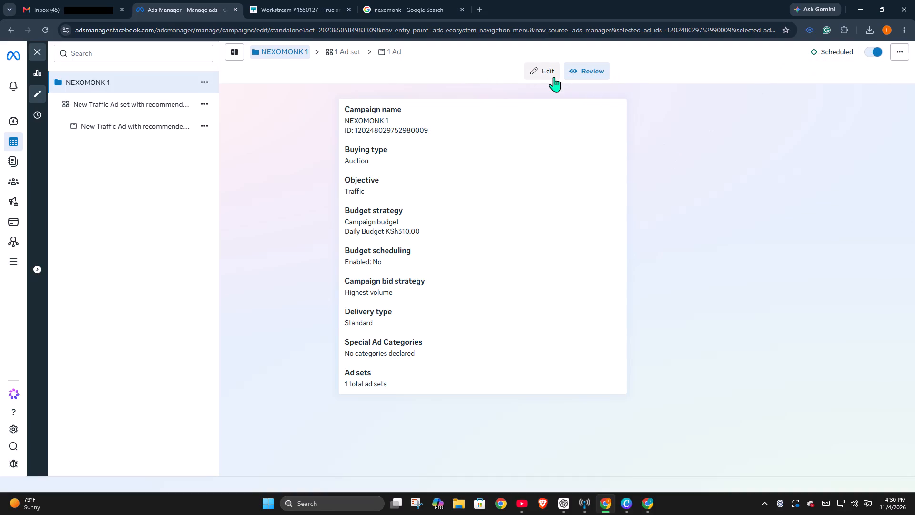
{"action": "left_click", "coordinate": [551, 71]}
{"action": "scroll", "coordinate": [591, 187], "scroll_direction": "down", "scroll_amount": 6}
{"action": "scroll", "coordinate": [606, 241], "scroll_direction": "down", "scroll_amount": 10}
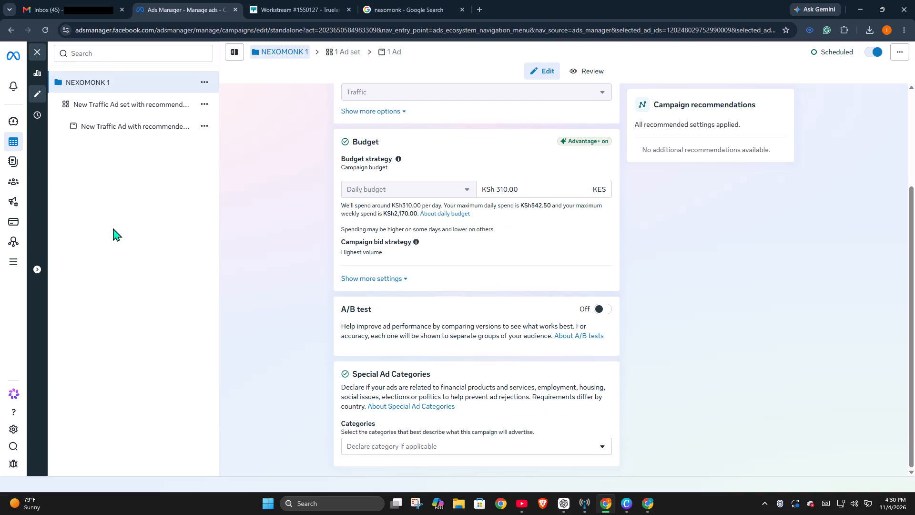
Leave the campaign editor by way of the account overview, return to the campaigns list and deselect the NEXOMONK 1 campaign.
{"action": "left_click", "coordinate": [15, 122]}
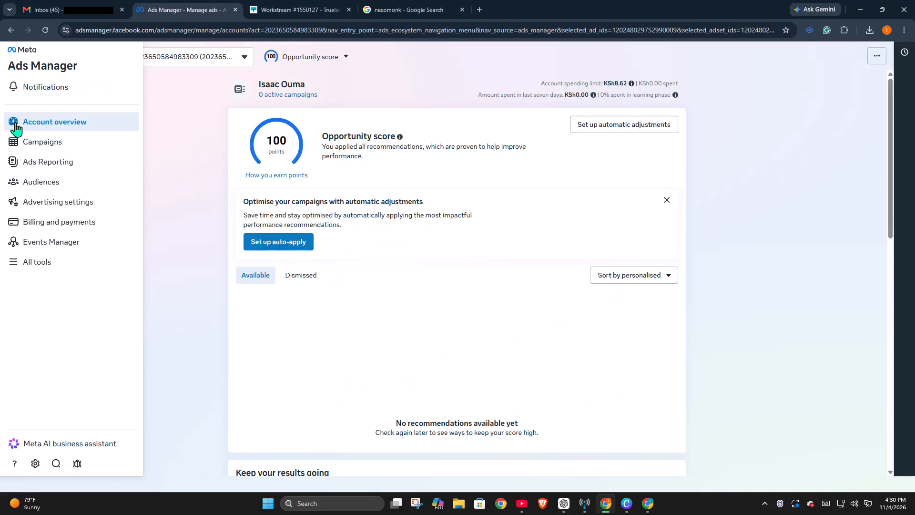
{"action": "left_click", "coordinate": [44, 136]}
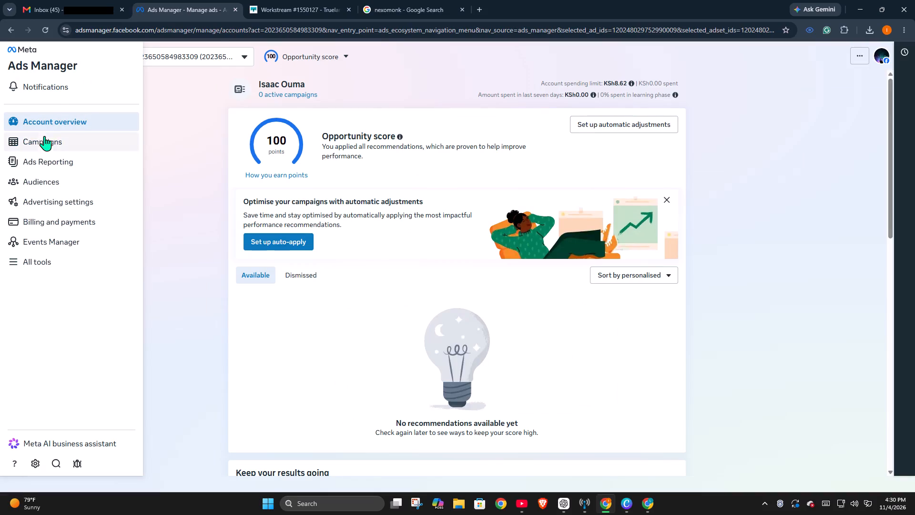
{"action": "left_click", "coordinate": [281, 324]}
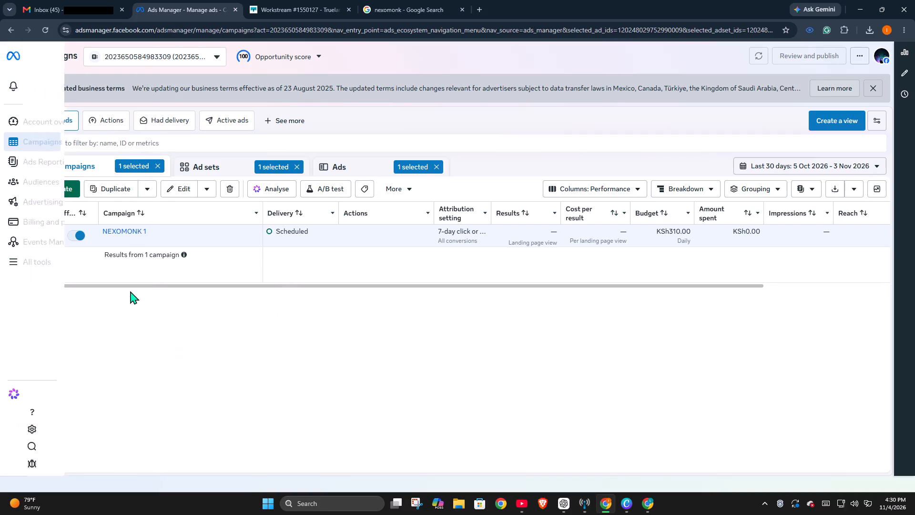
{"action": "left_click", "coordinate": [42, 214]}
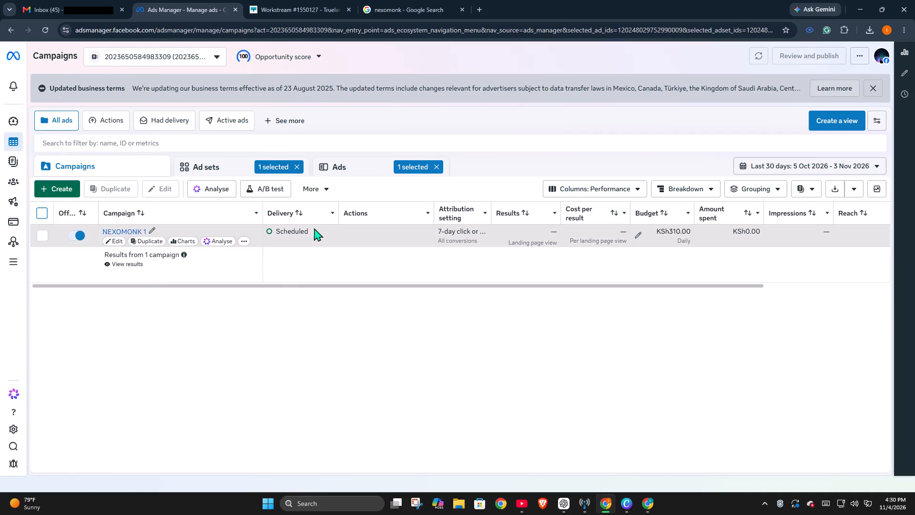
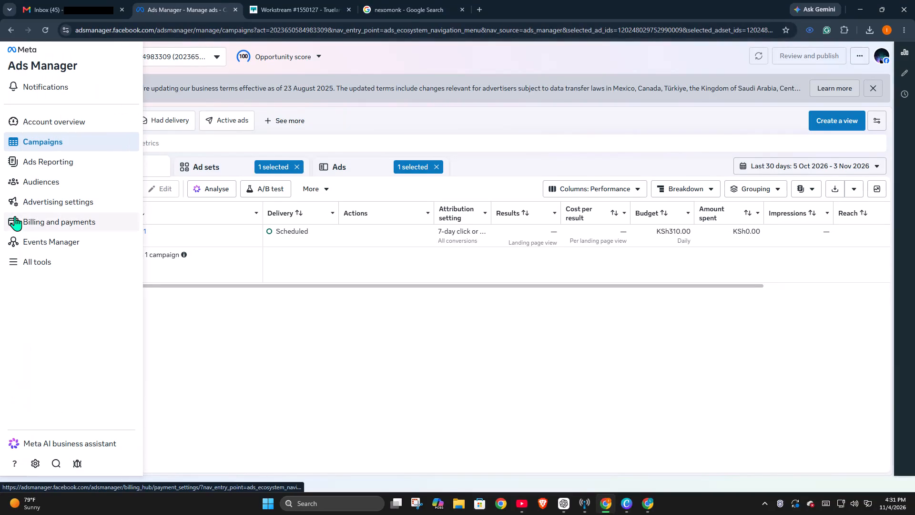
Open the ad account's billing and payments section.
{"action": "left_click", "coordinate": [53, 217]}
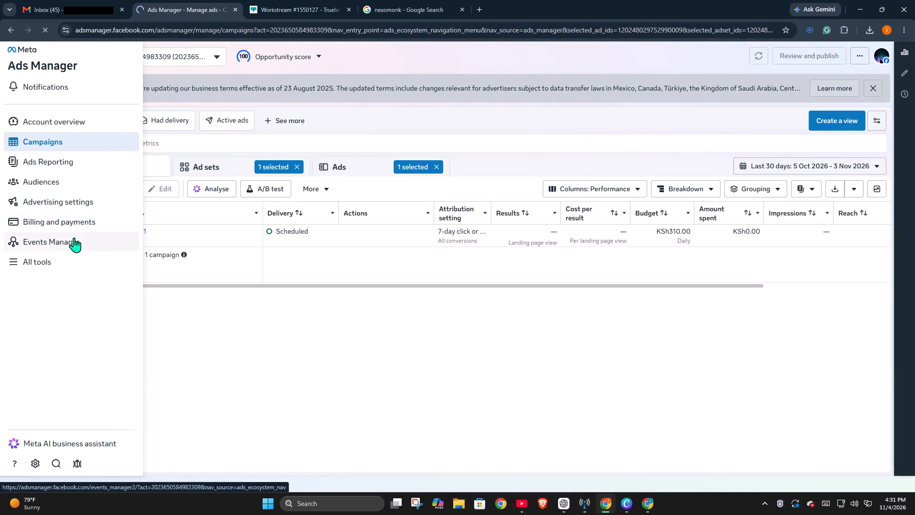
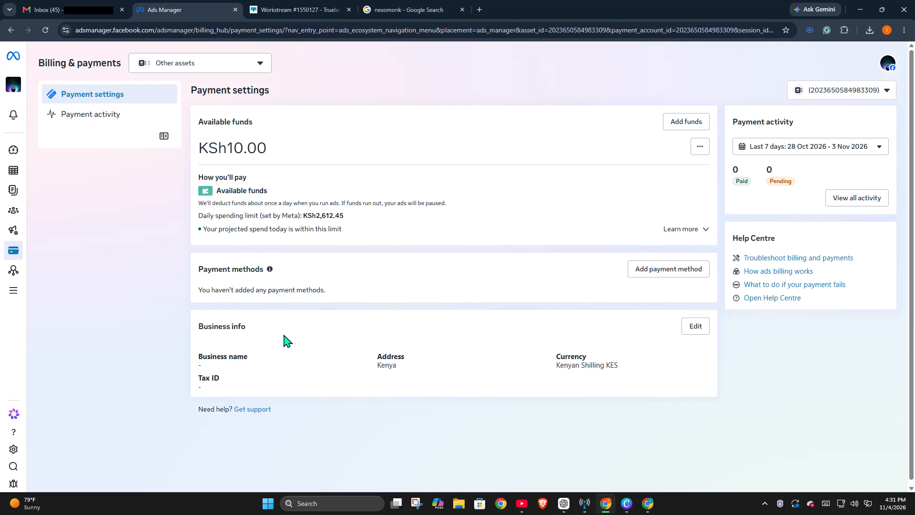
Switch to the Truelancer workstream page and set the conversation list's status filter to All.
{"action": "left_click", "coordinate": [275, 11]}
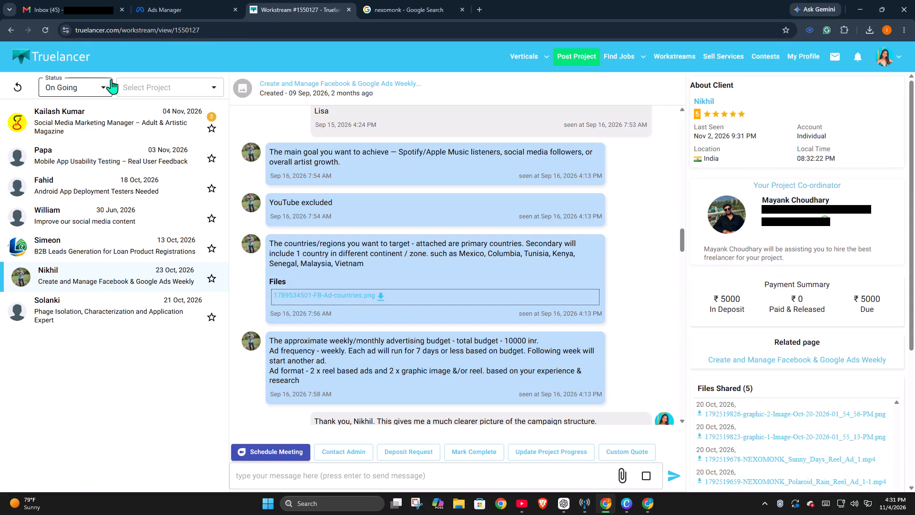
{"action": "left_click", "coordinate": [91, 82]}
{"action": "left_click", "coordinate": [65, 159]}
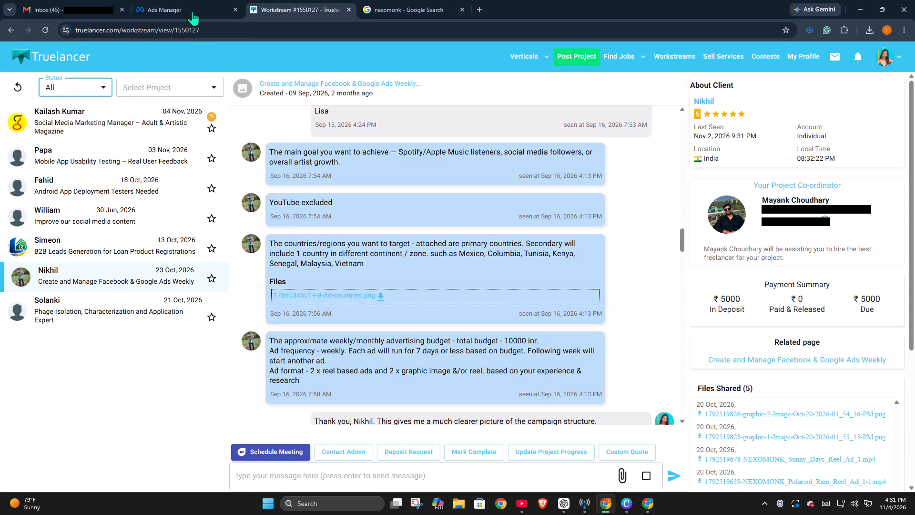
Close the browser tab with the nexomonk Google search.
{"action": "left_click", "coordinate": [395, 1]}
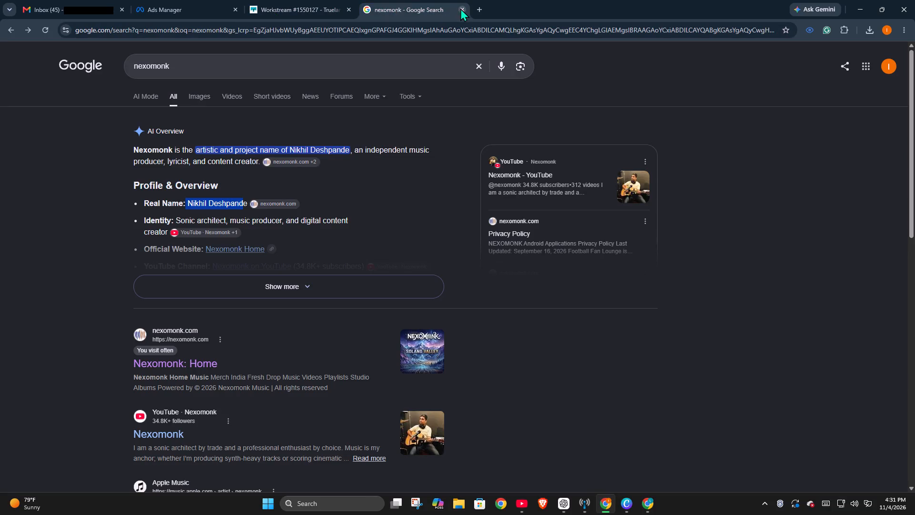
{"action": "left_click", "coordinate": [461, 9]}
Look through the earlier campaign requirement messages in the Facebook & Google Ads project conversation.
{"action": "scroll", "coordinate": [285, 211], "scroll_direction": "up", "scroll_amount": 5}
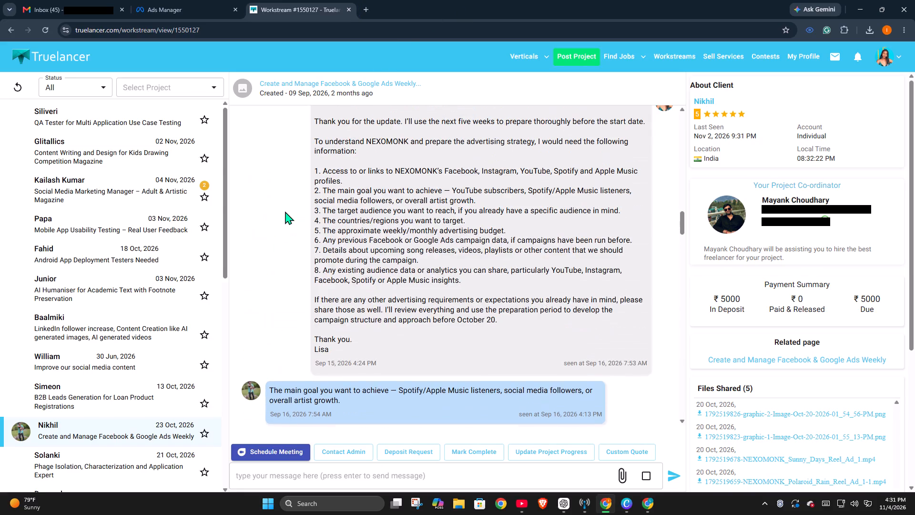
Open the workstream conversation for the QA Tester for Multi Application Use Case Testing project.
{"action": "left_click", "coordinate": [162, 108]}
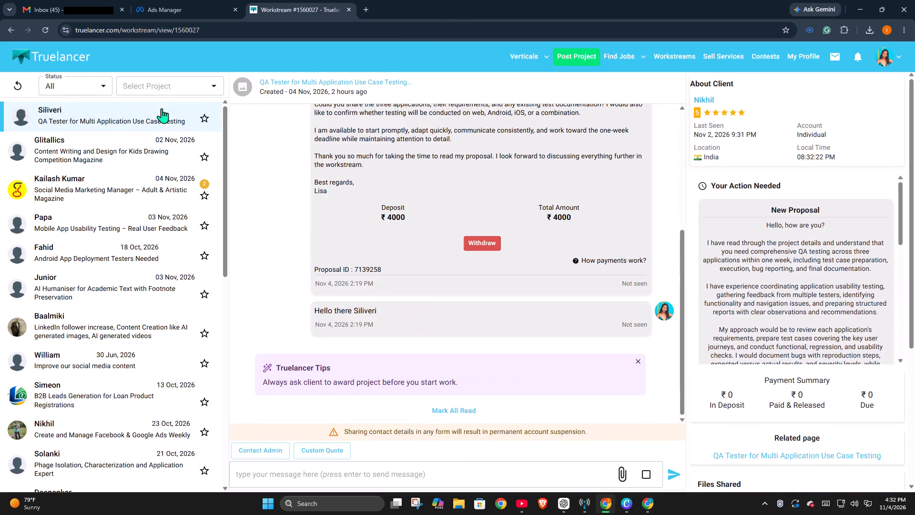